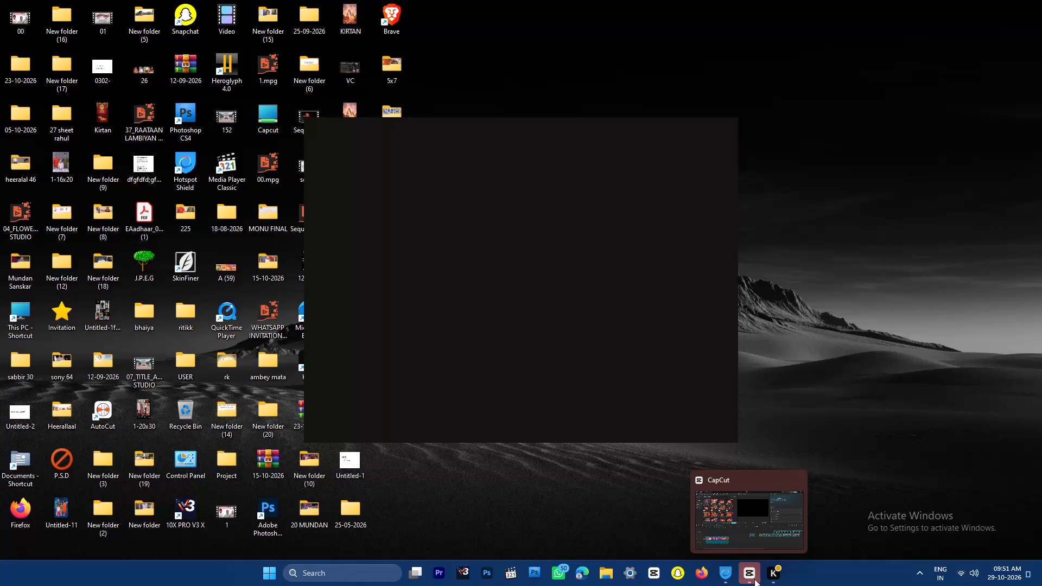
Switch to the CapCut project, preview the pair of idol clips around 0:54–0:59, and delete the first clip of the pair.
click(754, 579)
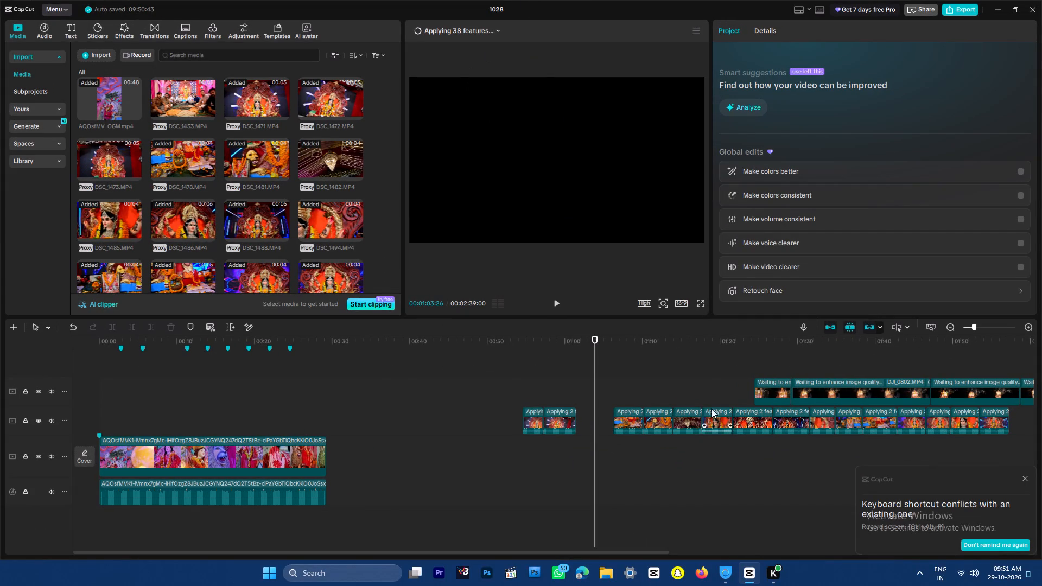
click(655, 528)
drag(551, 342, 553, 342)
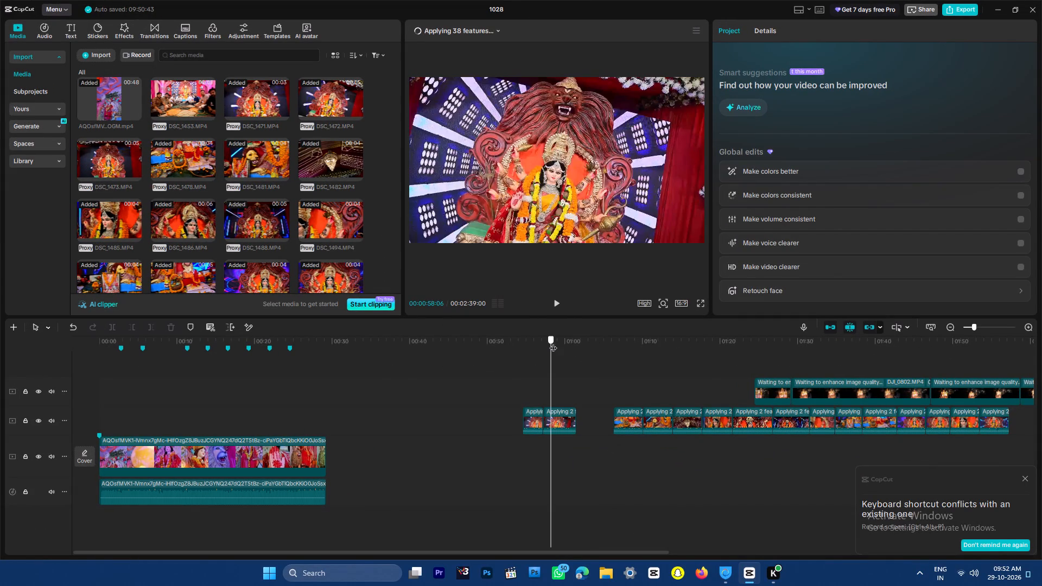
drag(553, 342, 520, 353)
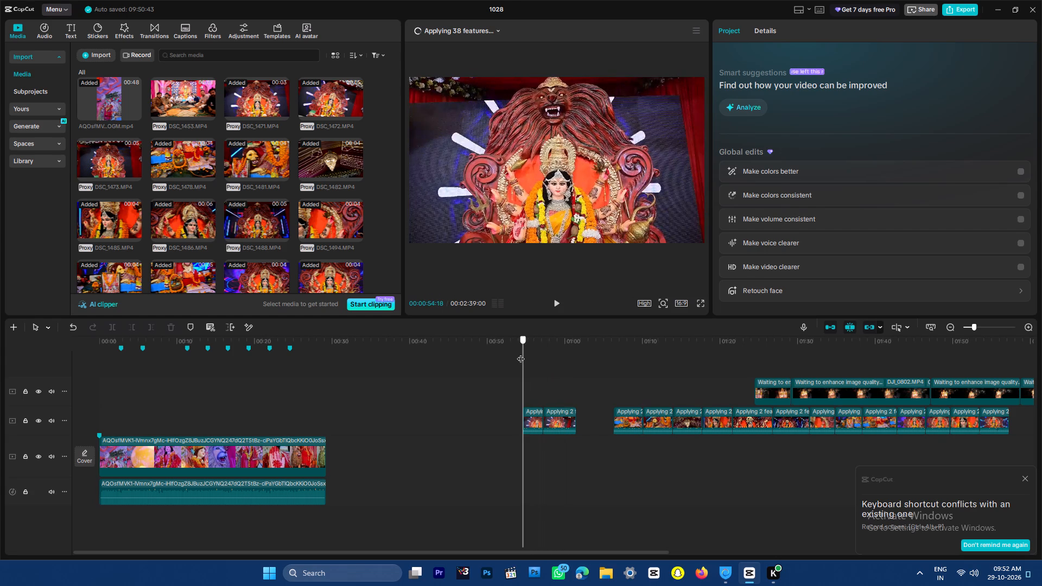
drag(520, 353, 533, 362)
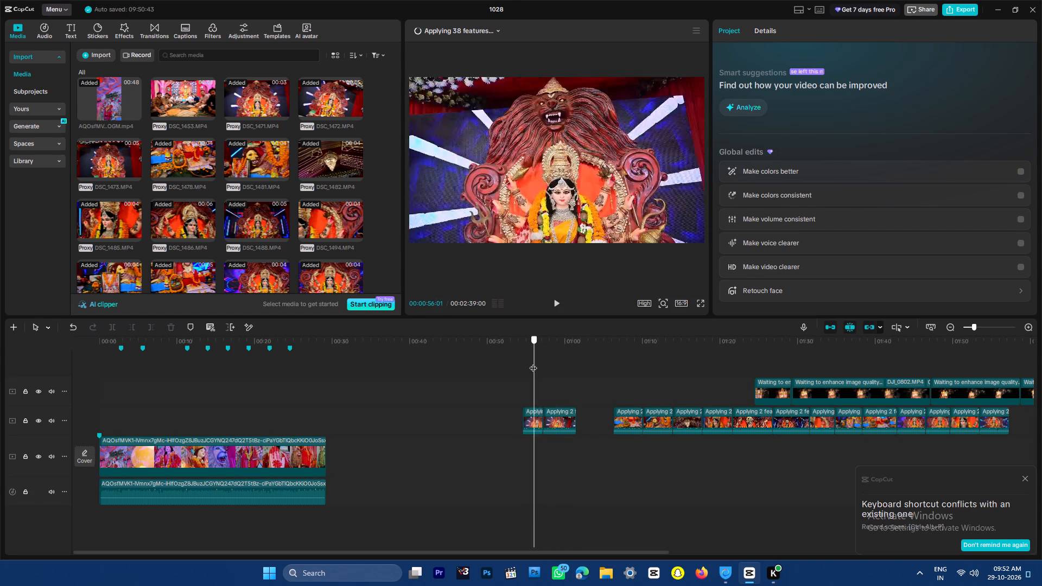
drag(533, 362, 530, 363)
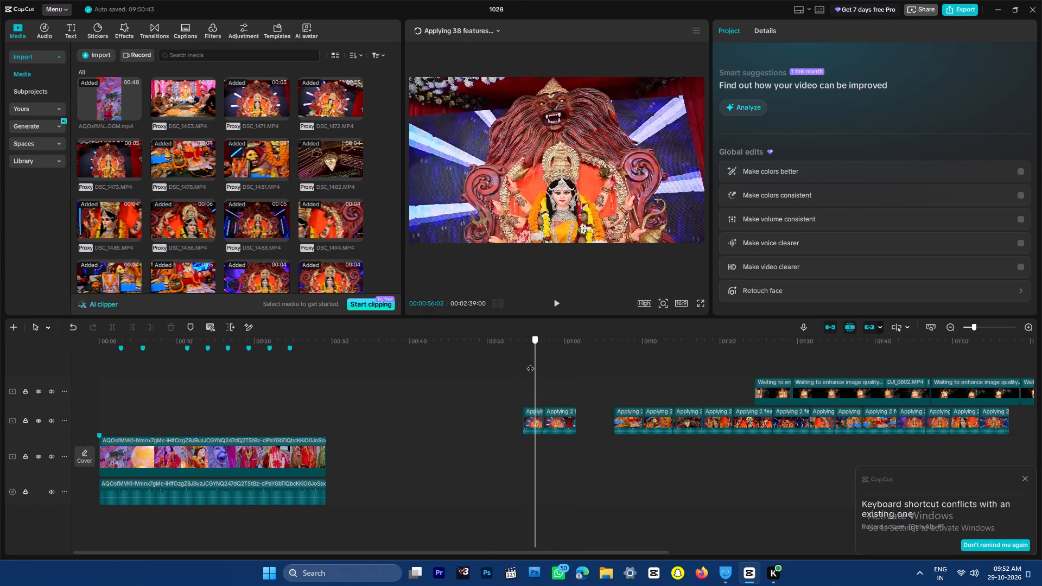
drag(530, 363, 533, 366)
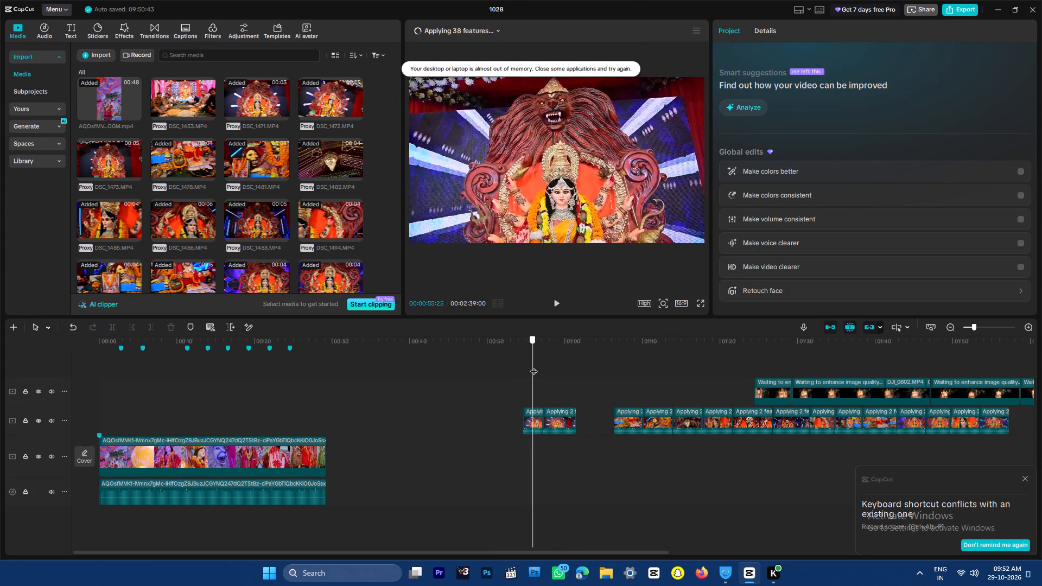
drag(533, 366, 561, 366)
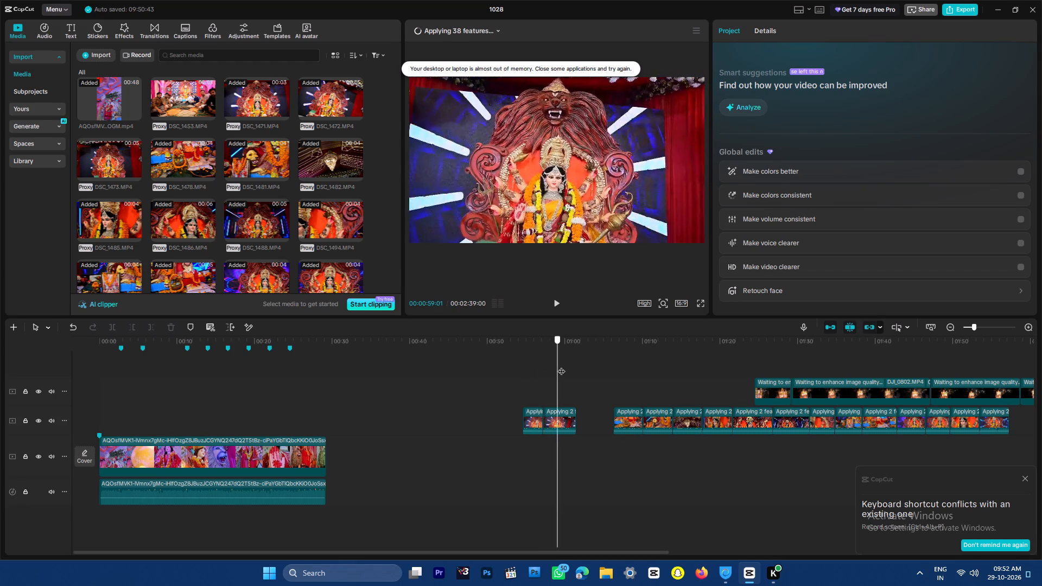
drag(561, 366, 529, 372)
drag(531, 385, 530, 472)
drag(533, 380, 525, 465)
click(533, 406)
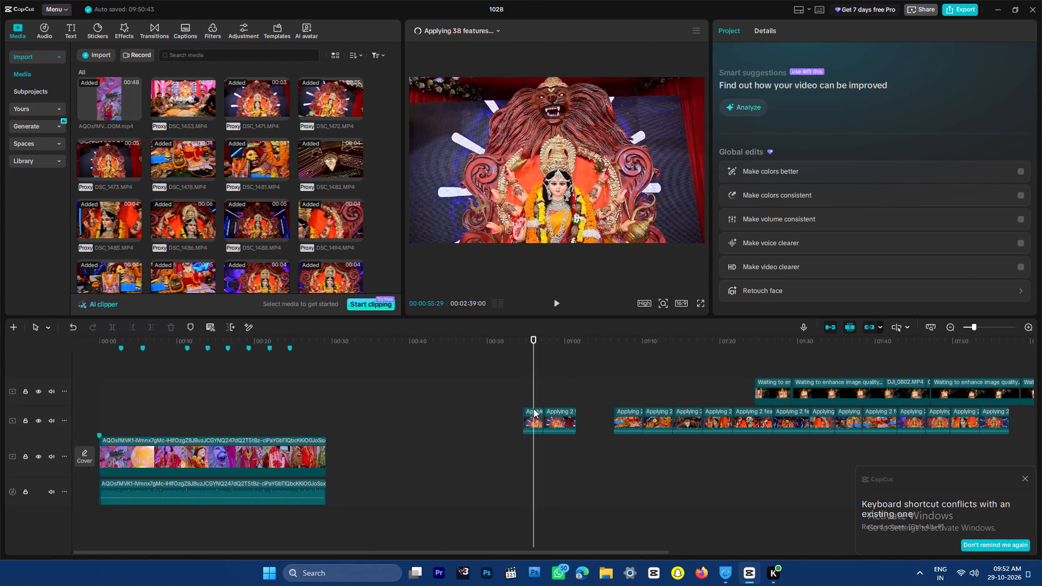
click(533, 411)
click(535, 419)
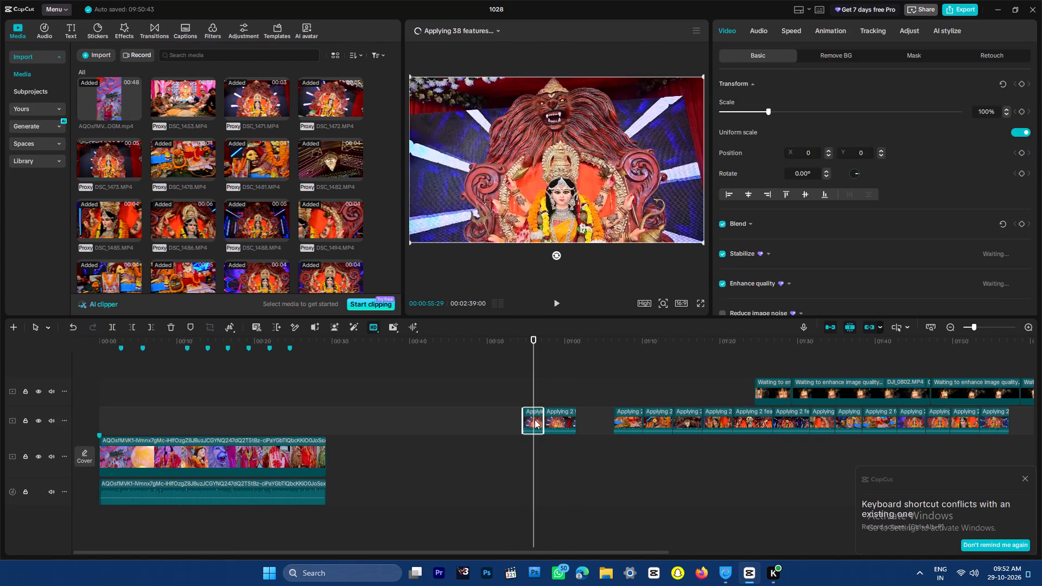
key(Delete)
Review the later clips and move the night aerial clip at about 1:25 to the timeline start, directly above the main-track video.
drag(625, 340, 617, 344)
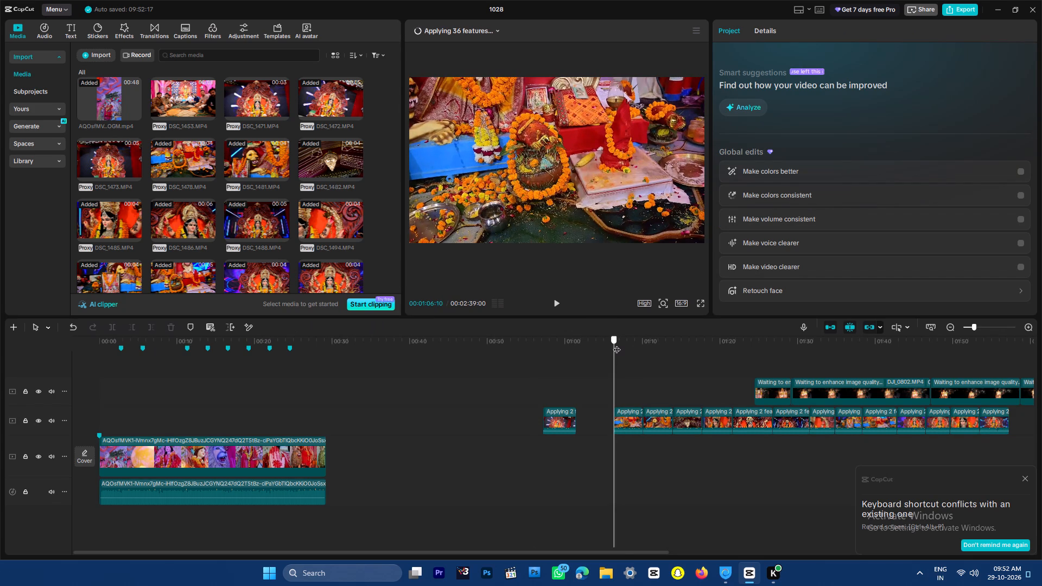
drag(617, 344, 670, 341)
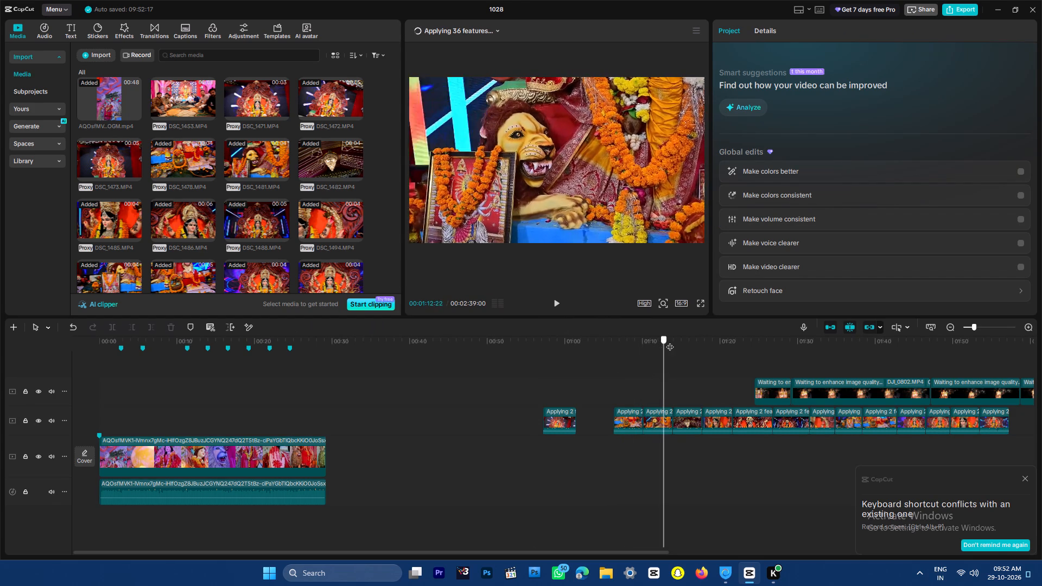
drag(670, 341, 711, 345)
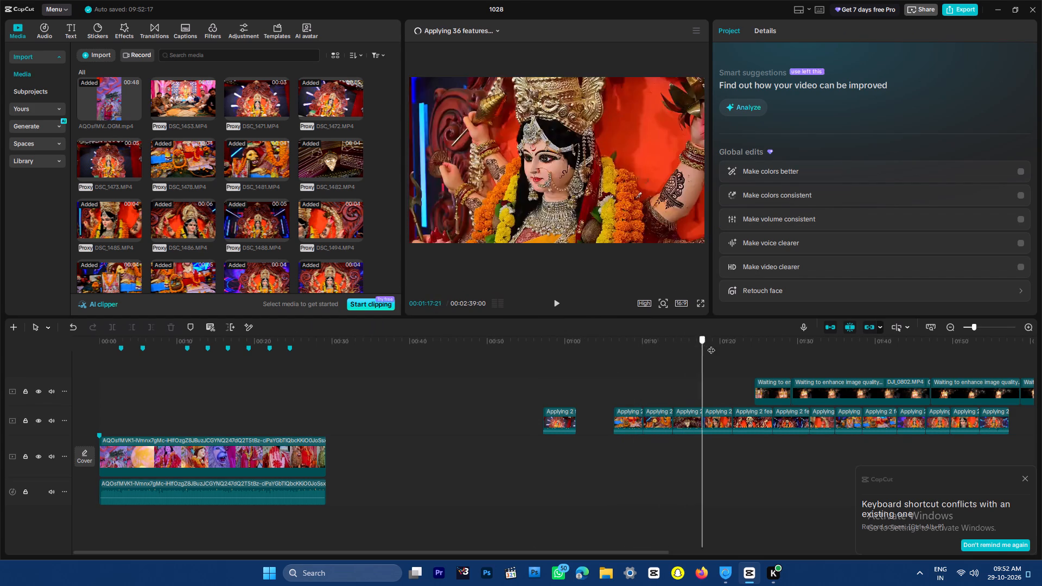
drag(711, 345, 744, 351)
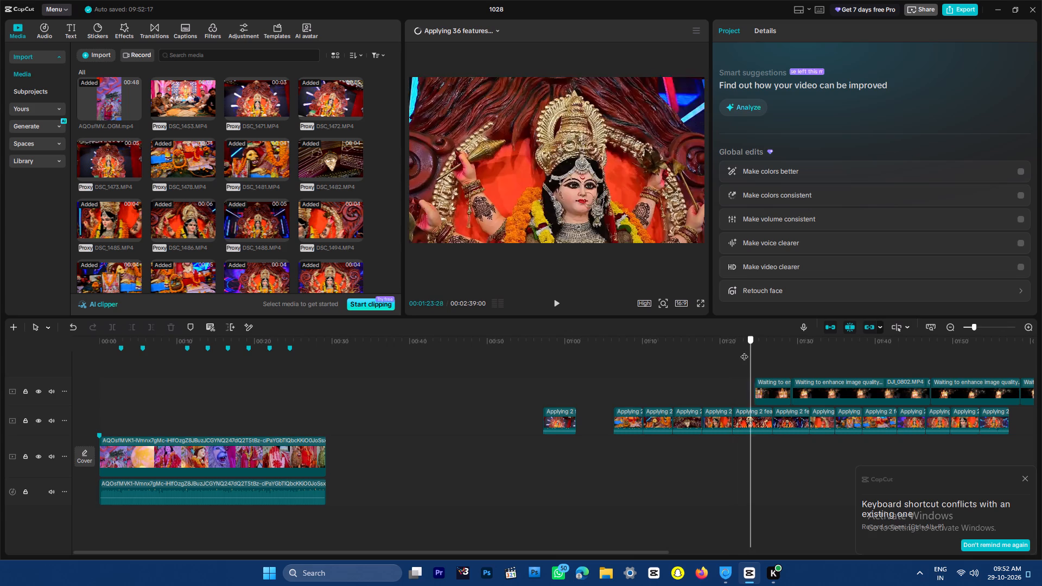
drag(744, 351, 763, 350)
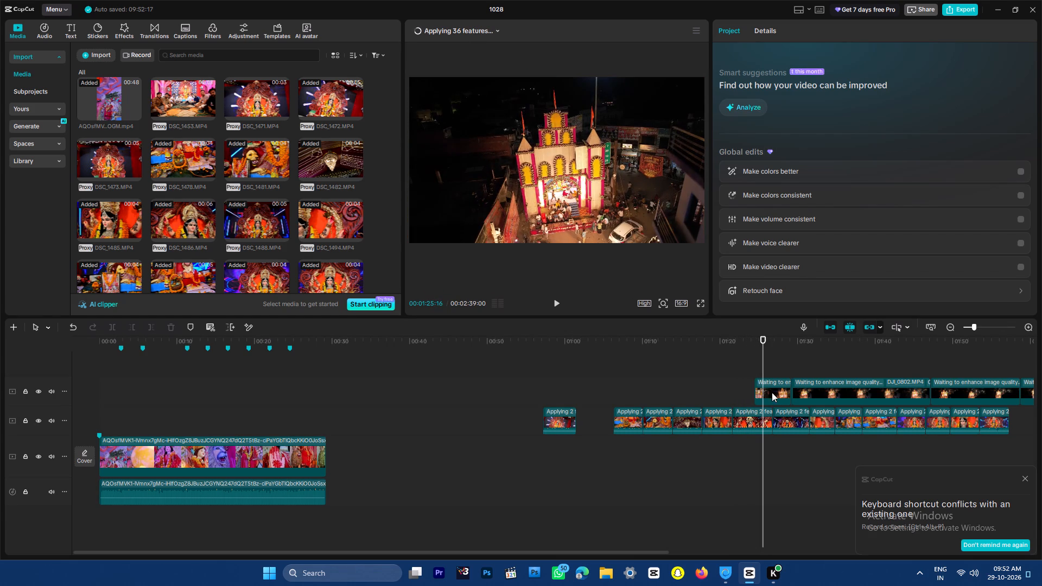
drag(771, 387, 440, 386)
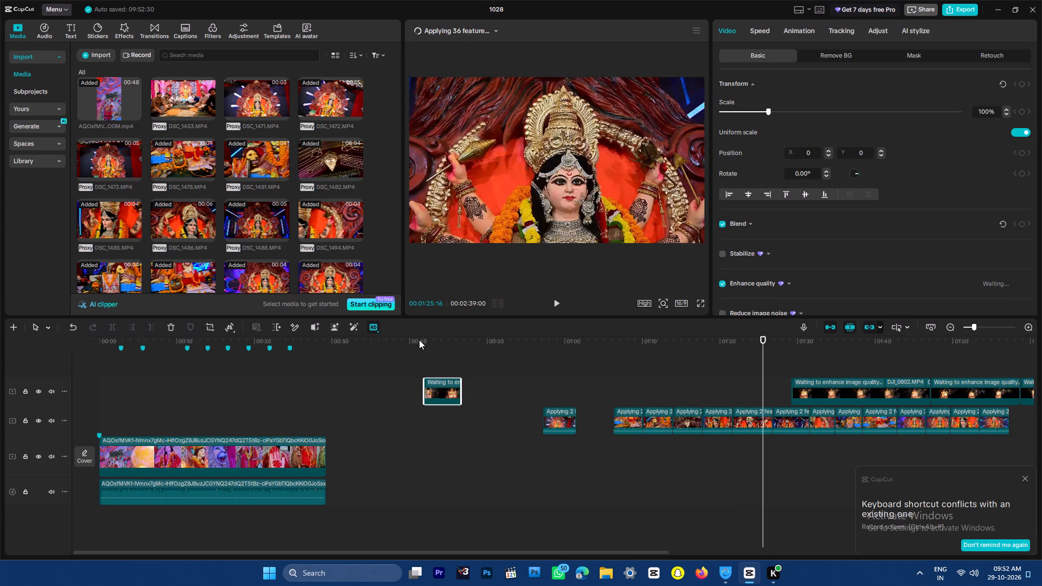
drag(419, 340, 449, 340)
click(424, 491)
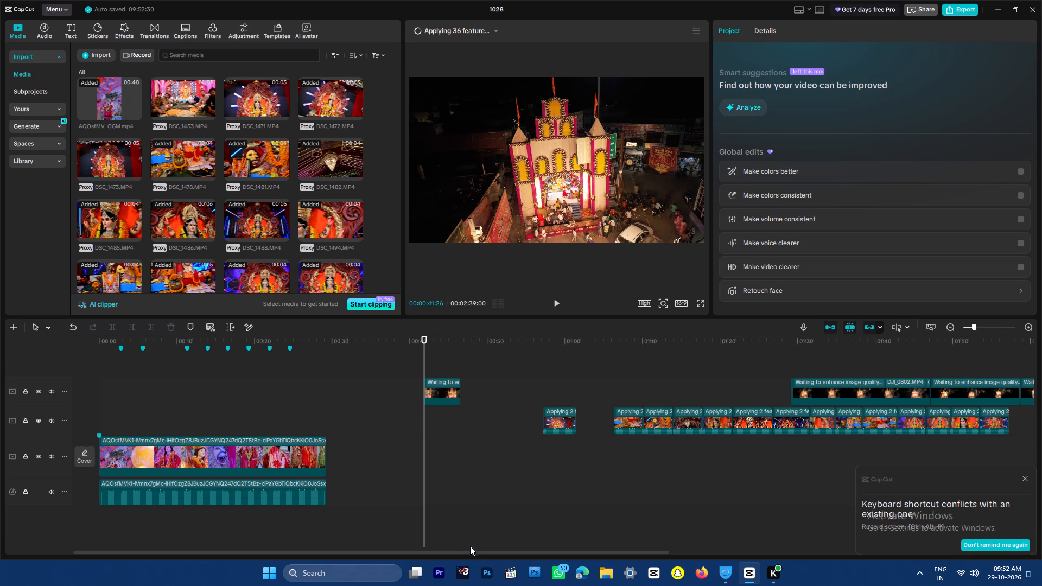
drag(474, 551, 271, 560)
drag(350, 552, 202, 550)
drag(202, 550, 200, 549)
drag(435, 390, 78, 417)
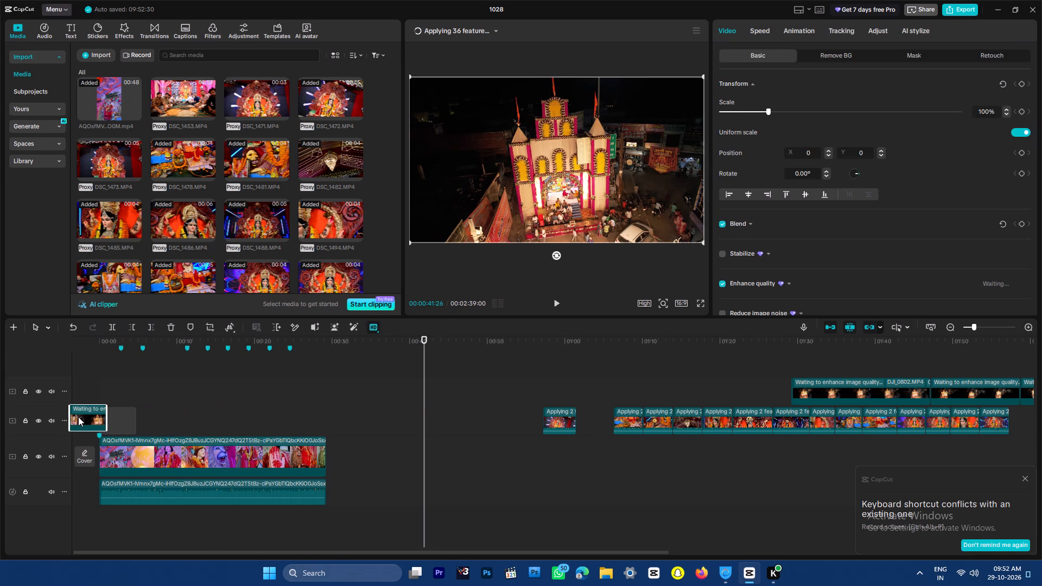
drag(78, 417, 80, 421)
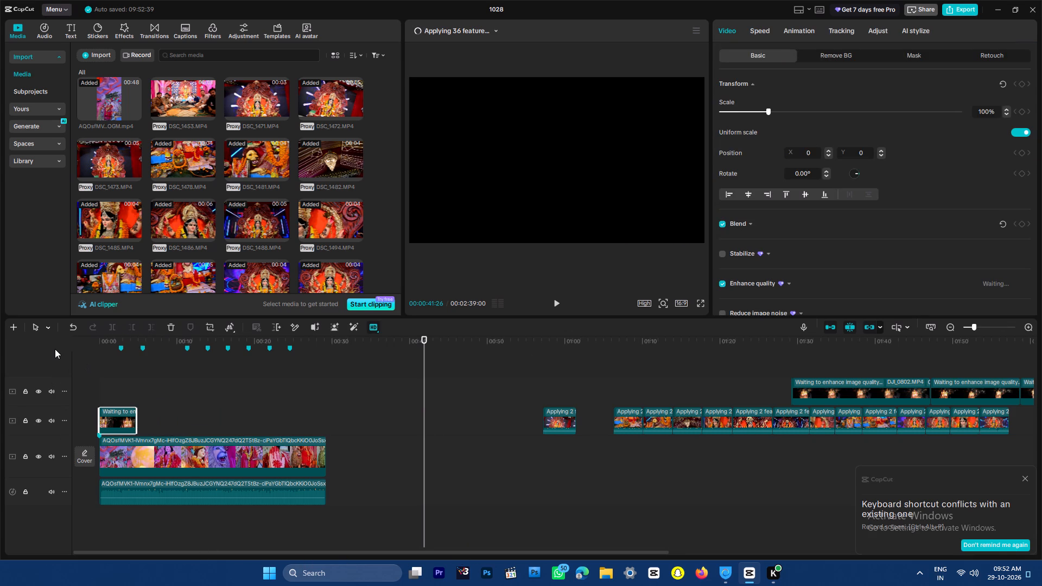
Select all clips on the two upper video tracks and lower their audio volume to -∞ dB.
key(ctrl+minus)
key(ctrl+minus)
drag(442, 363, 248, 404)
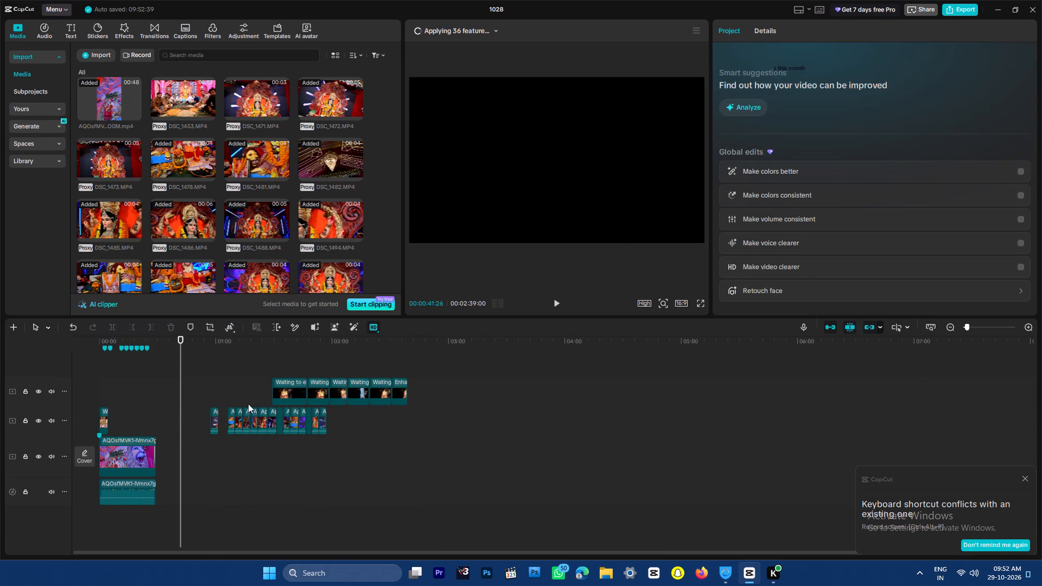
drag(248, 404, 0, 428)
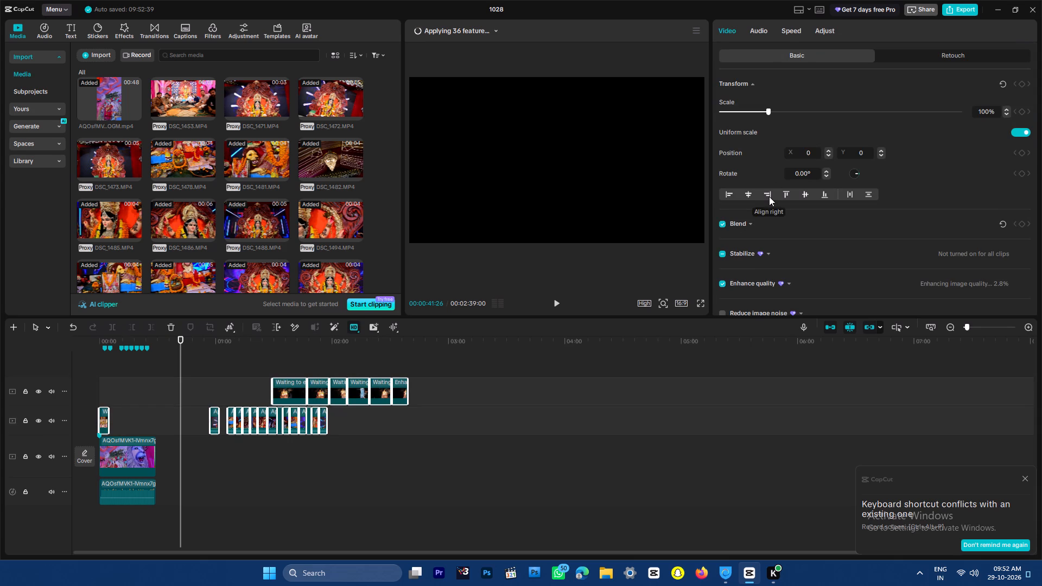
click(754, 31)
drag(797, 111, 573, 115)
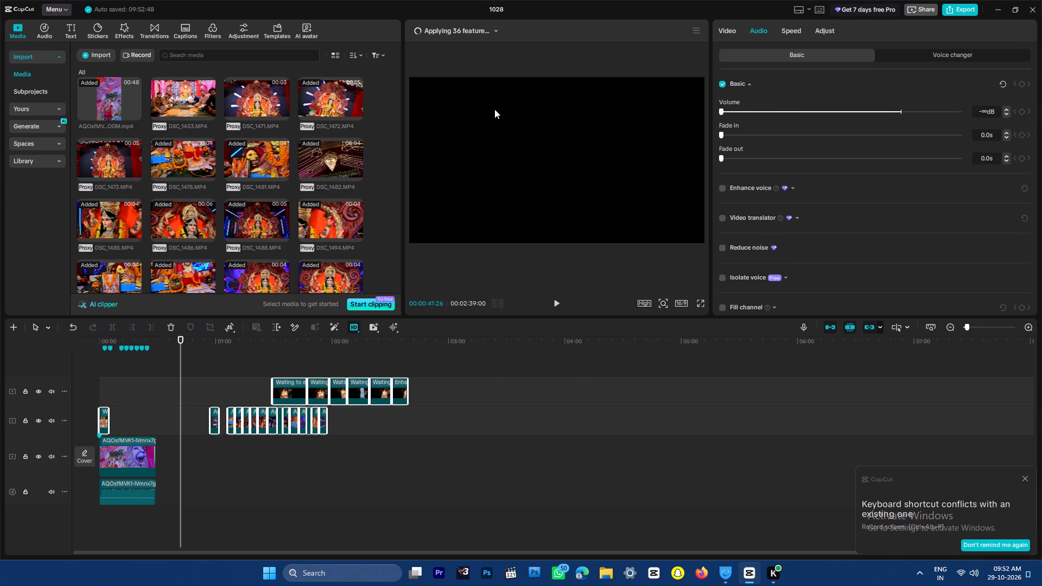
click(471, 456)
Play the opening seconds of the timeline repeatedly to find the first cut point under the aerial clip.
drag(130, 338, 67, 341)
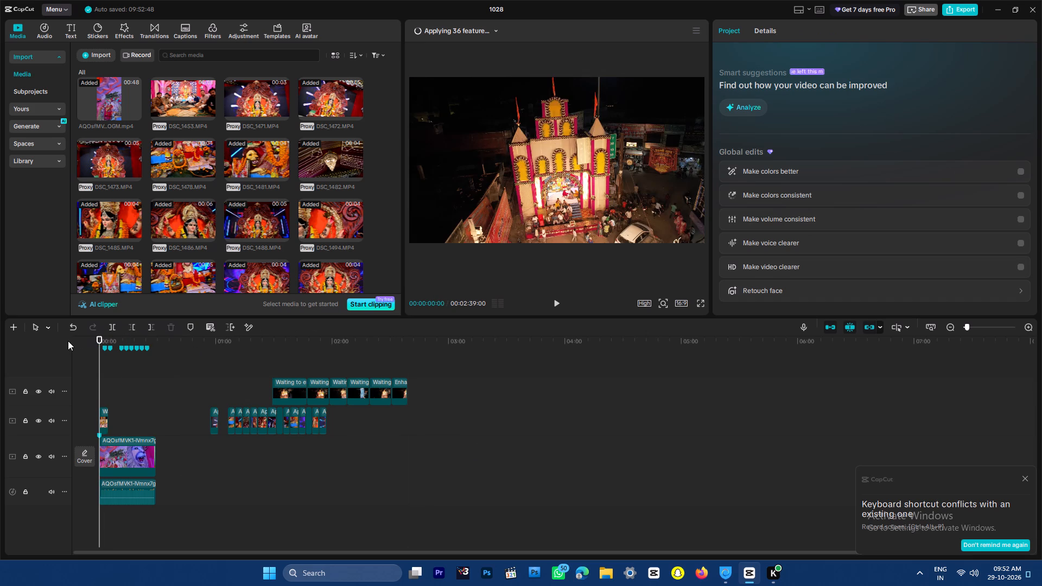
key(ctrl+plus)
key(ctrl+plus)
key(ctrl+plus)
key(ctrl+plus)
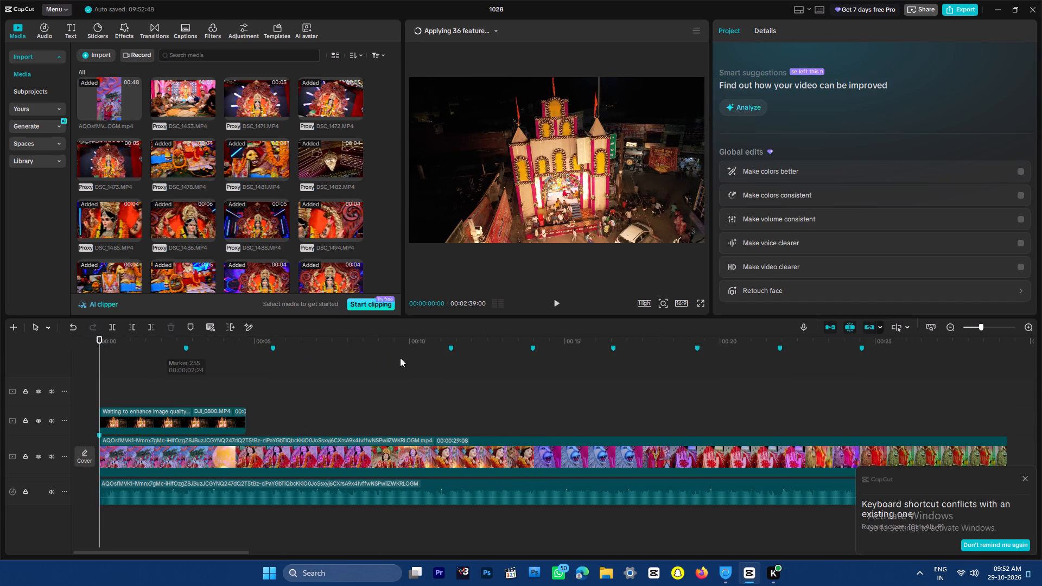
key(space)
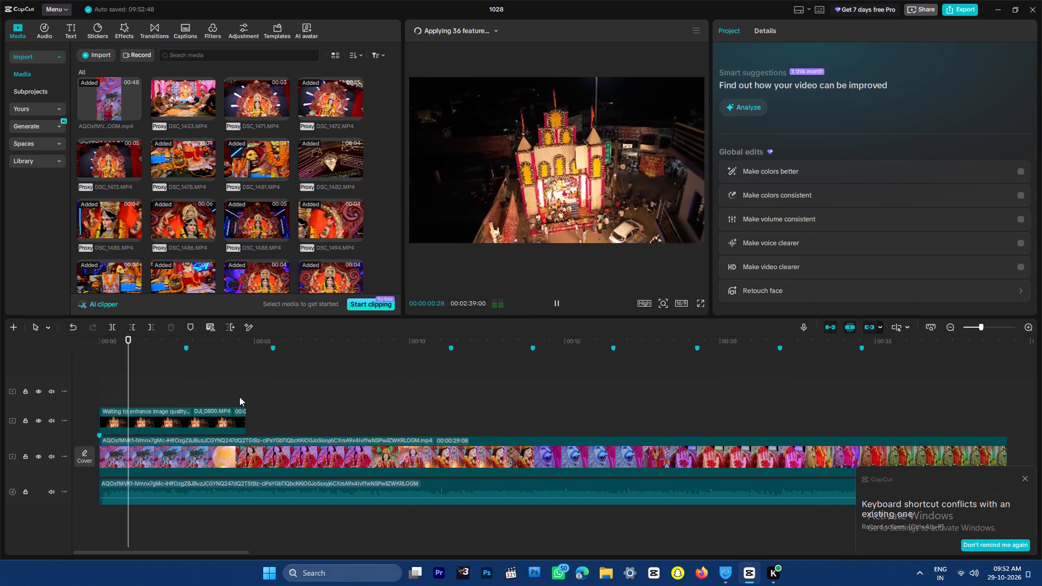
key(space)
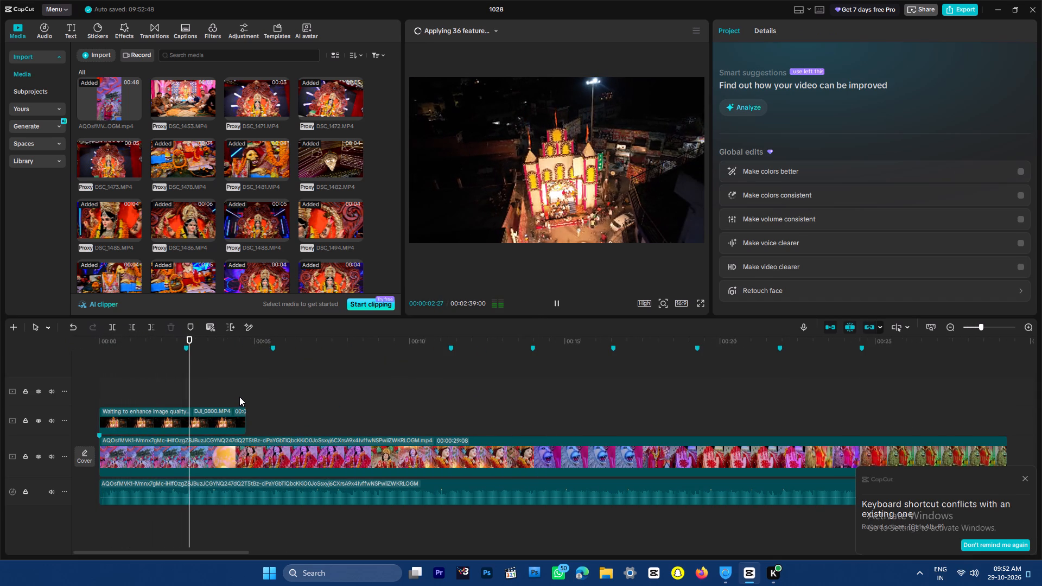
drag(191, 339, 123, 342)
key(space)
key(space)
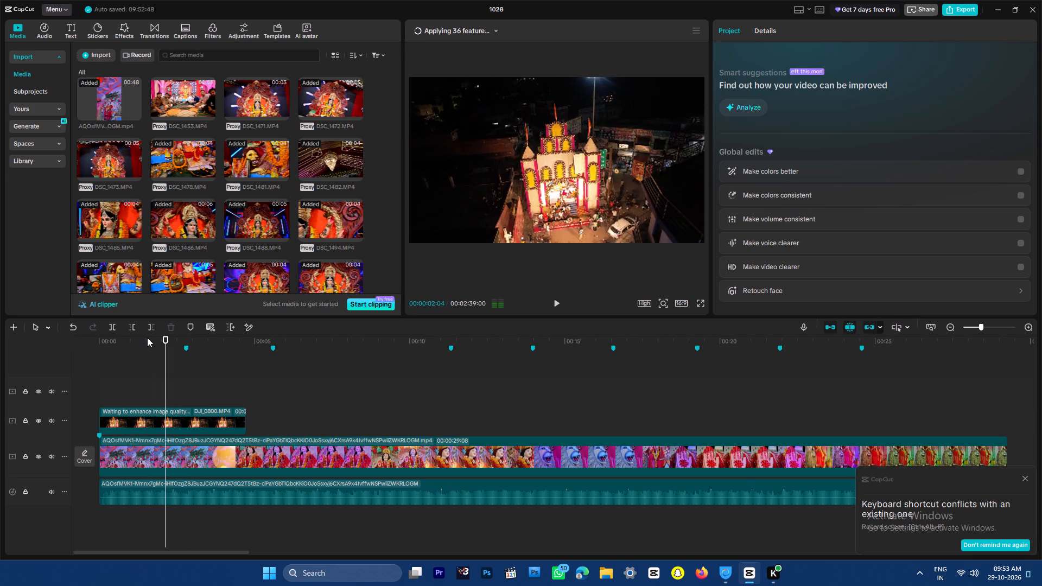
drag(150, 340, 14, 346)
key(space)
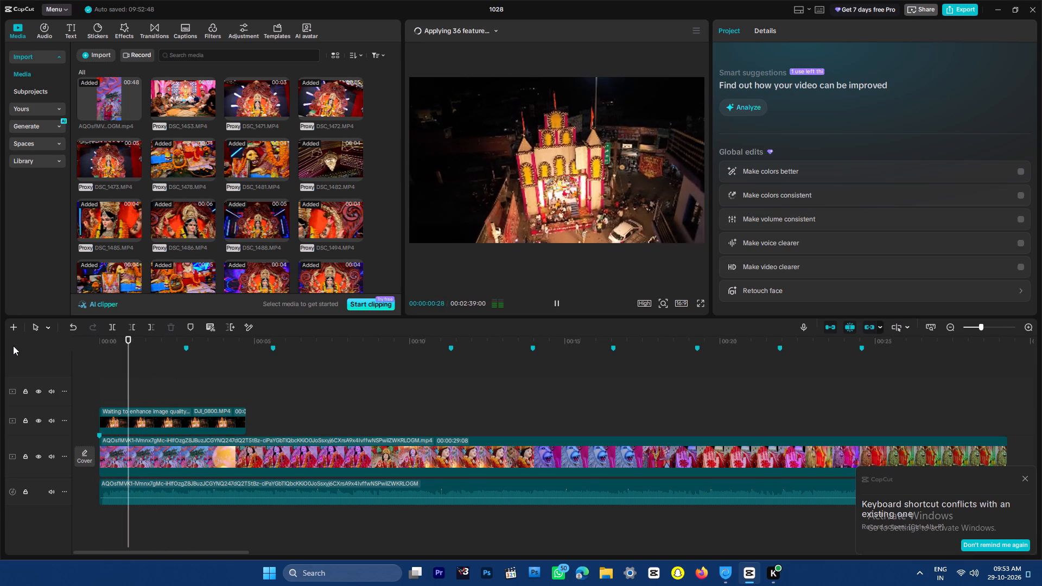
key(space)
drag(154, 341, 0, 344)
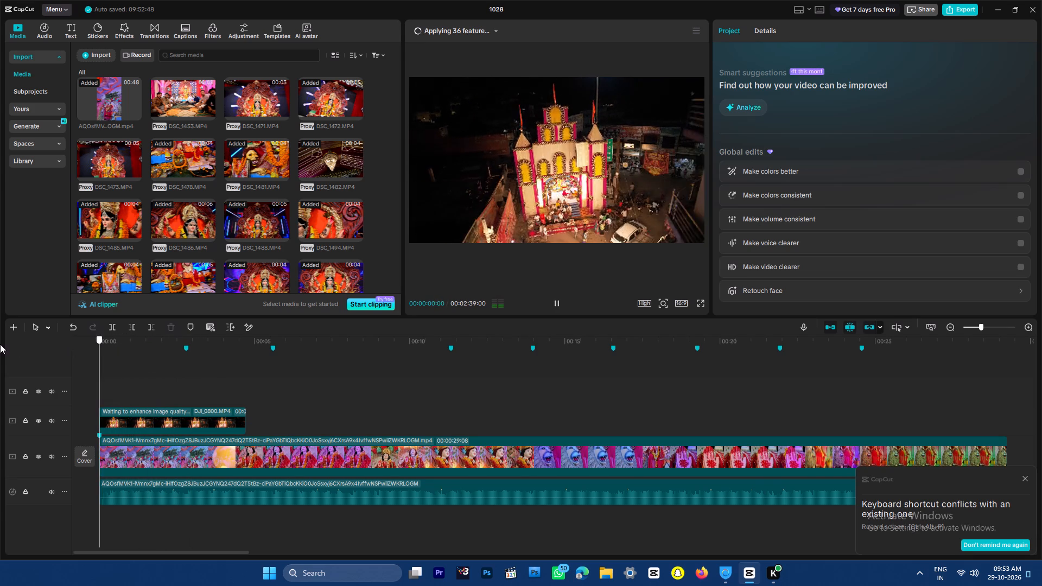
drag(0, 344, 0, 343)
key(space)
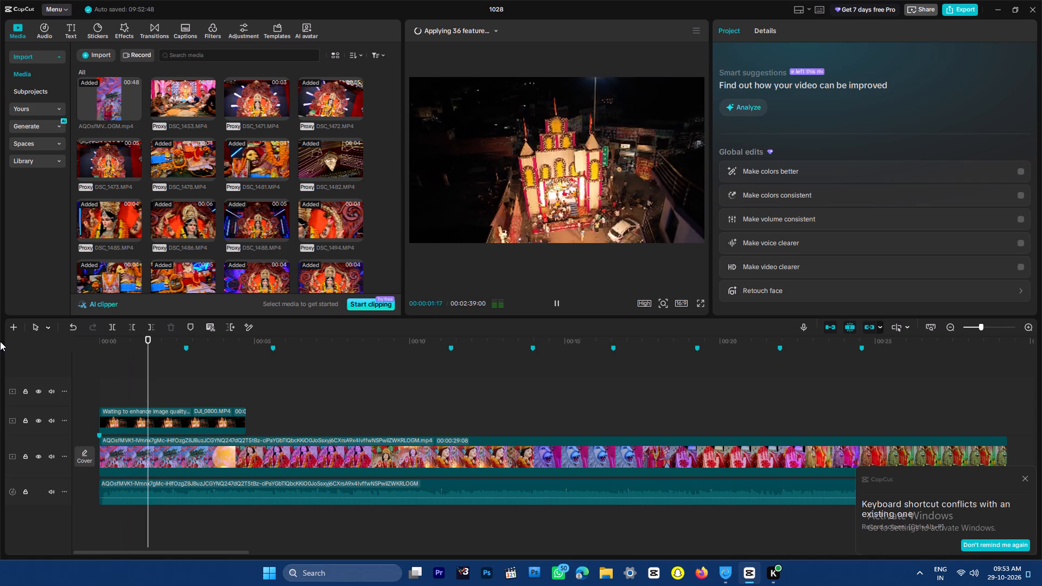
key(space)
key(space)
key(space)
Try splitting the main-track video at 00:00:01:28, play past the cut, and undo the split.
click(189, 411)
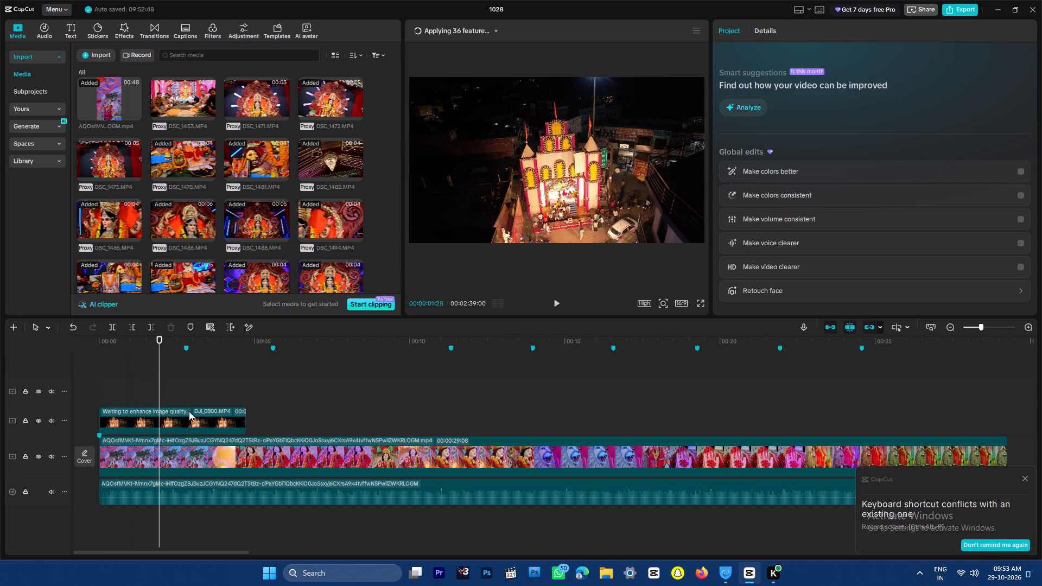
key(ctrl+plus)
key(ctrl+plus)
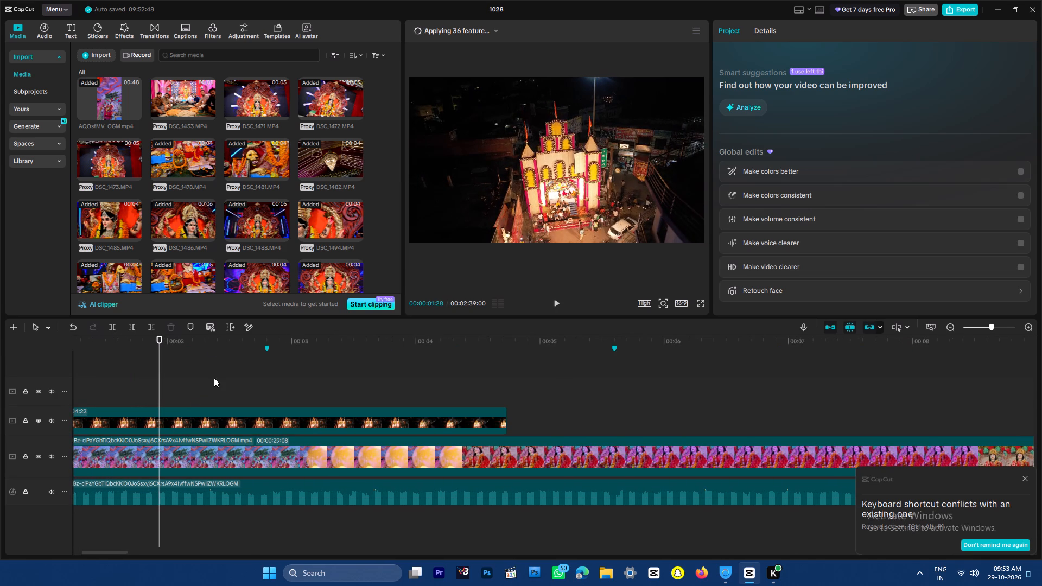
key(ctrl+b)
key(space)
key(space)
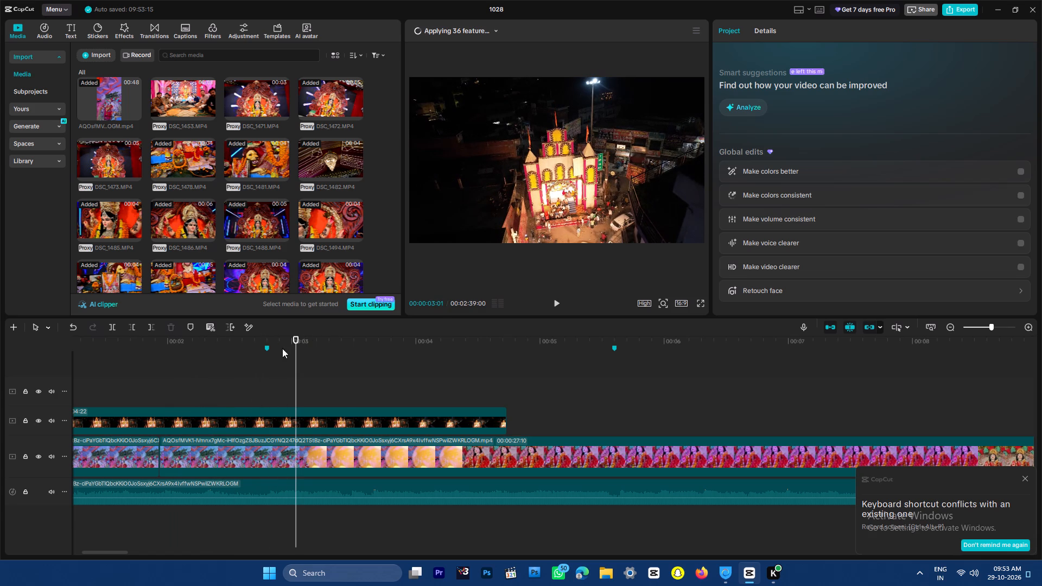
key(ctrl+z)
Split the night aerial clip at 00:00:02:00 and delete the part after the cut.
drag(157, 342, 164, 342)
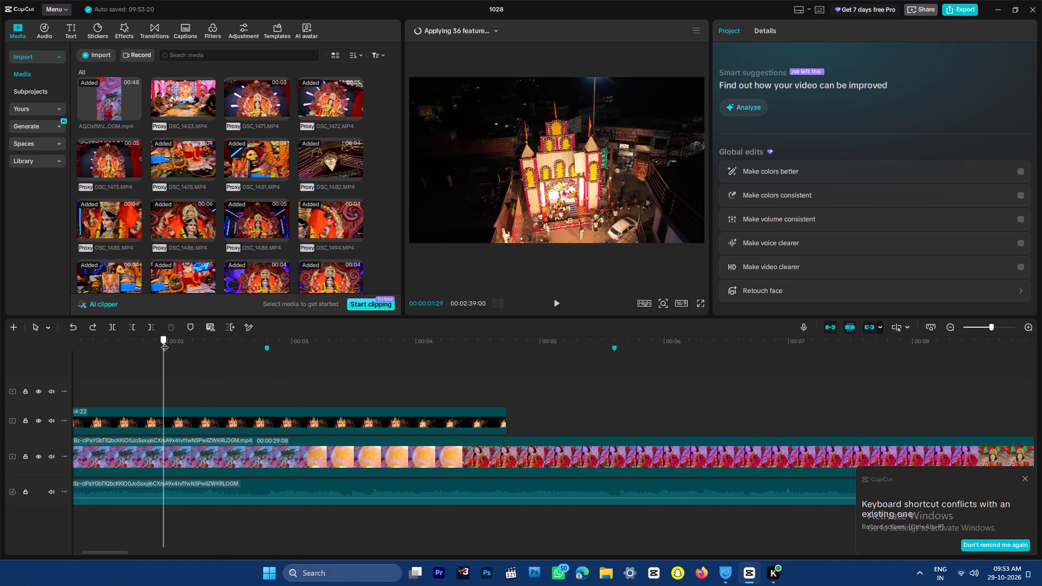
drag(164, 342, 167, 341)
click(212, 420)
key(ctrl+b)
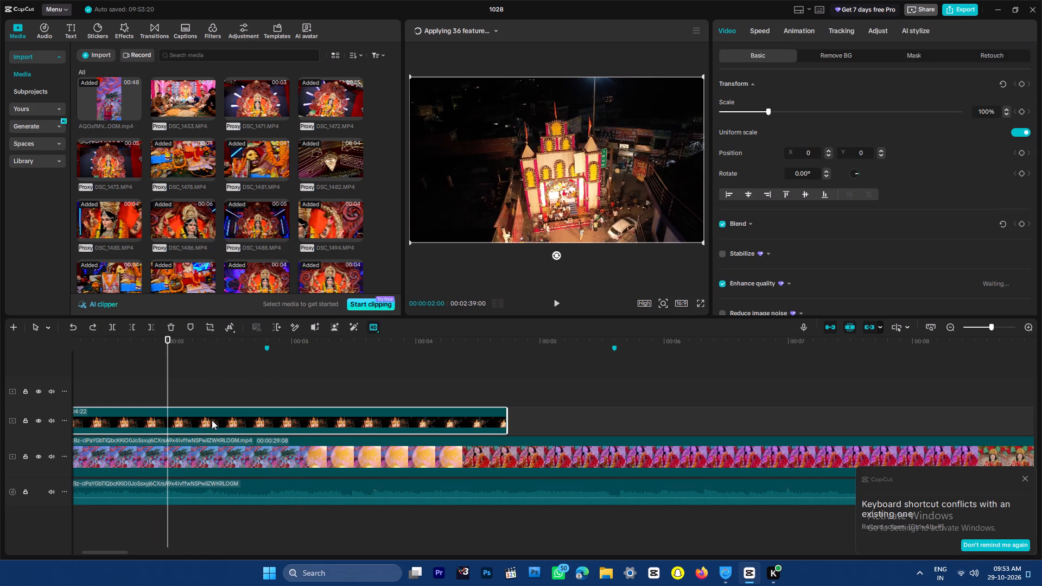
key(Delete)
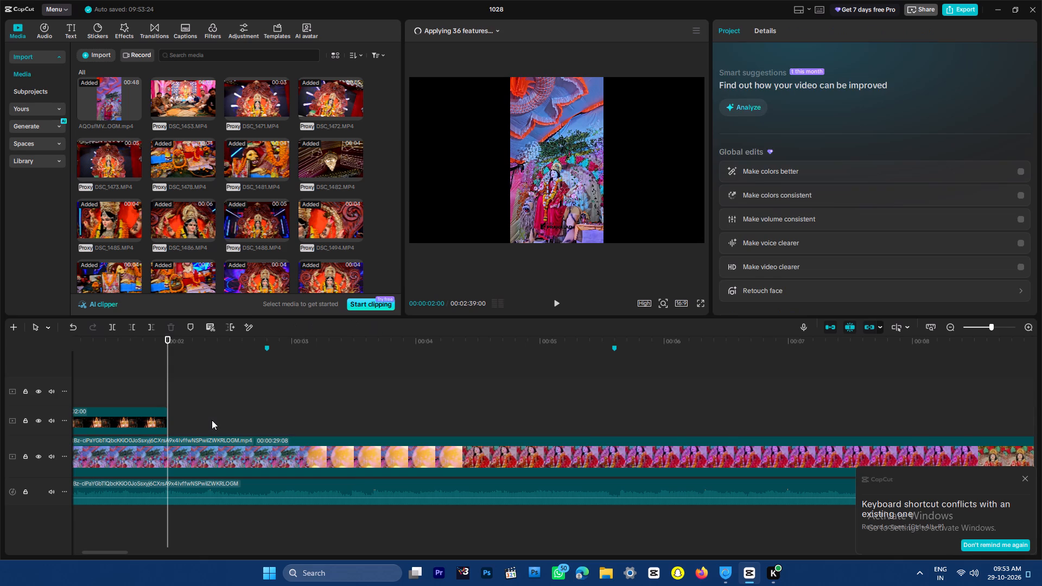
Find the chandelier clip DSC_1482 at about 1:15 and move it to the timeline's opening, near the end of the aerial clip.
key(ctrl+minus)
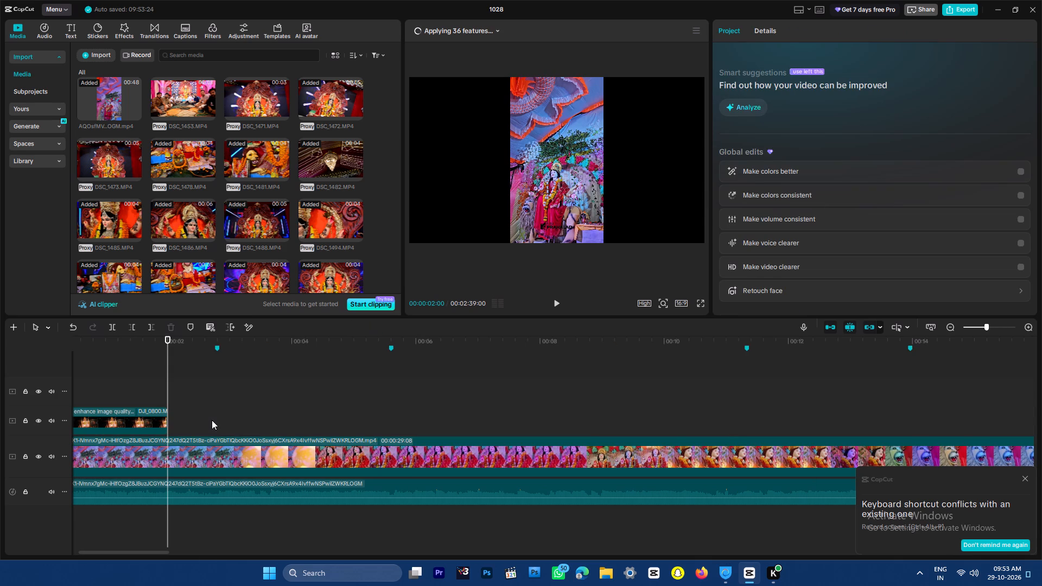
key(Home)
key(ctrl+minus)
key(ctrl+minus)
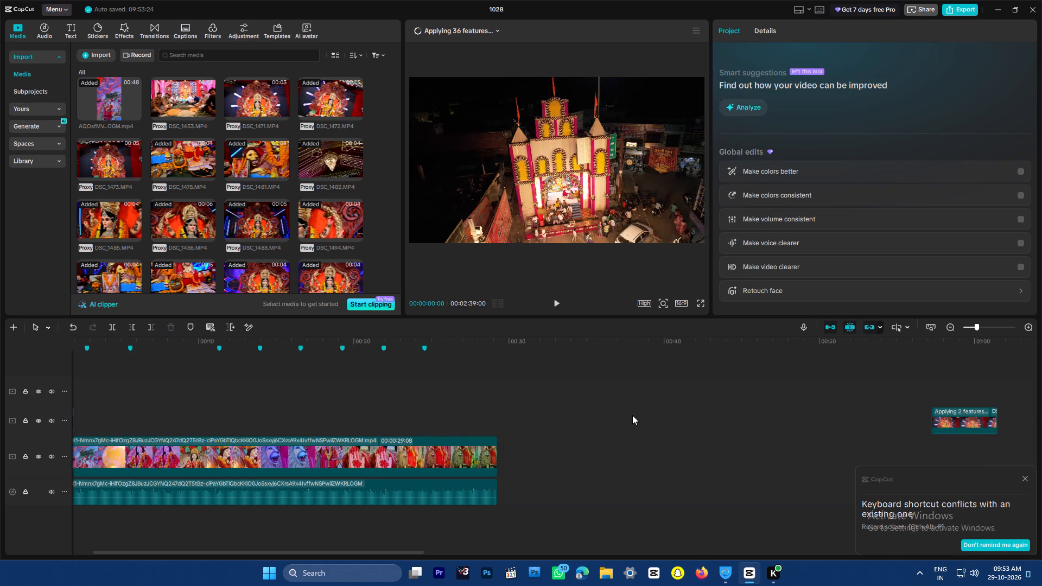
key(ctrl+minus)
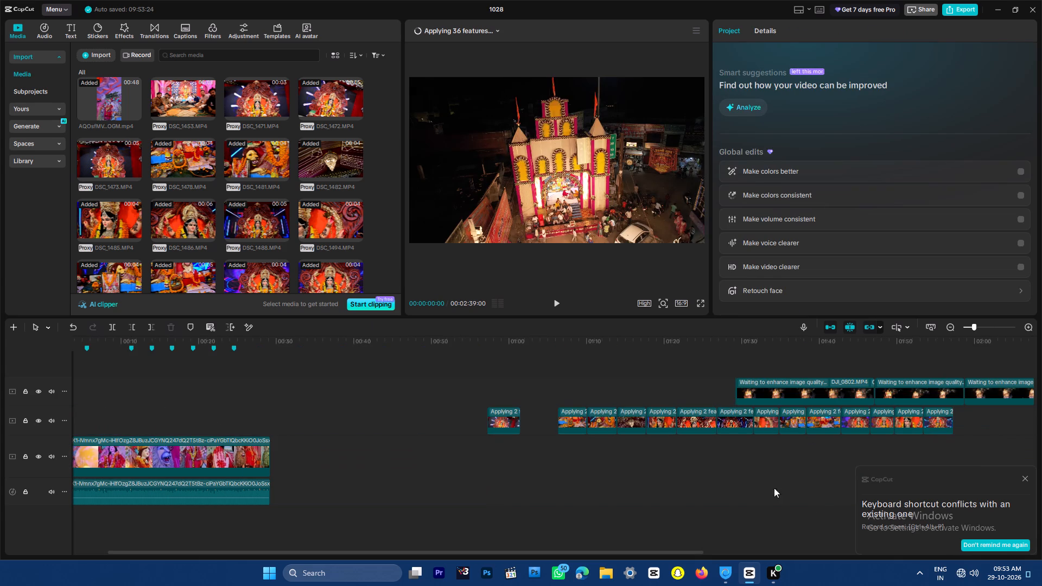
click(774, 488)
click(624, 330)
click(626, 337)
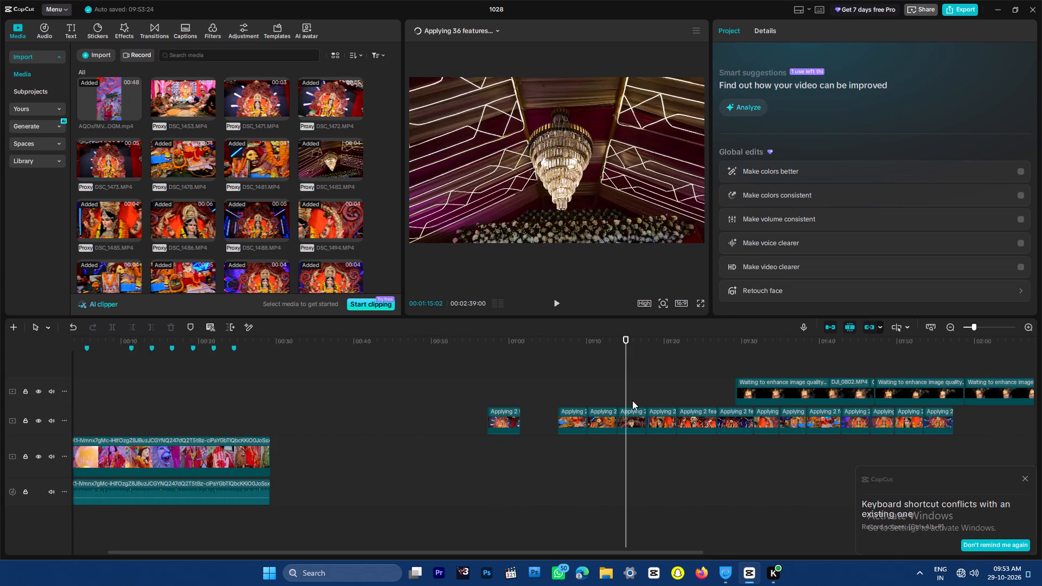
drag(632, 416, 120, 412)
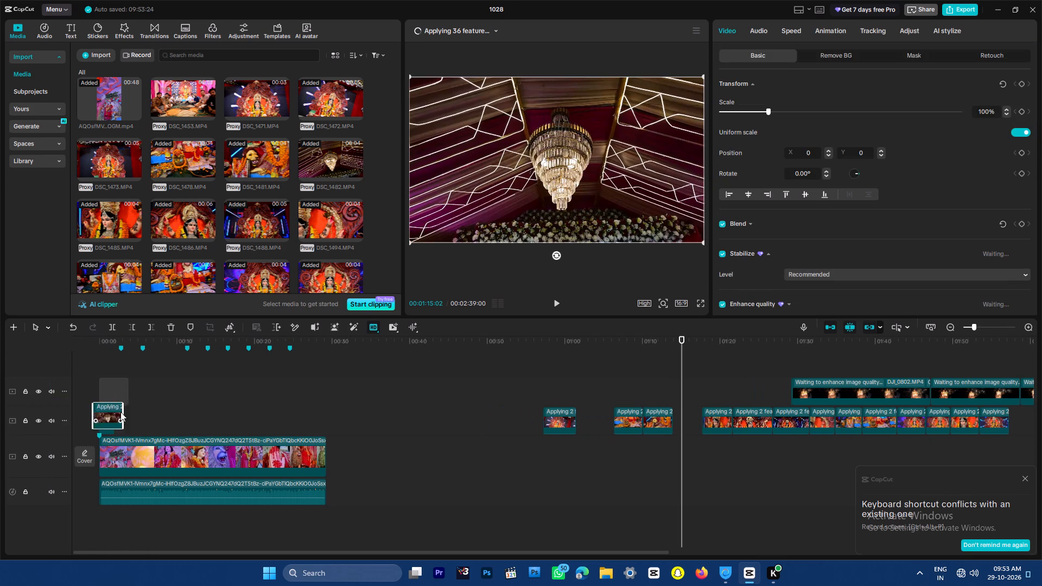
drag(120, 412, 130, 421)
click(130, 421)
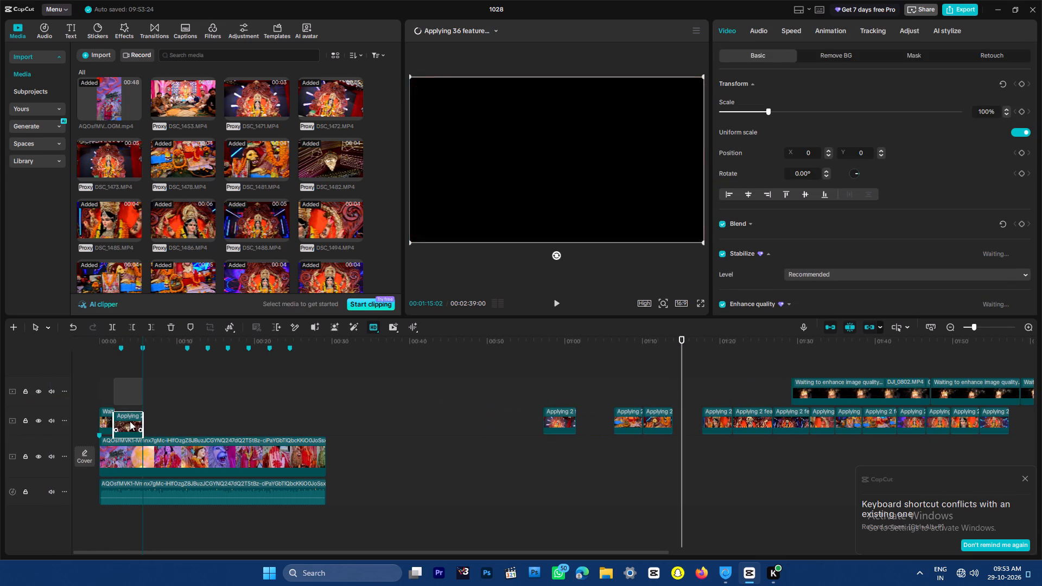
Place the chandelier clip on the aerial clip's track, starting directly at the aerial clip's end at 00:00:02:00.
drag(110, 348, 79, 338)
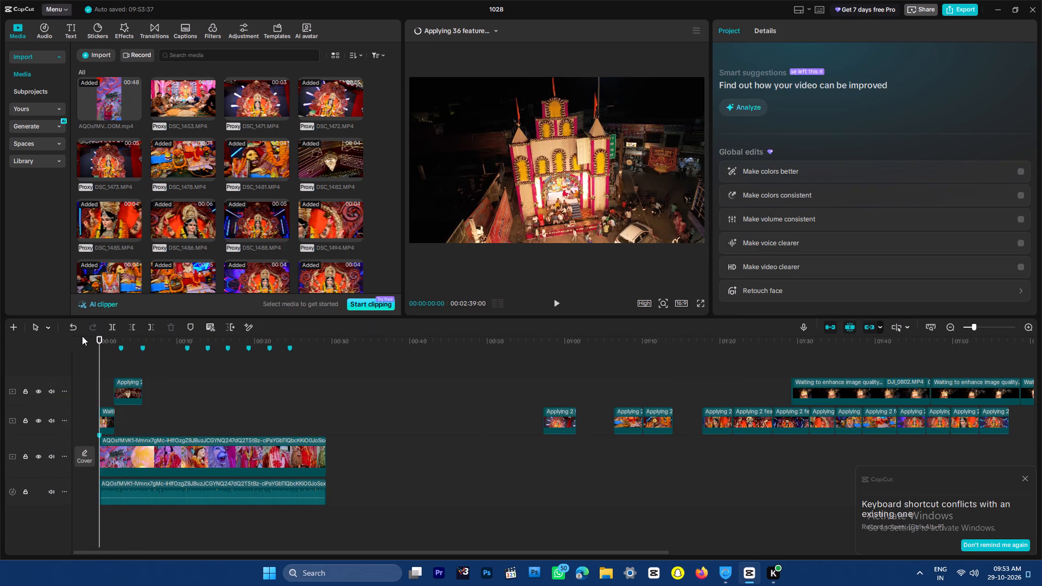
key(ctrl+plus)
key(ctrl+plus)
key(ctrl+plus)
key(ctrl+plus)
drag(395, 381, 415, 393)
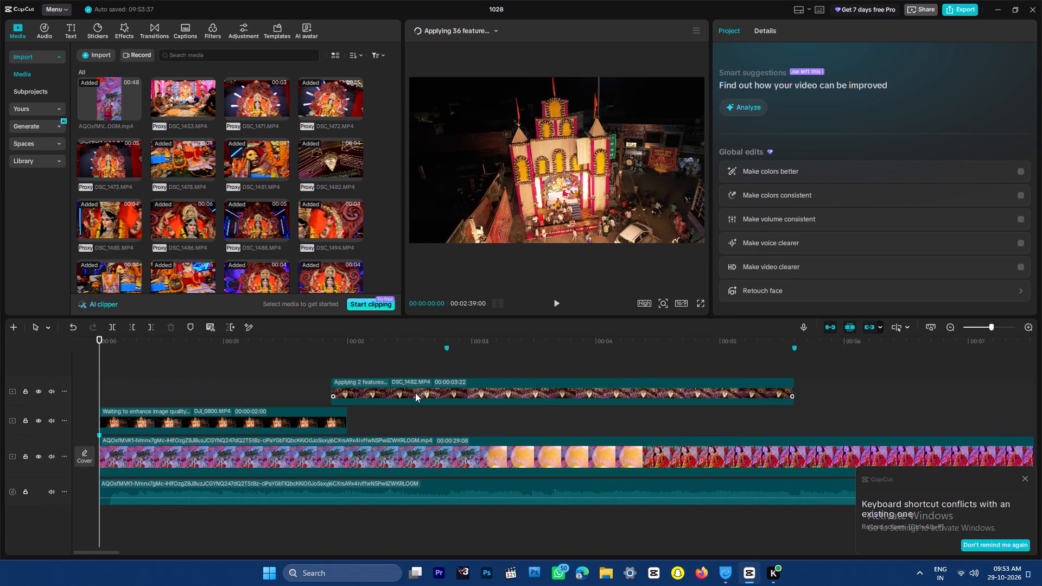
drag(415, 393, 412, 413)
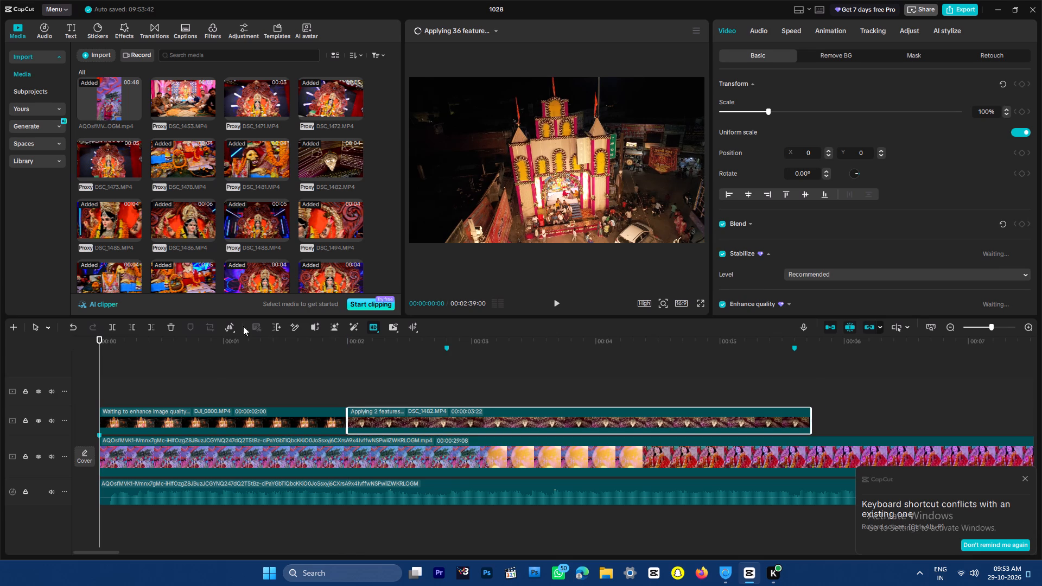
Search the transitions for "mix" and apply Mix between the aerial and chandelier clips, accepting duplicate frames.
click(162, 375)
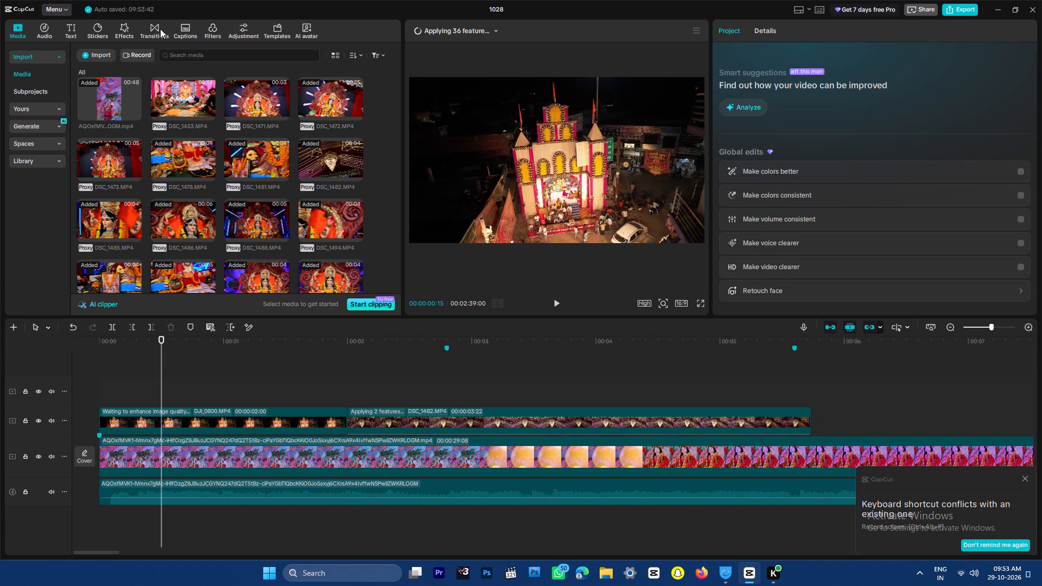
click(156, 27)
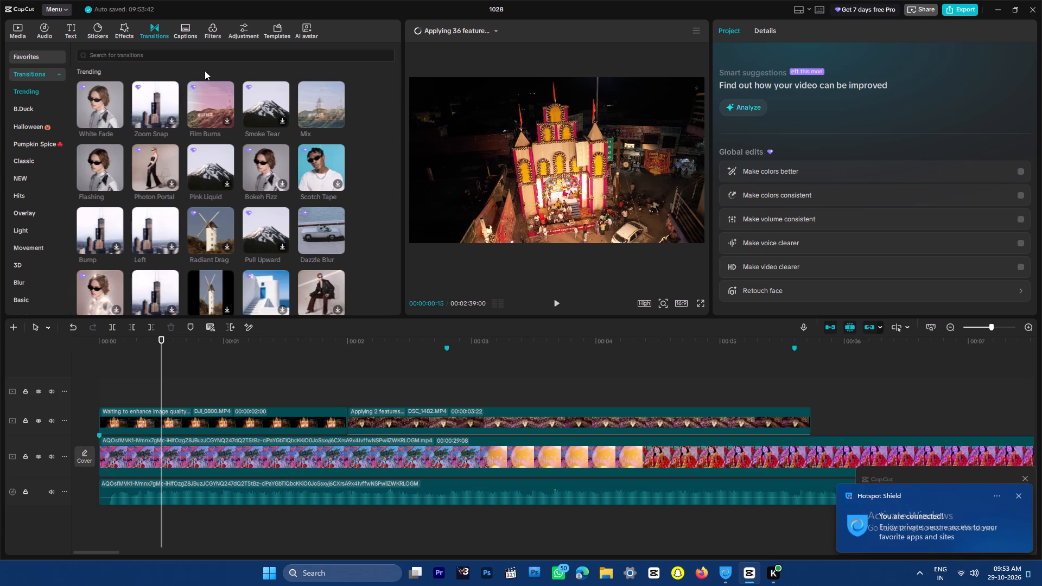
click(185, 54)
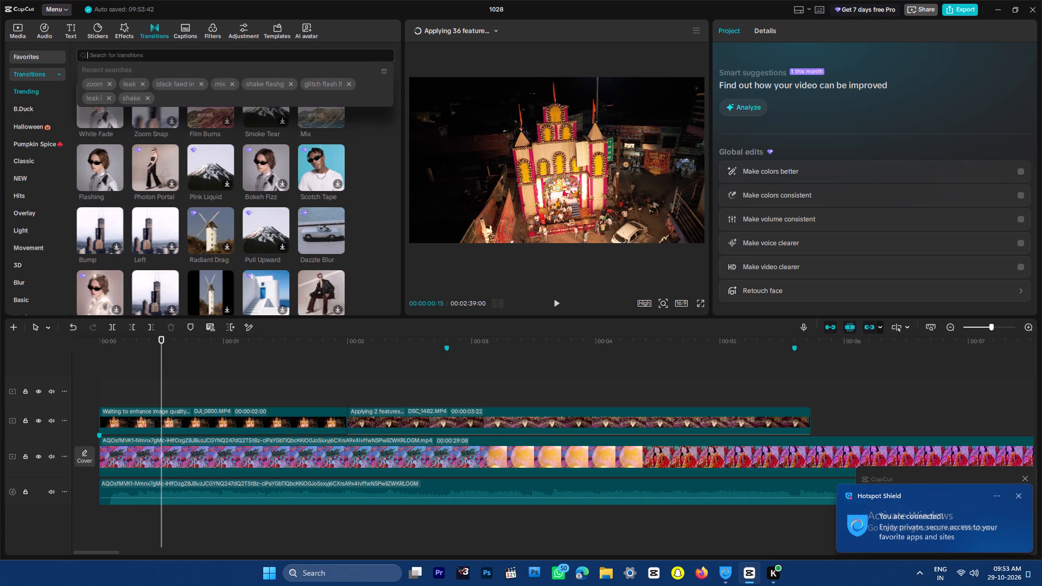
key(z)
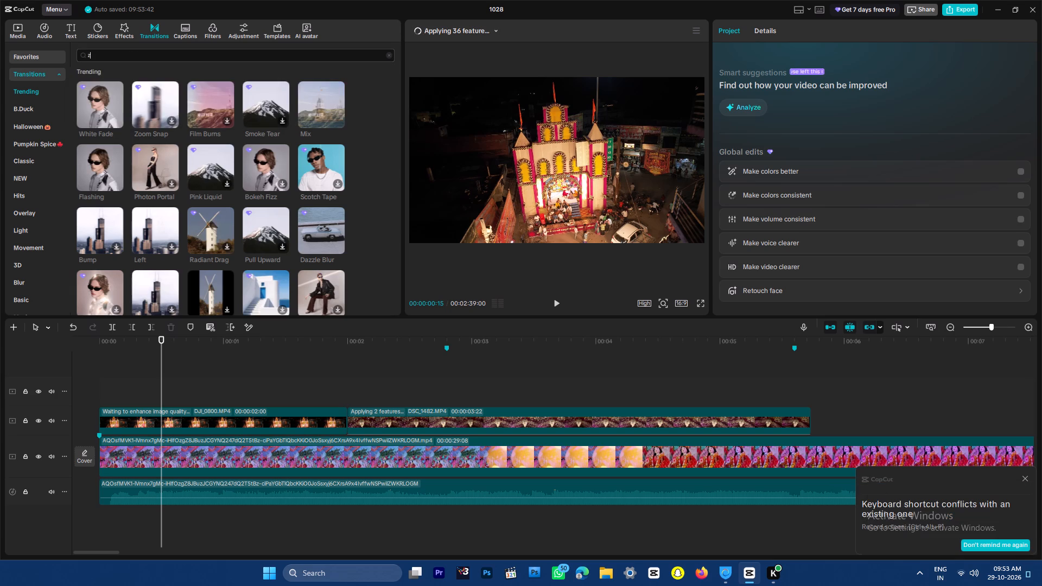
key(ctrl+a)
text(mi)
key(x)
key(Return)
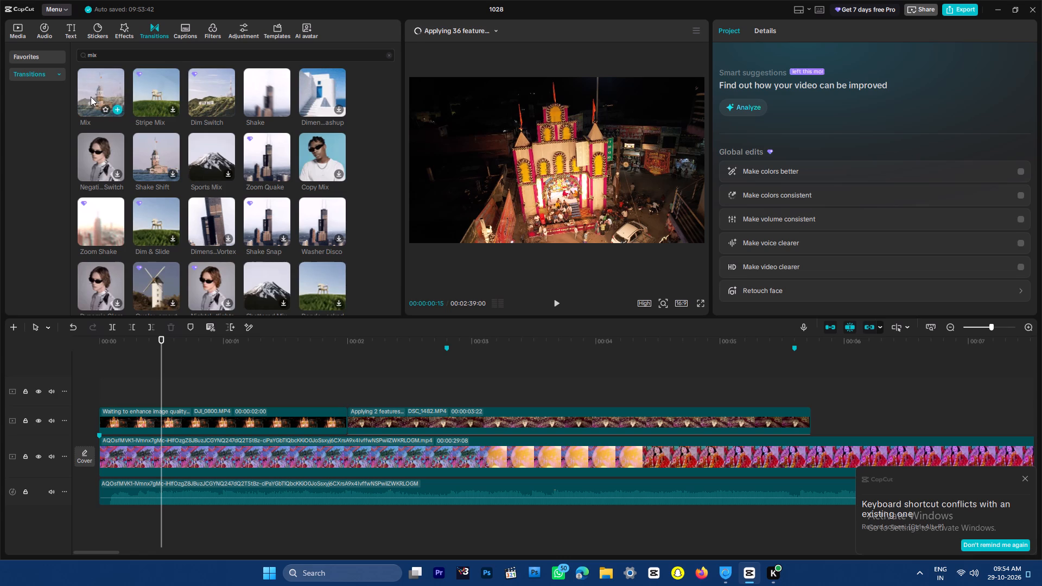
drag(92, 94, 313, 412)
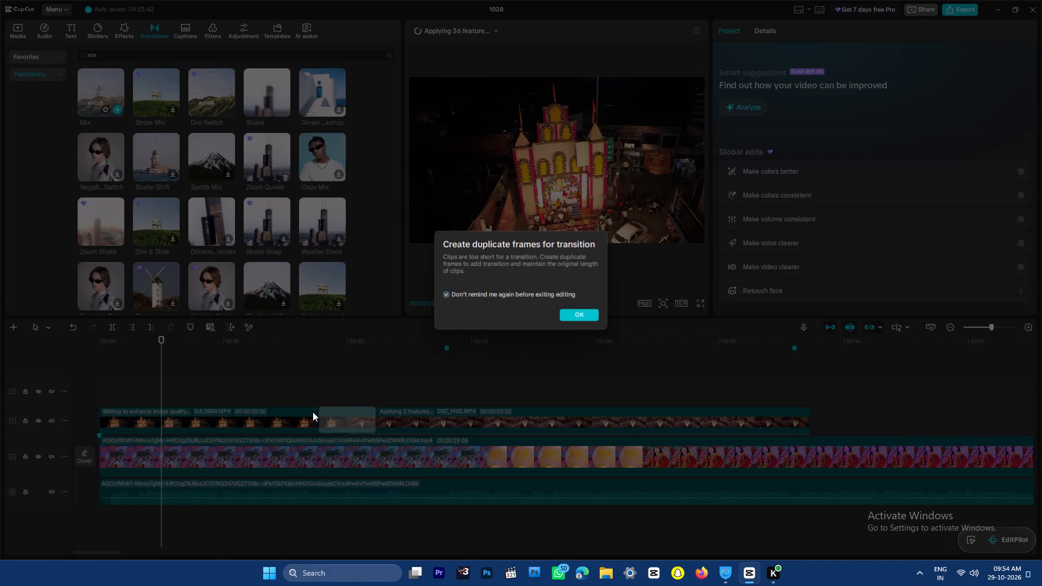
click(579, 315)
Play the opening seconds repeatedly to check the Mix transition from the aerial shot to the chandelier.
drag(148, 337, 95, 342)
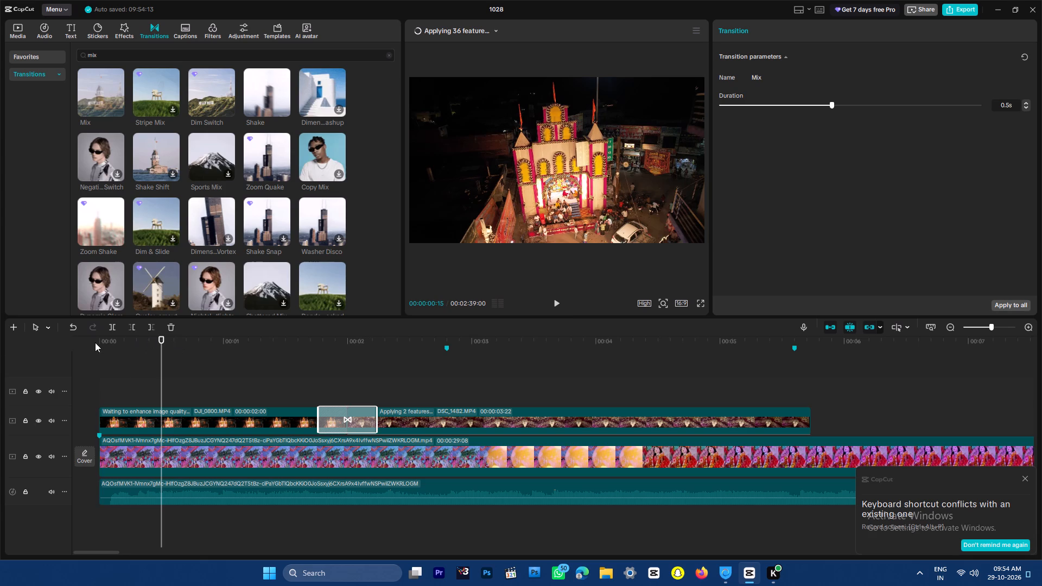
drag(95, 342, 0, 342)
key(space)
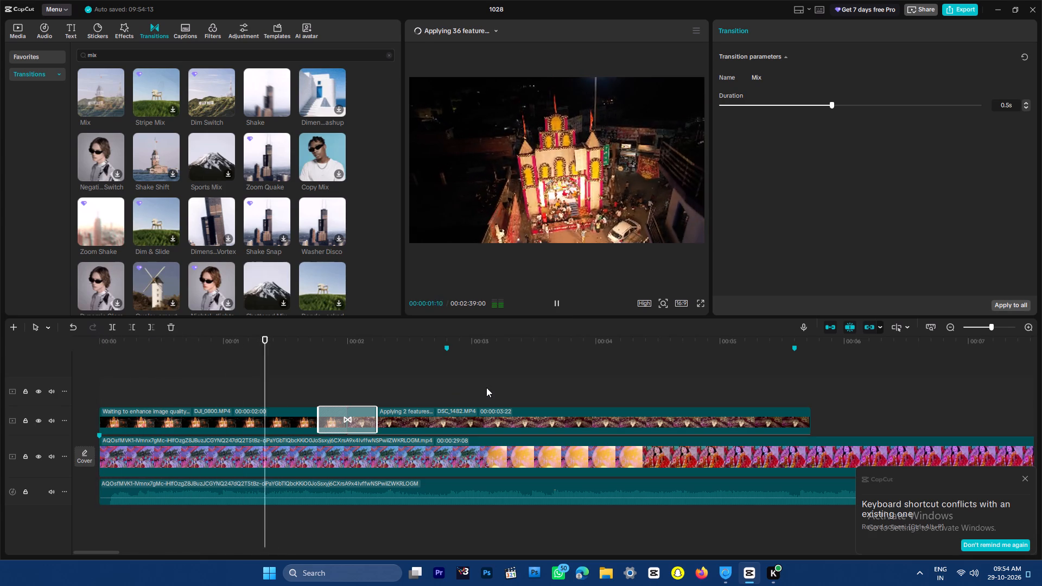
key(space)
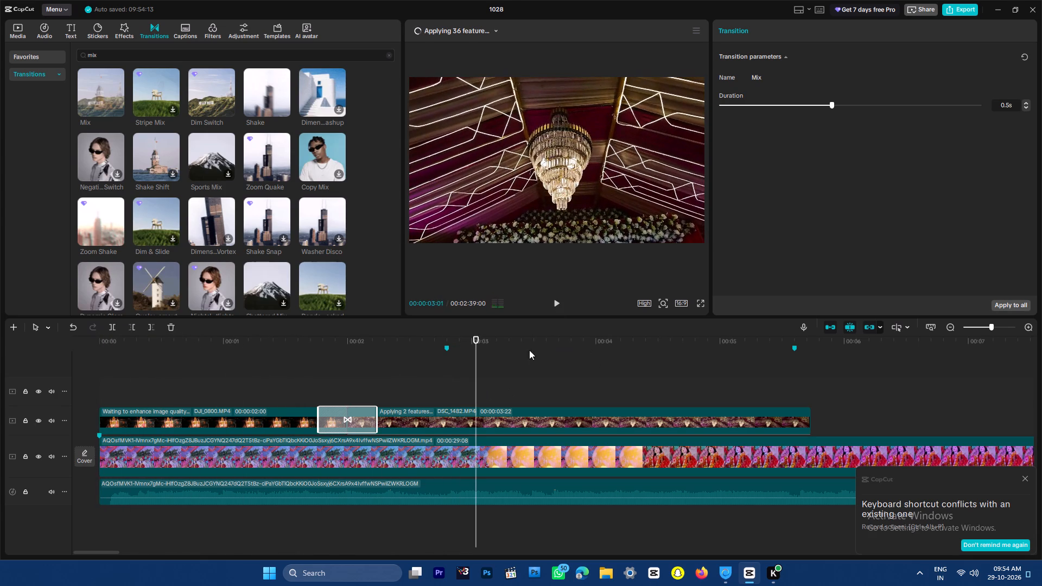
drag(465, 341, 269, 341)
key(space)
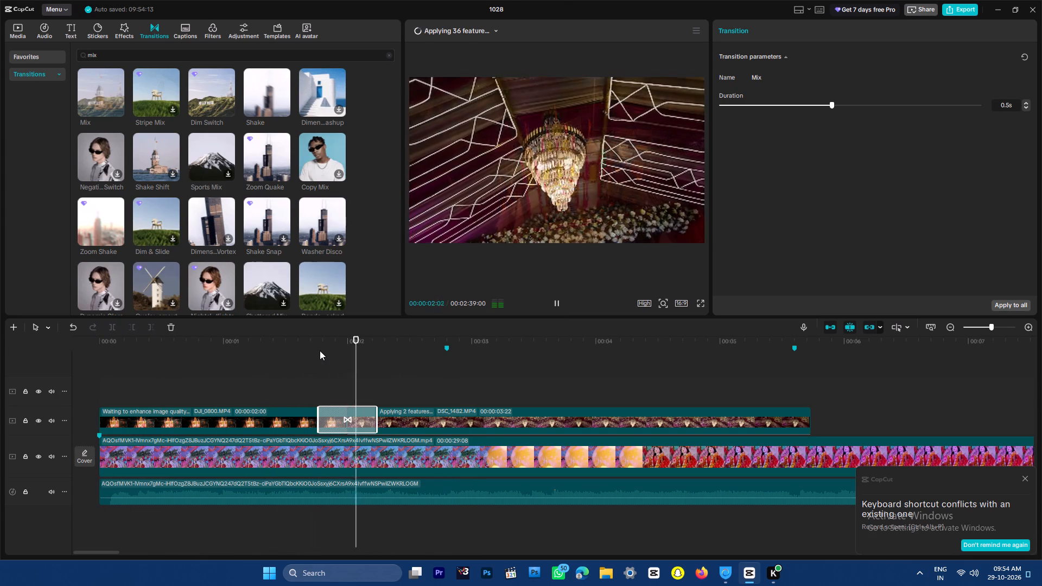
key(space)
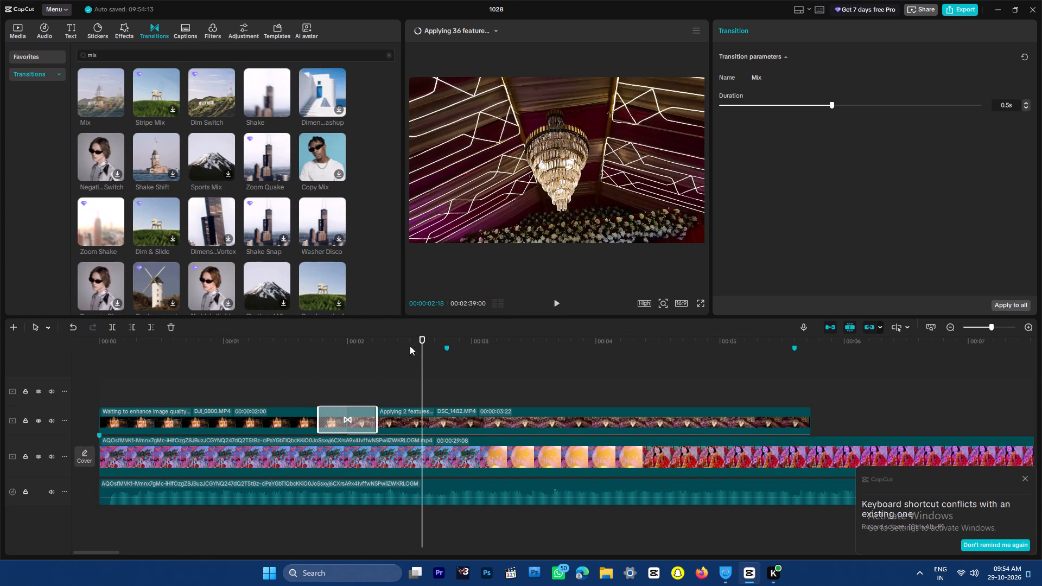
drag(390, 342, 43, 356)
key(space)
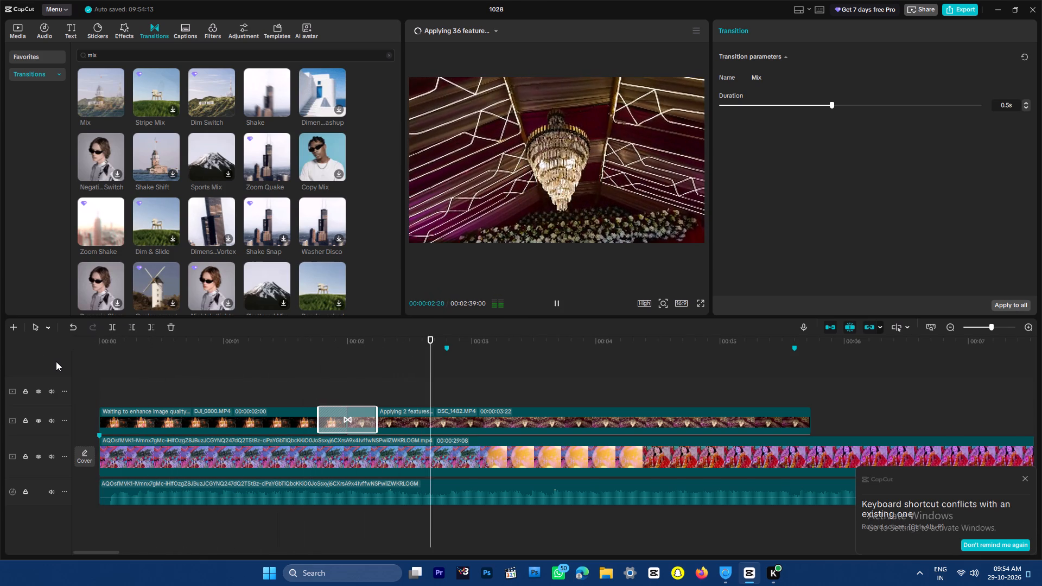
key(space)
Shorten the Mix transition between the aerial and chandelier clips to 0.3 s.
click(336, 361)
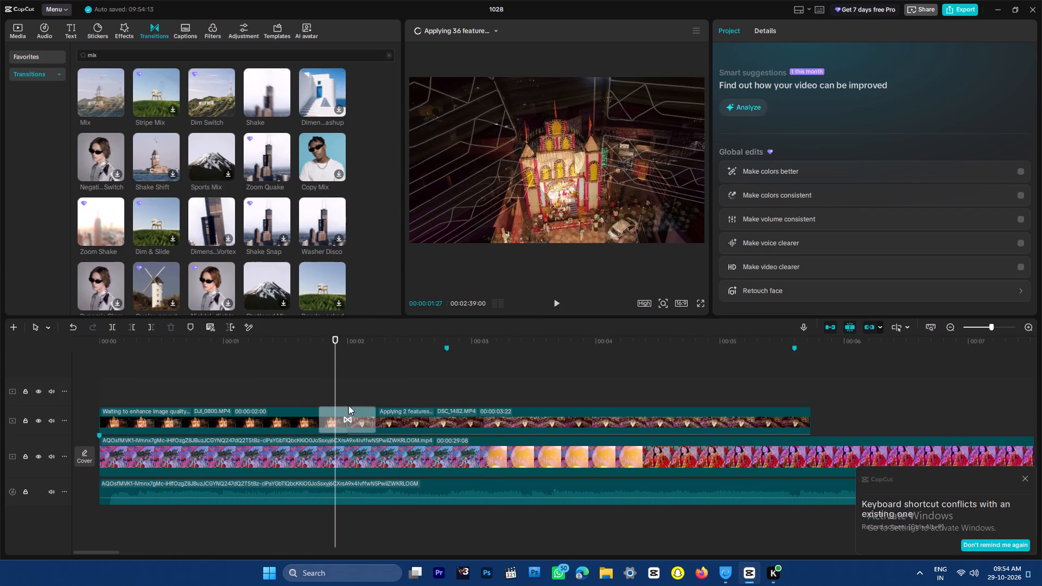
drag(374, 417, 357, 417)
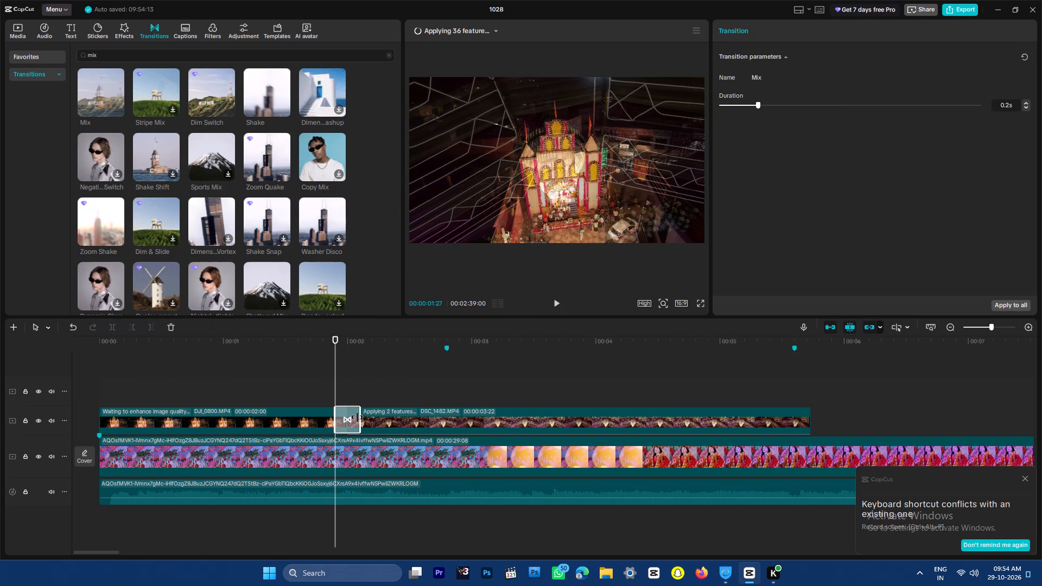
drag(357, 417, 361, 417)
Replay the shortened transition and the following seconds to check its timing against the music and the next marker.
click(269, 340)
key(space)
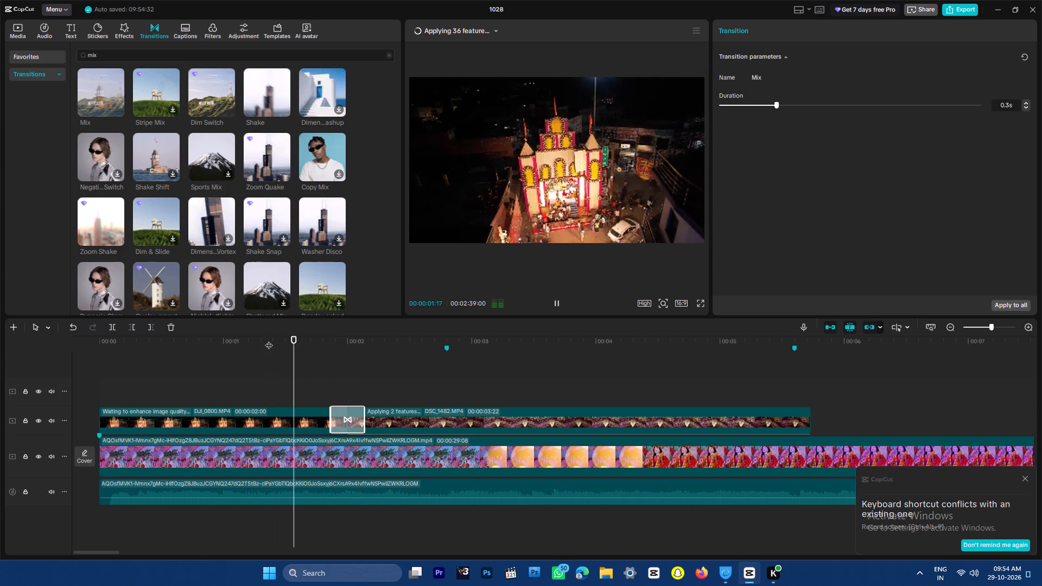
key(space)
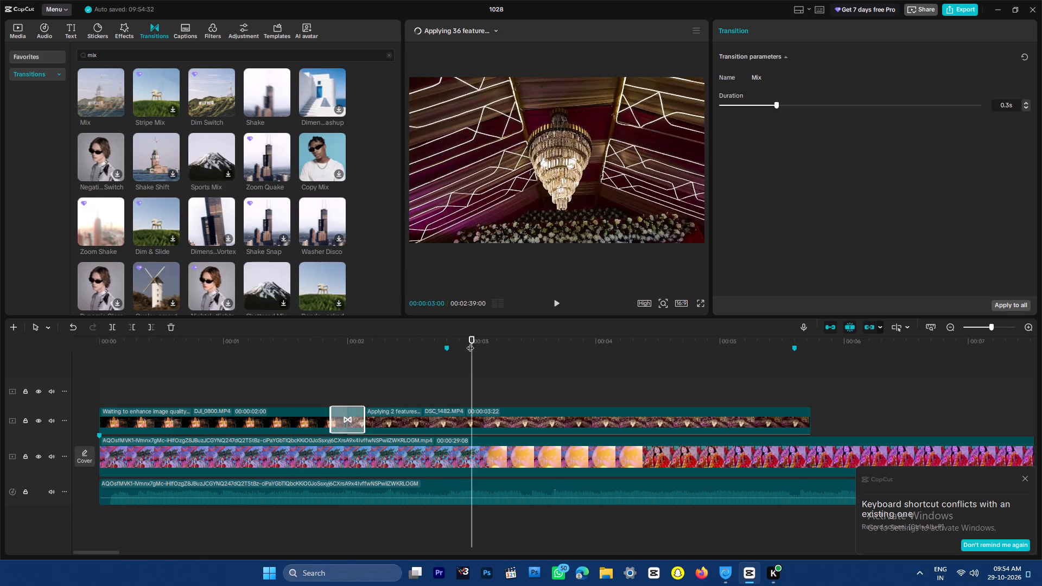
drag(456, 341, 402, 340)
drag(374, 339, 367, 342)
key(space)
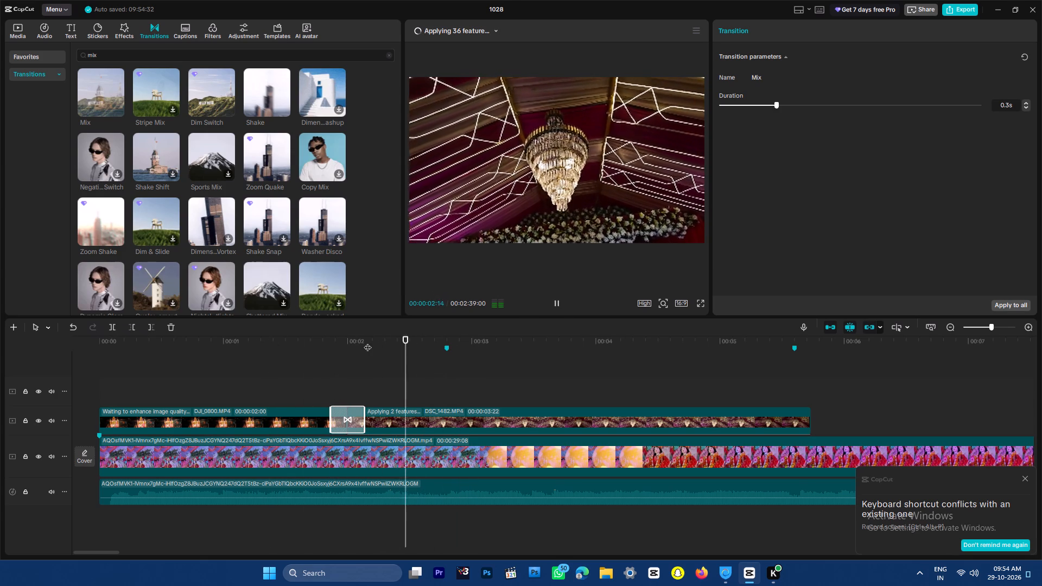
key(space)
drag(476, 341, 242, 343)
key(space)
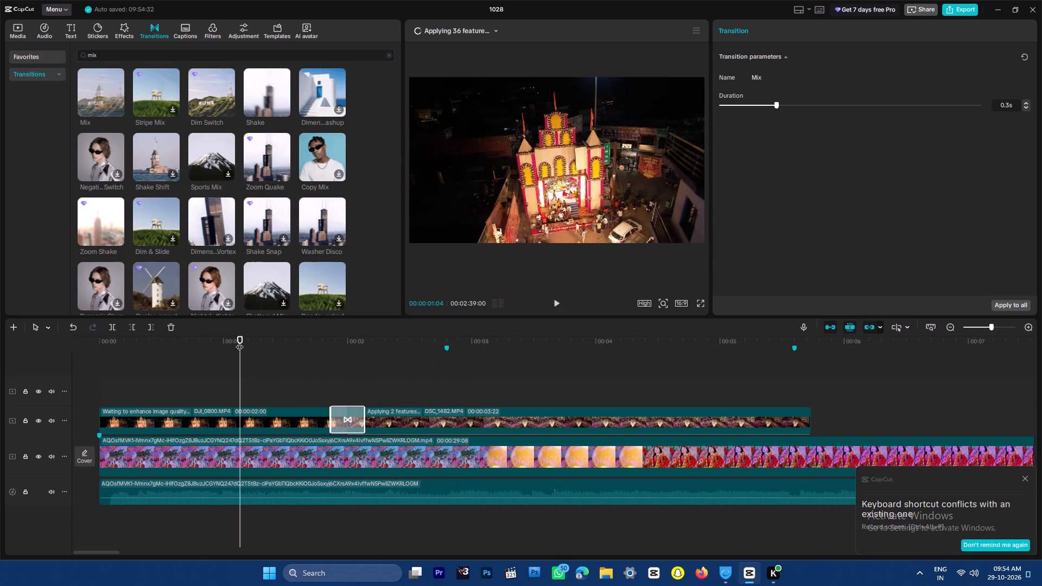
key(space)
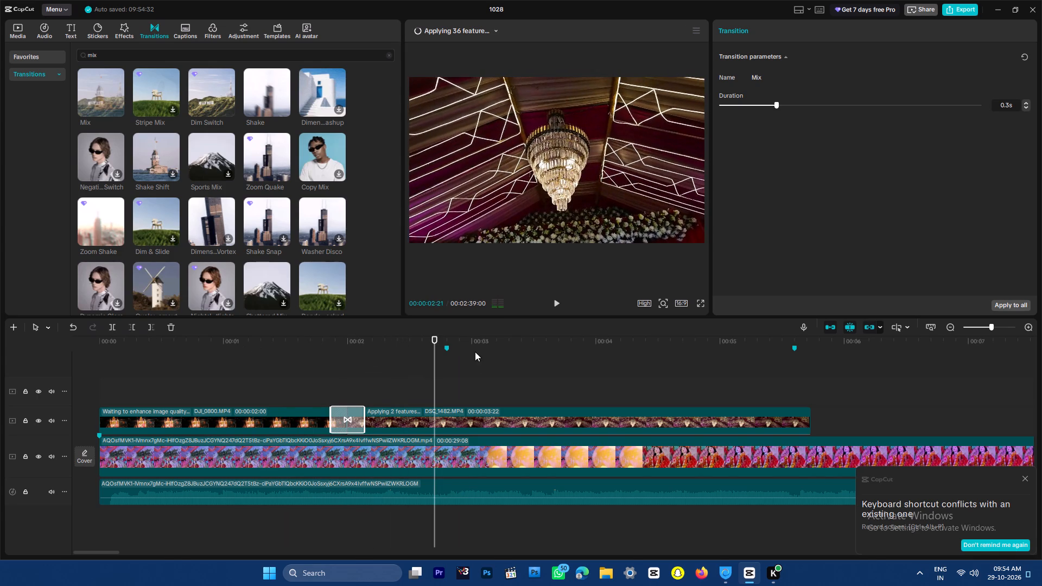
key(space)
key(space)
Split the chandelier clip at the marker at 00:00:02:24 and delete the part after it.
click(448, 343)
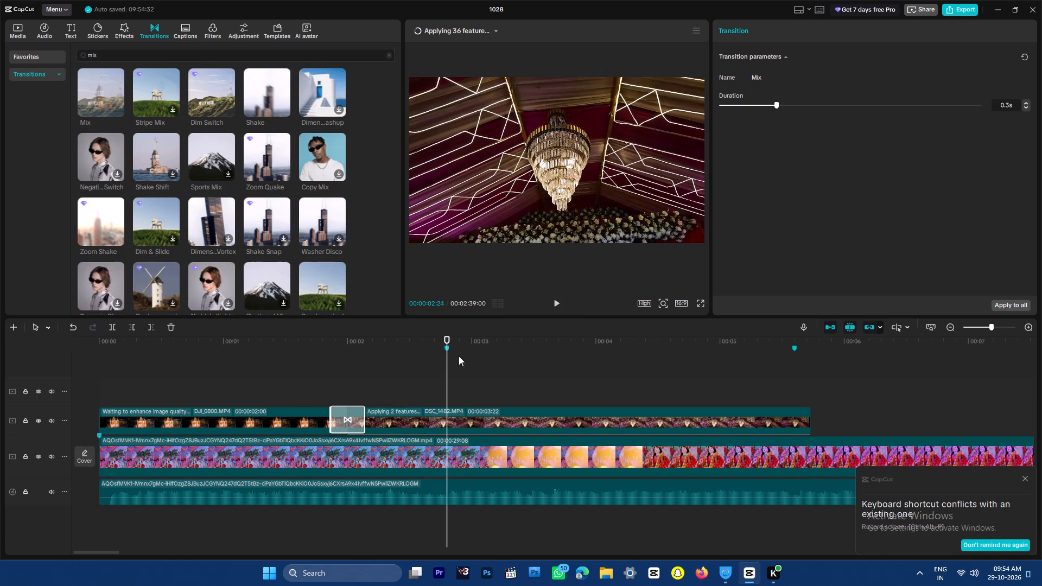
click(483, 418)
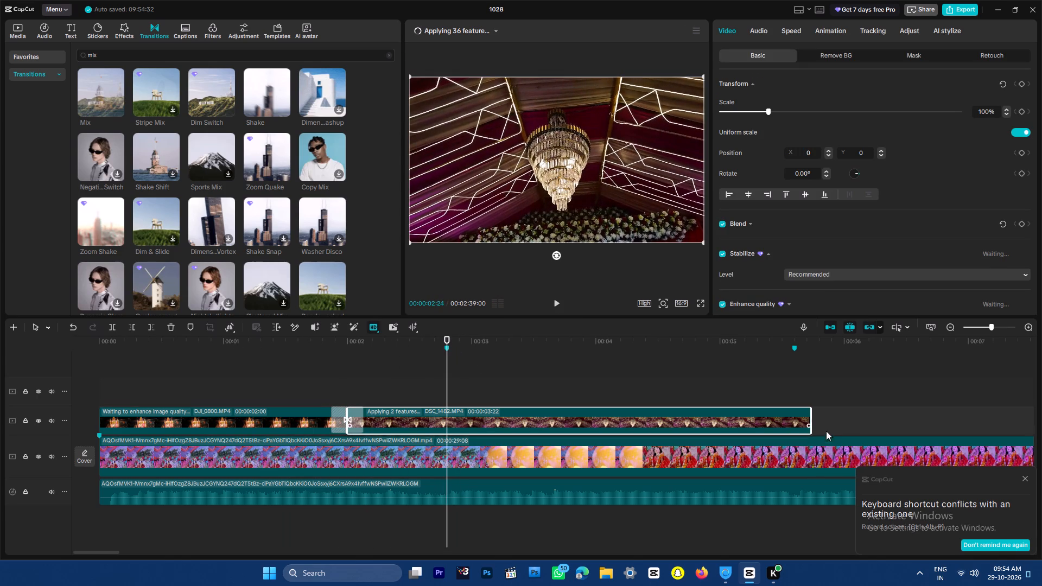
key(ctrl+b)
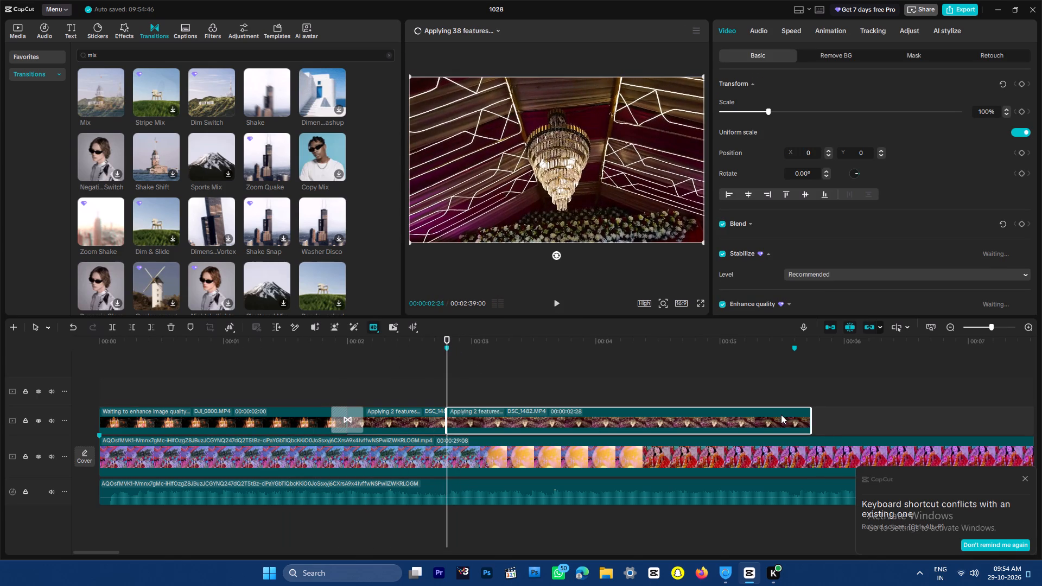
key(Delete)
Replay the Mix transition and trimmed chandelier clip, and return the playhead to the marker at 00:00:02:24.
drag(376, 341, 285, 348)
key(space)
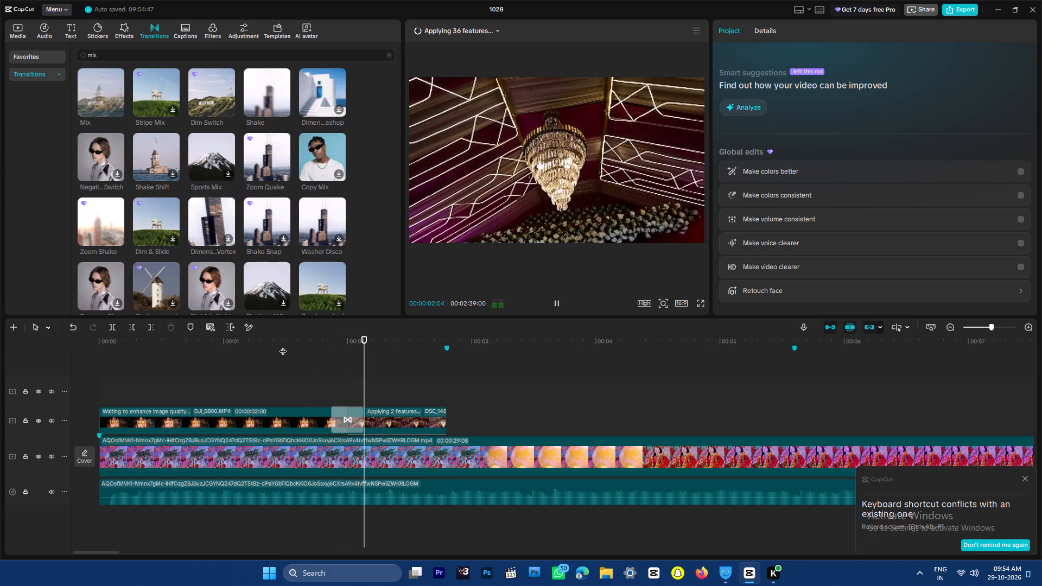
key(space)
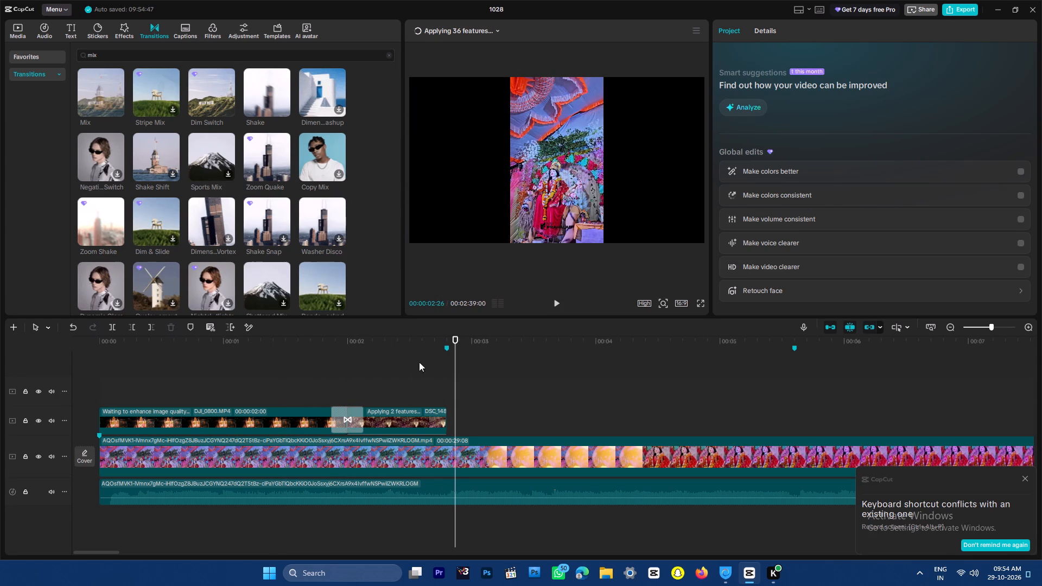
drag(460, 347, 445, 344)
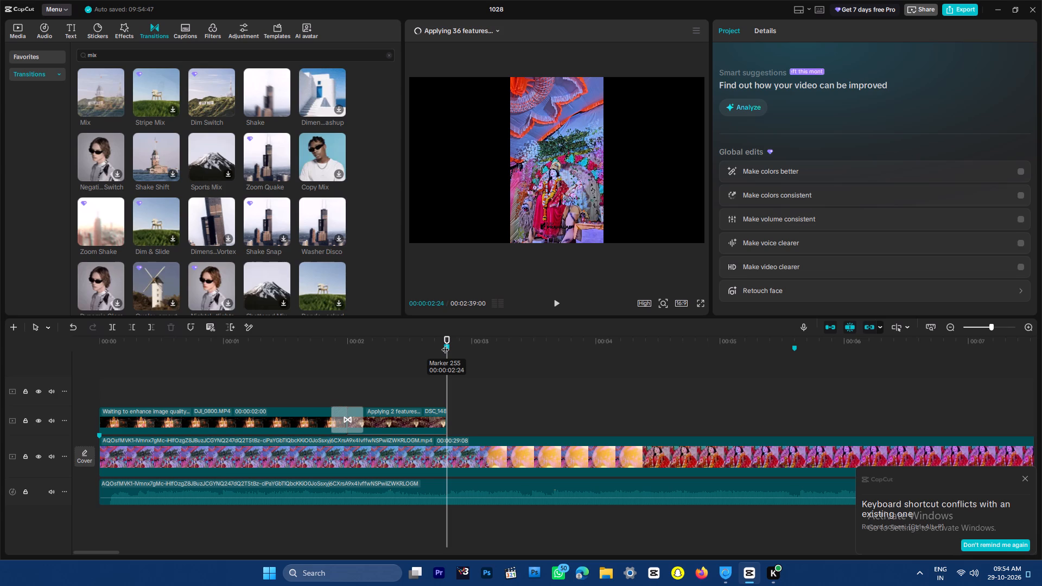
Review the aerial temple clip DJI_0802.MP4 starting near 00:01:30 on the uppermost track and delete it.
key(ctrl+minus)
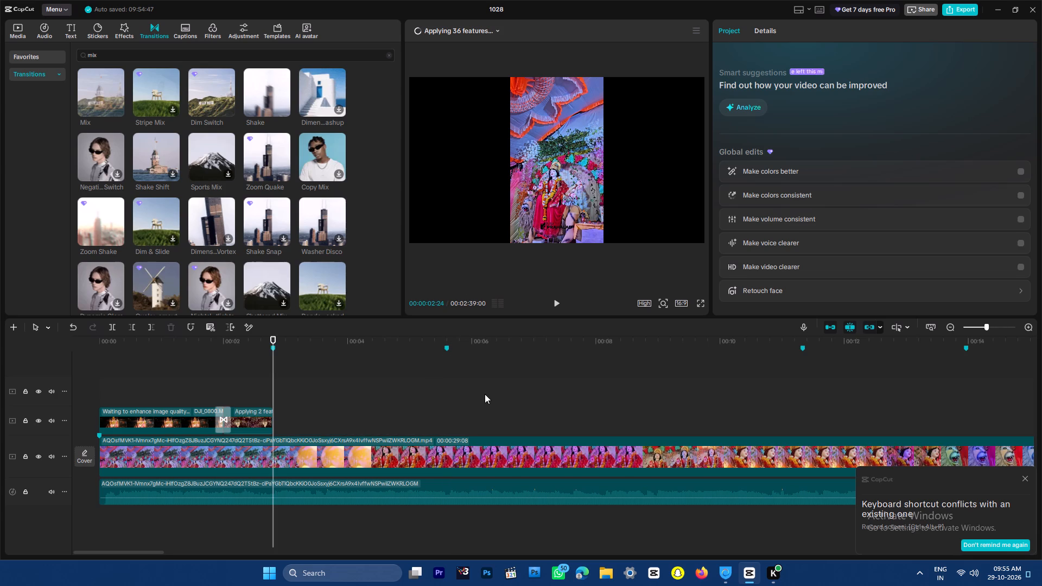
key(ctrl+asterisk)
key(ctrl+minus)
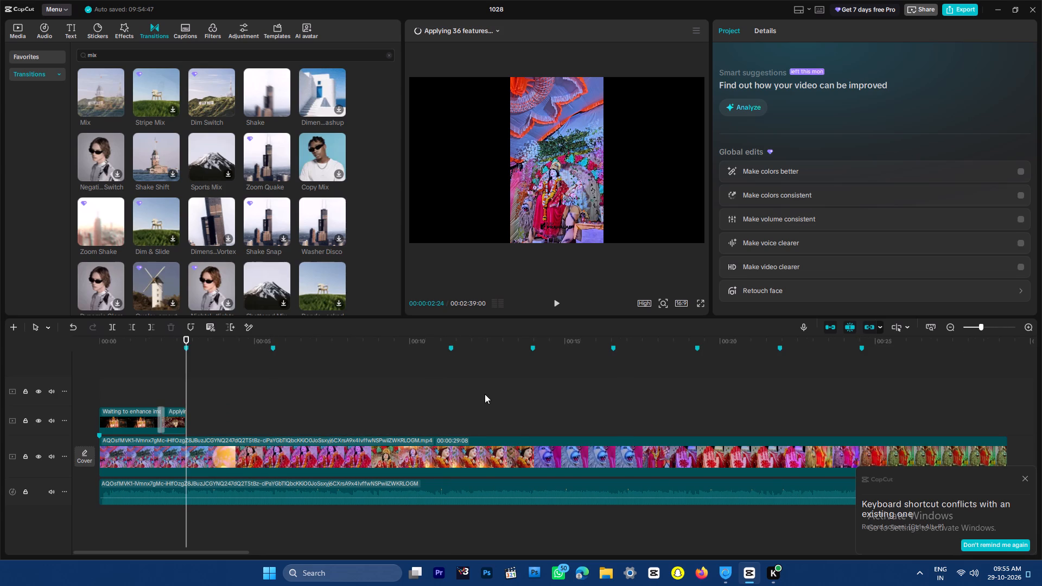
key(ctrl+minus)
key(ctrl+minus)
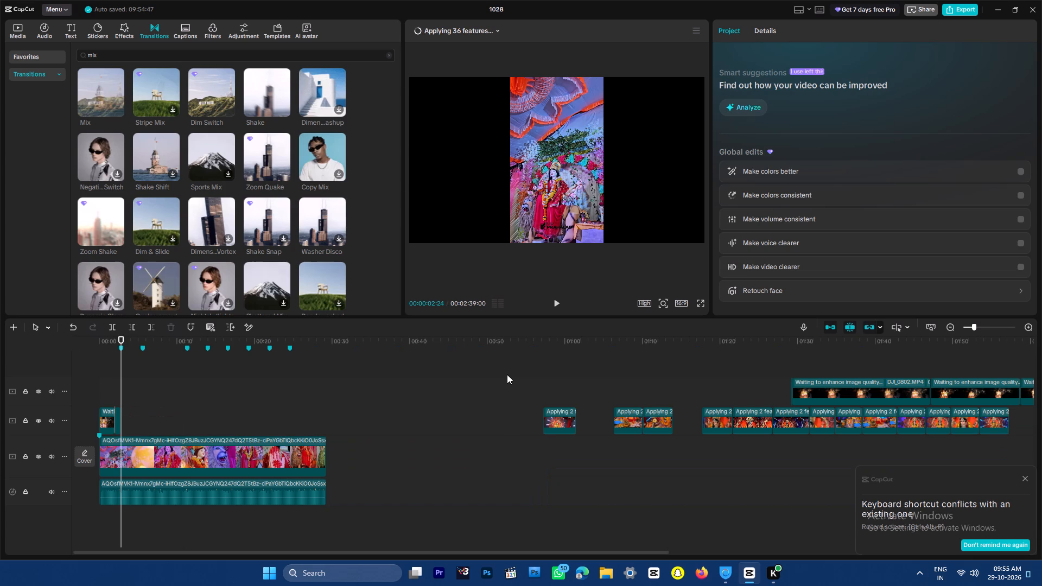
drag(827, 342, 814, 343)
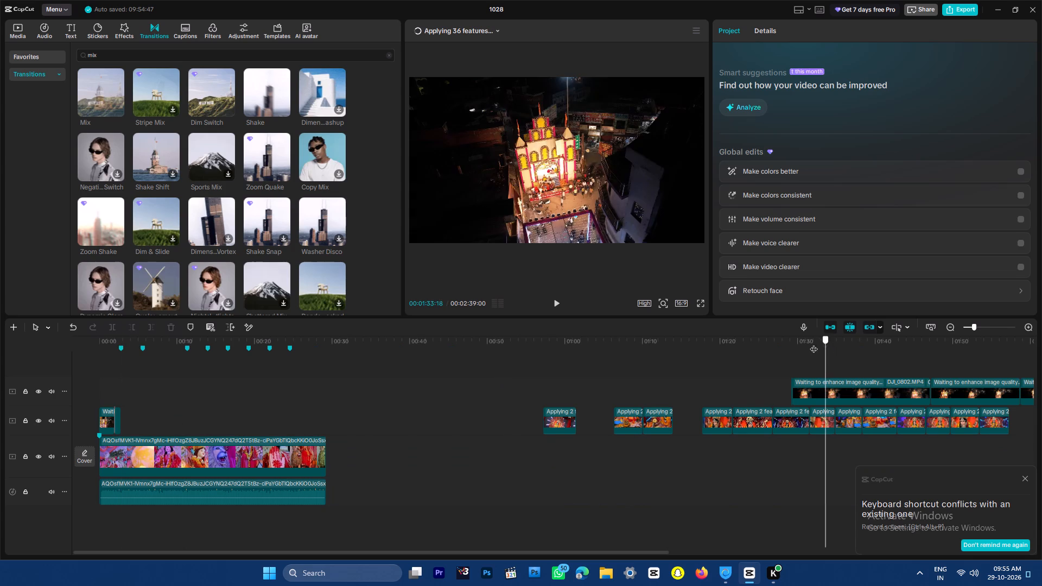
drag(814, 343, 888, 343)
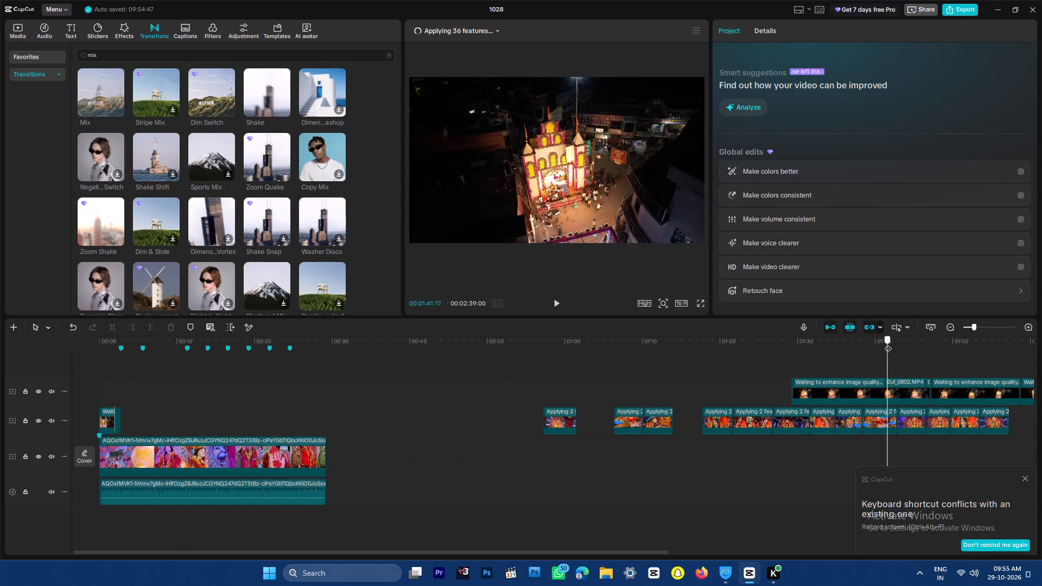
drag(888, 343, 944, 342)
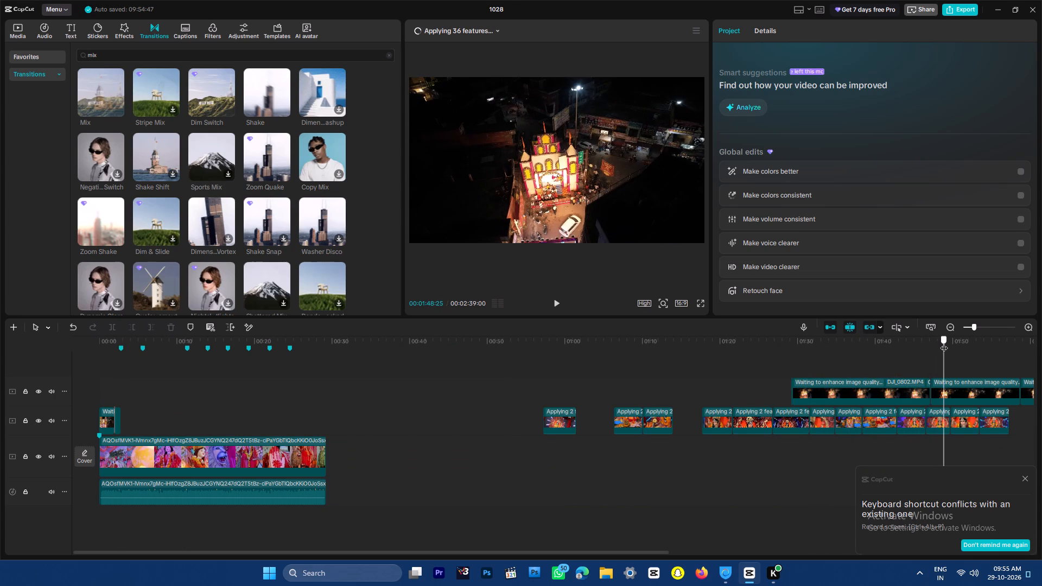
drag(944, 342, 918, 343)
click(881, 385)
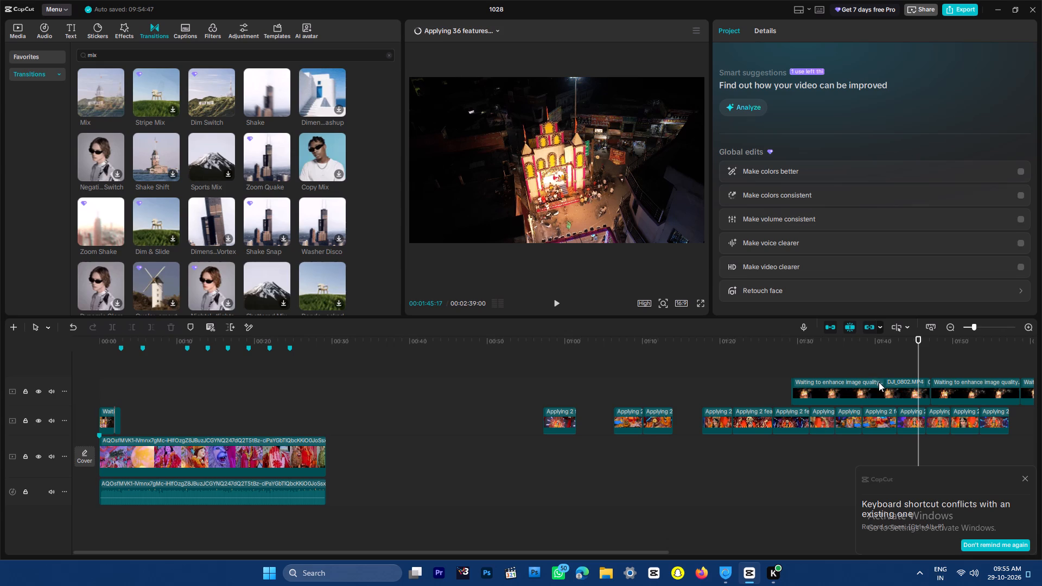
drag(606, 550, 702, 555)
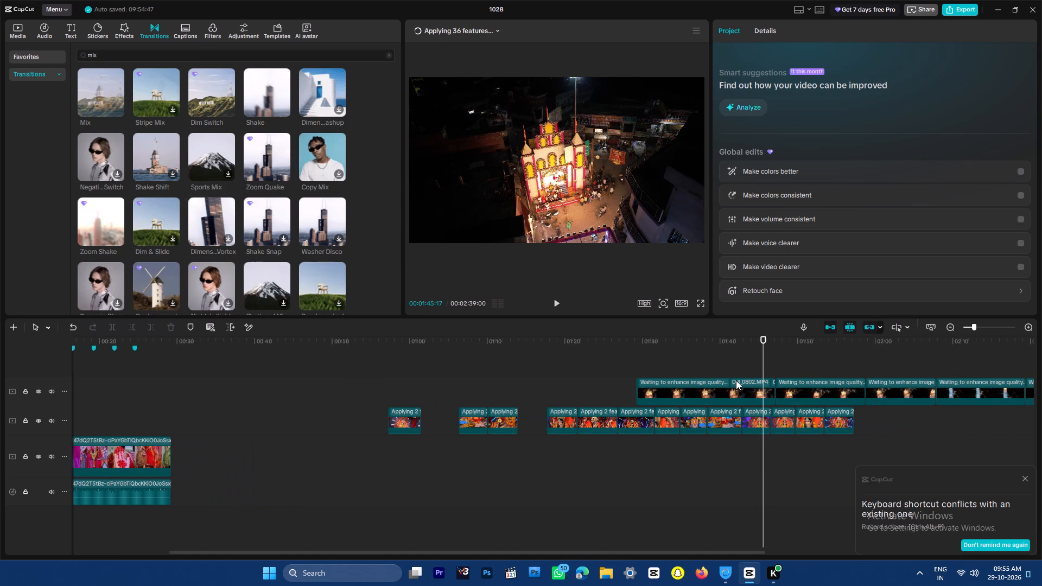
click(736, 380)
key(Delete)
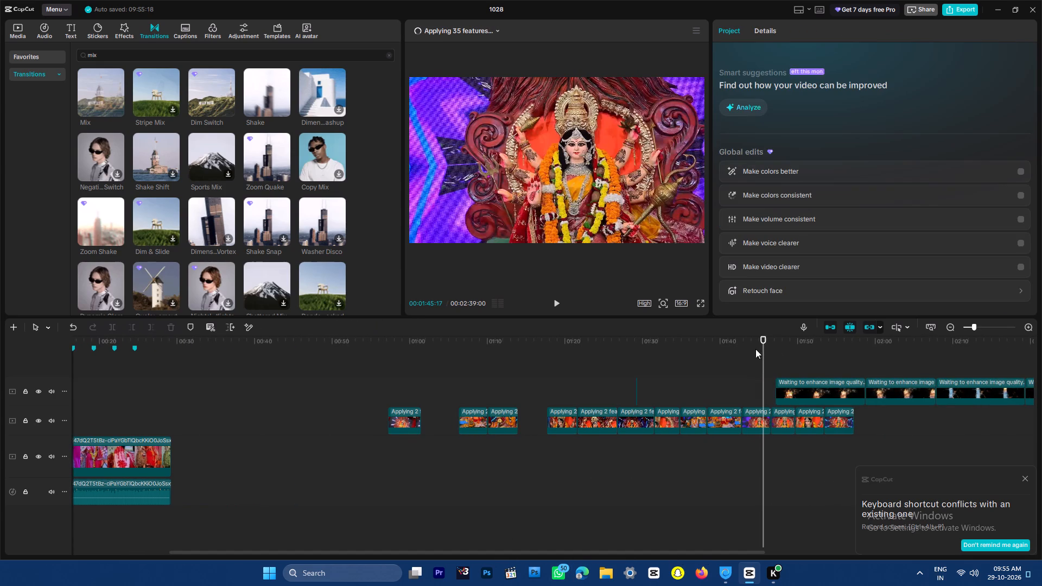
Preview the goddess idol clip around 00:01:44 on the track below the aerial shots and delete it.
drag(758, 339, 761, 342)
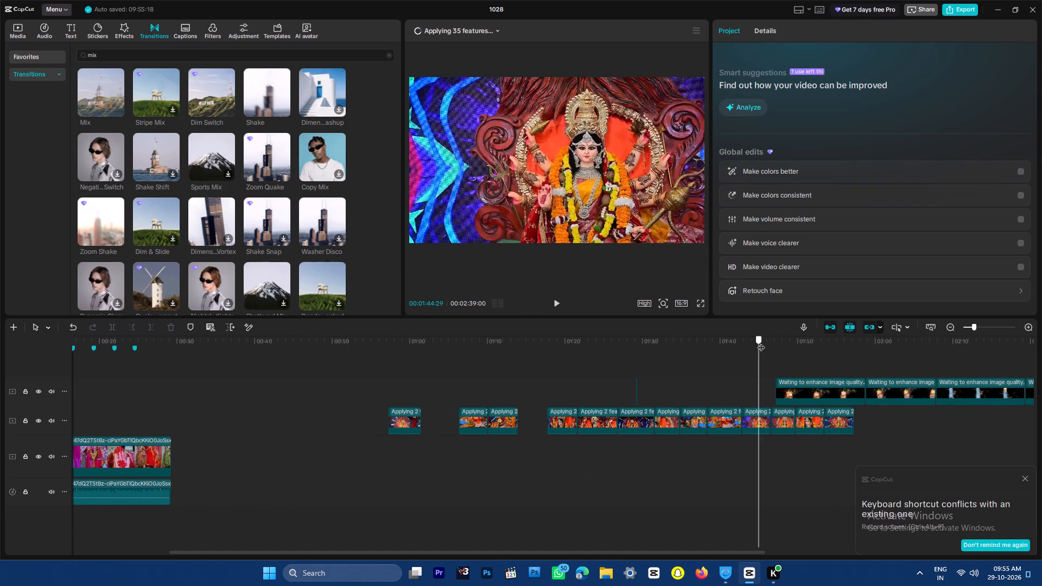
drag(761, 342, 753, 342)
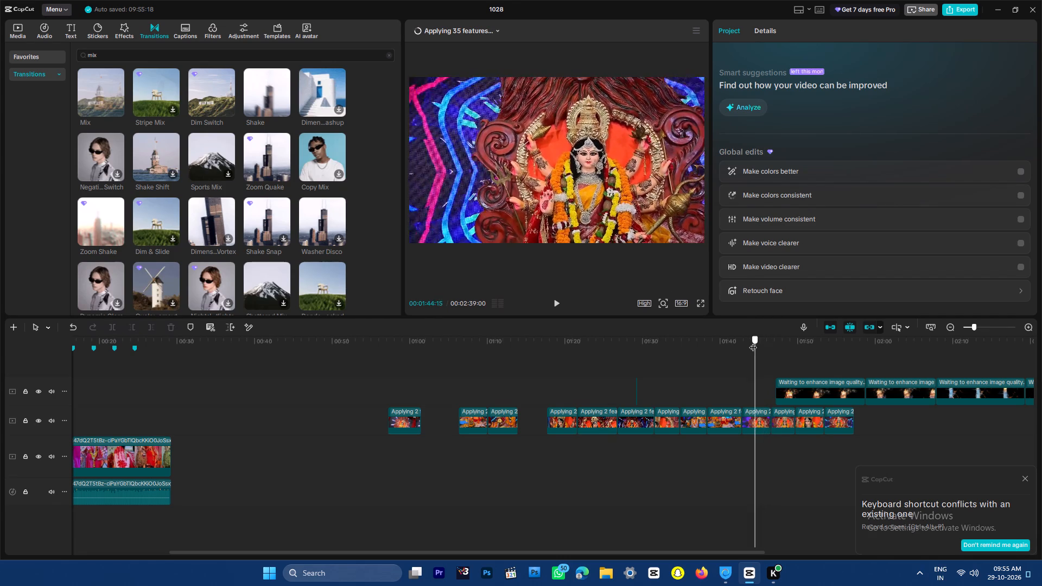
drag(753, 342, 752, 342)
drag(754, 392, 757, 468)
click(757, 409)
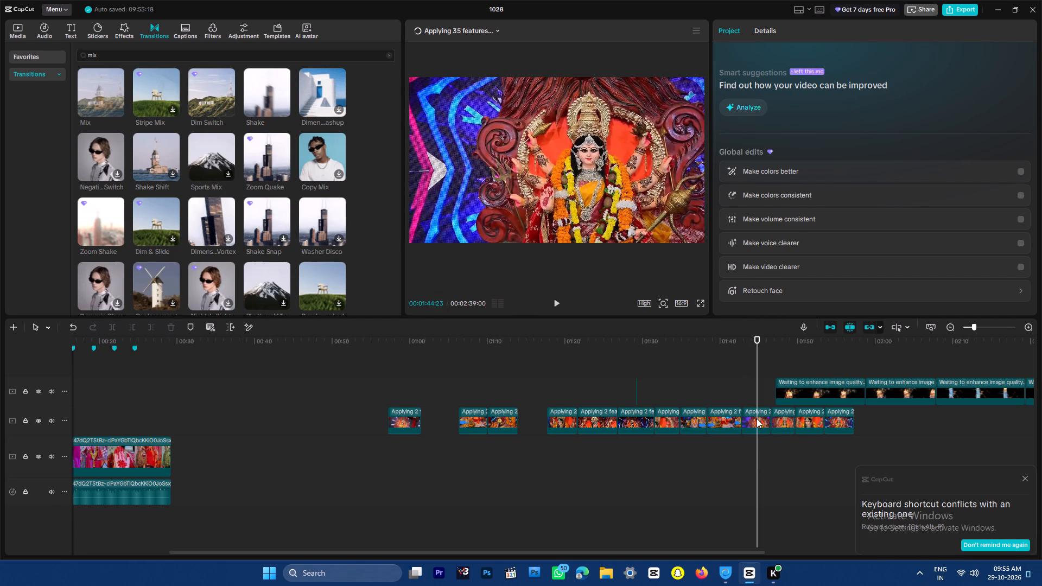
click(757, 418)
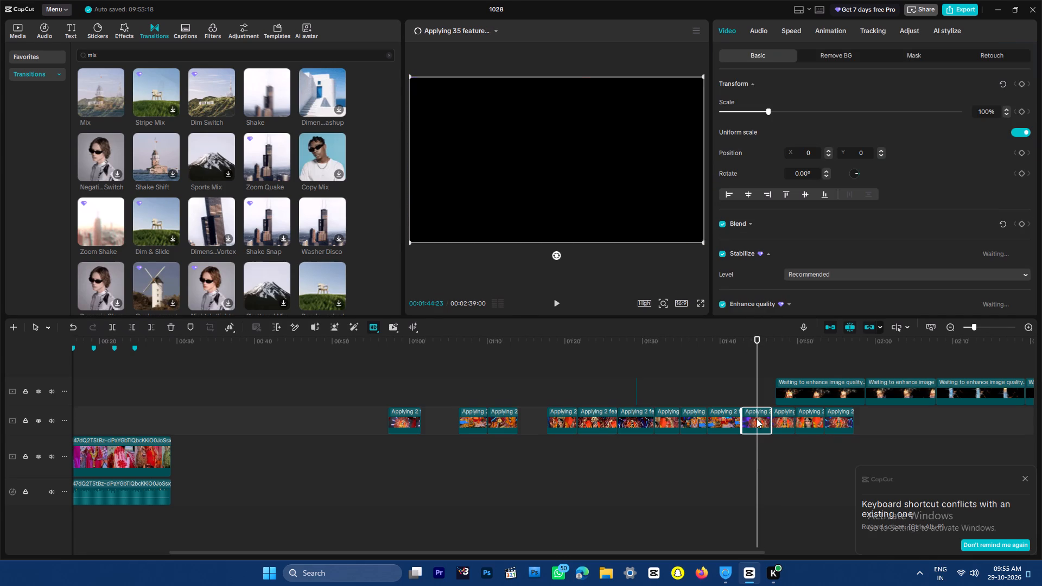
click(726, 345)
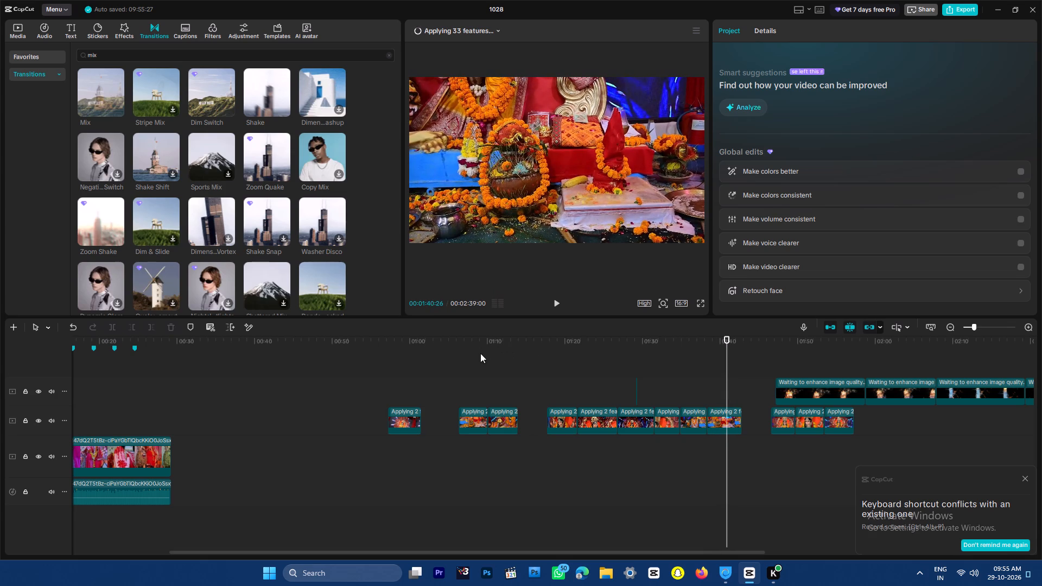
Compare the two marigold-decorated offering pot clips near 00:01:08 and 00:01:40, and delete the one near 00:01:40.
drag(472, 346, 476, 345)
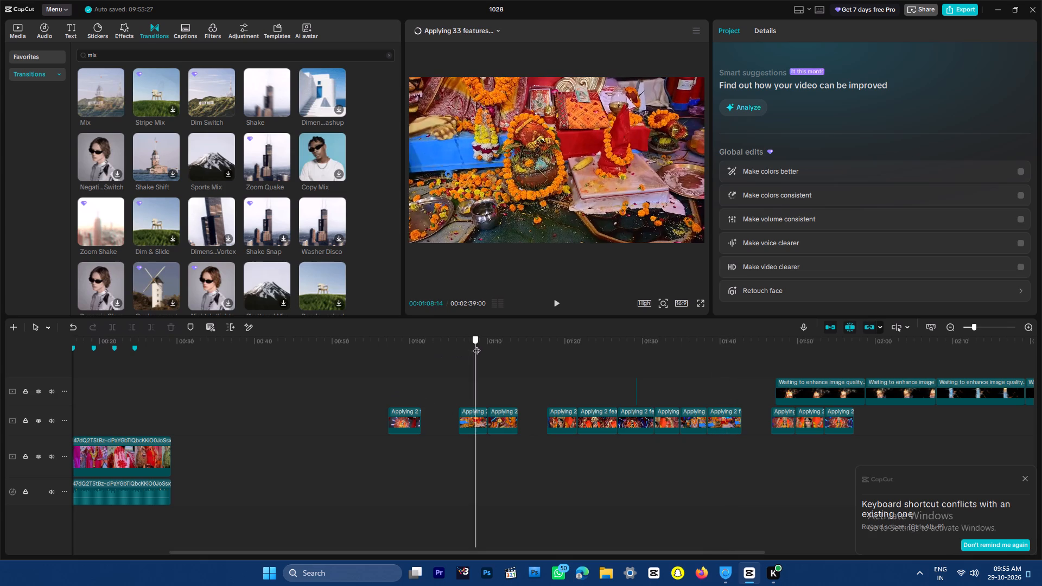
drag(476, 345, 481, 345)
drag(718, 342, 710, 344)
key(Return)
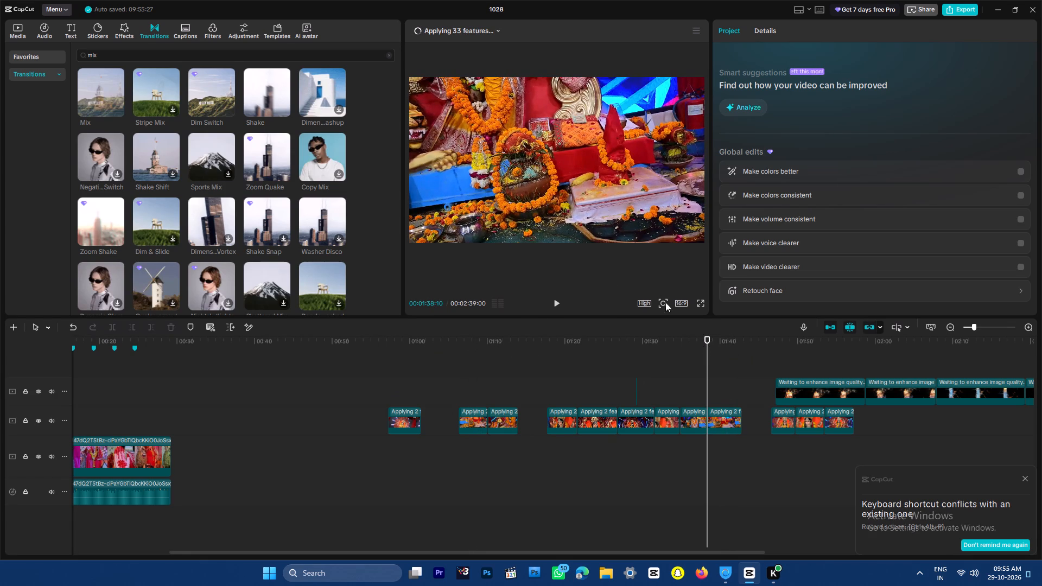
click(554, 300)
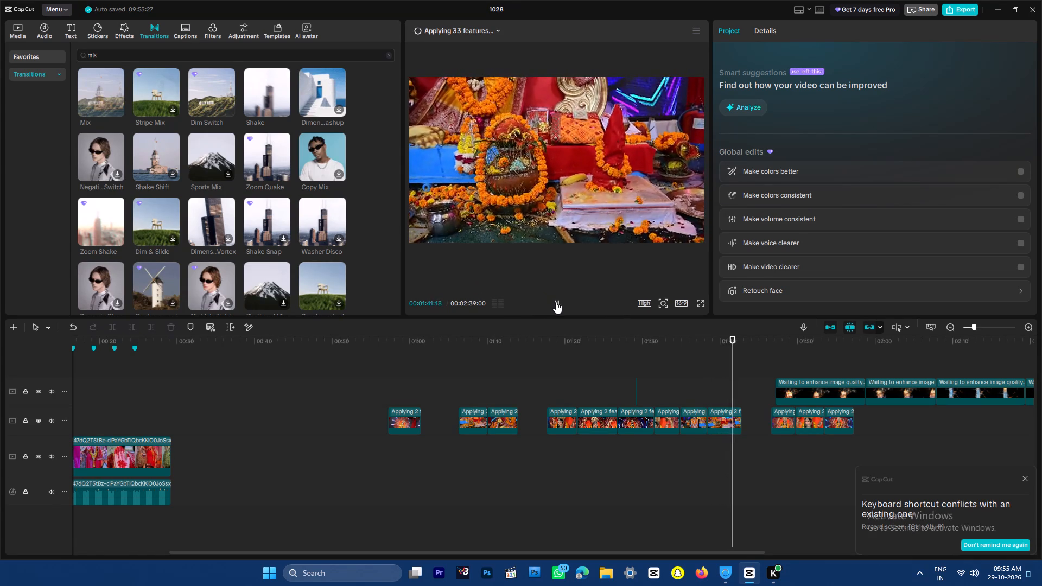
click(732, 418)
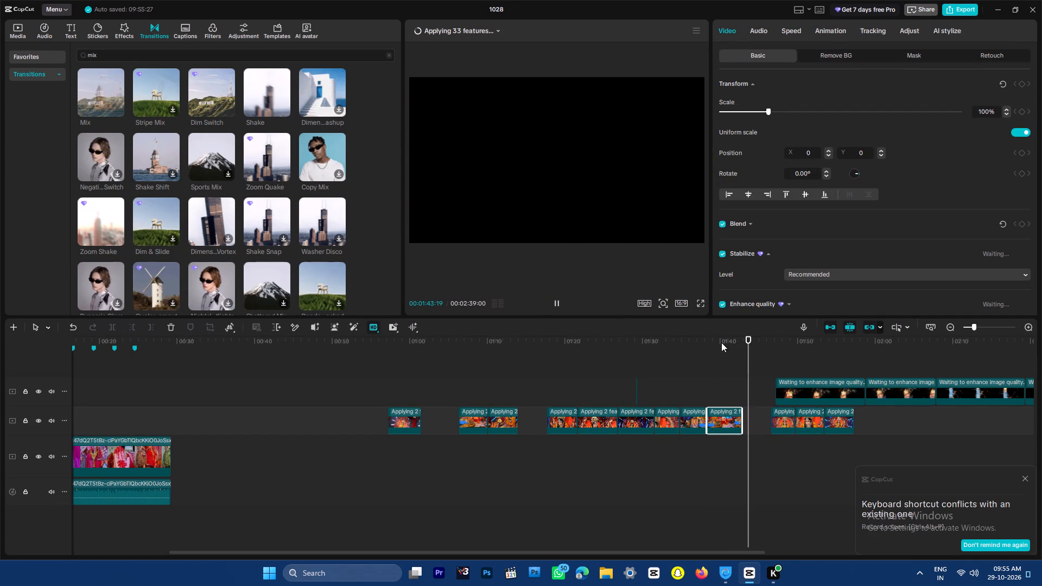
click(721, 342)
key(Delete)
Move the remaining offering pot clip near 00:01:07 up to the track above.
drag(493, 344, 465, 345)
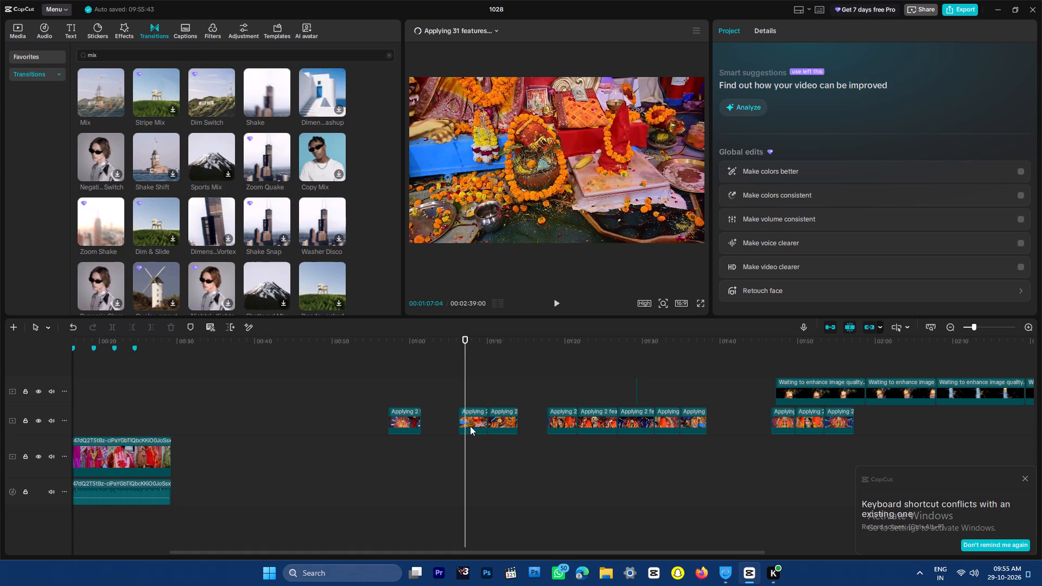
drag(470, 419, 471, 397)
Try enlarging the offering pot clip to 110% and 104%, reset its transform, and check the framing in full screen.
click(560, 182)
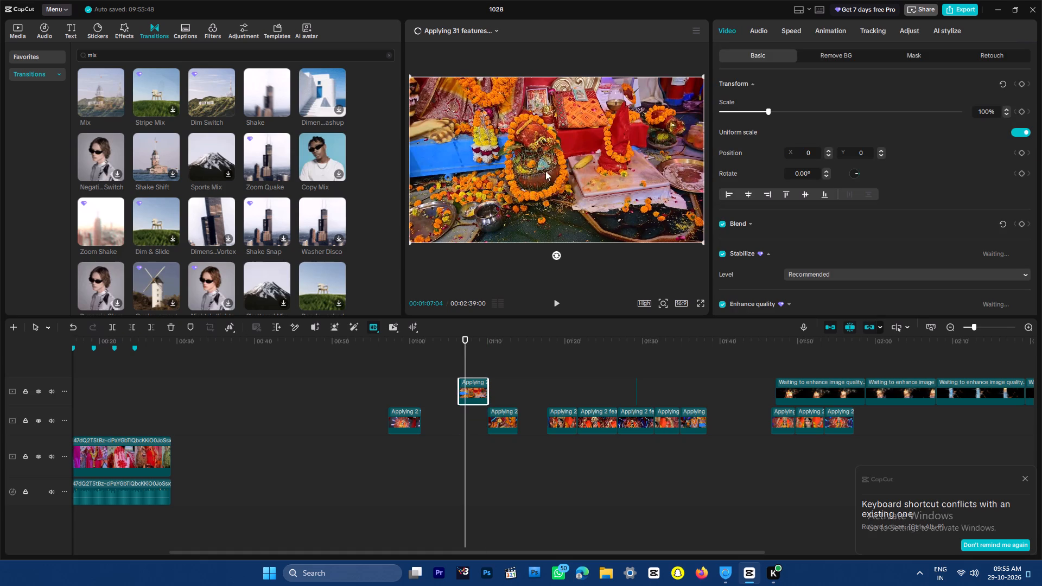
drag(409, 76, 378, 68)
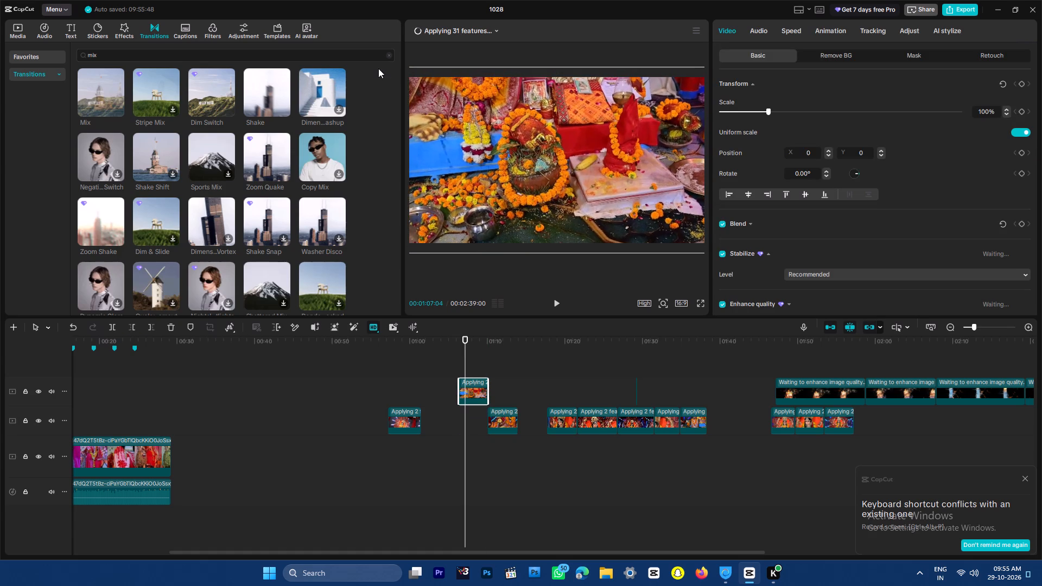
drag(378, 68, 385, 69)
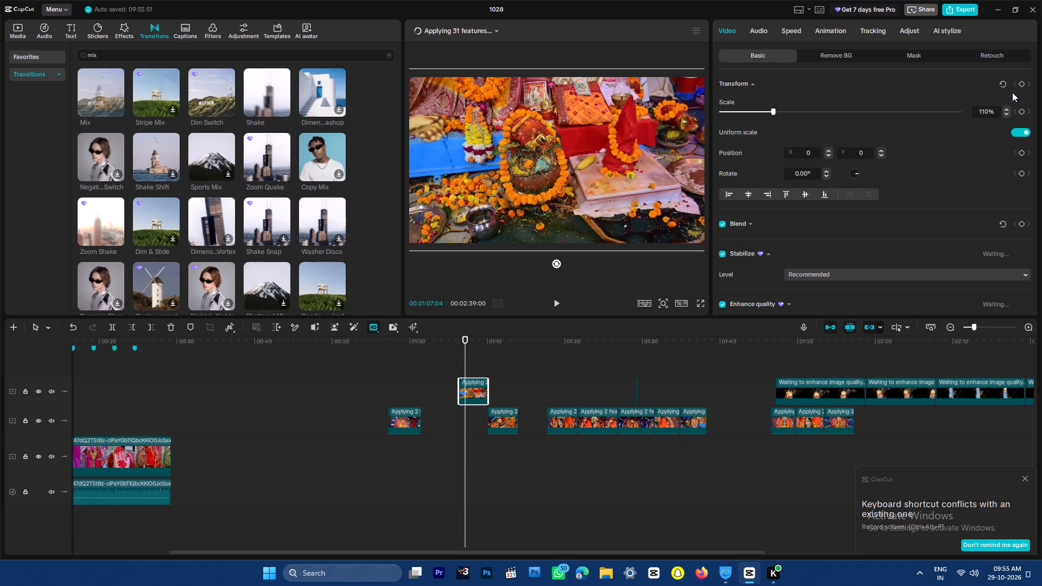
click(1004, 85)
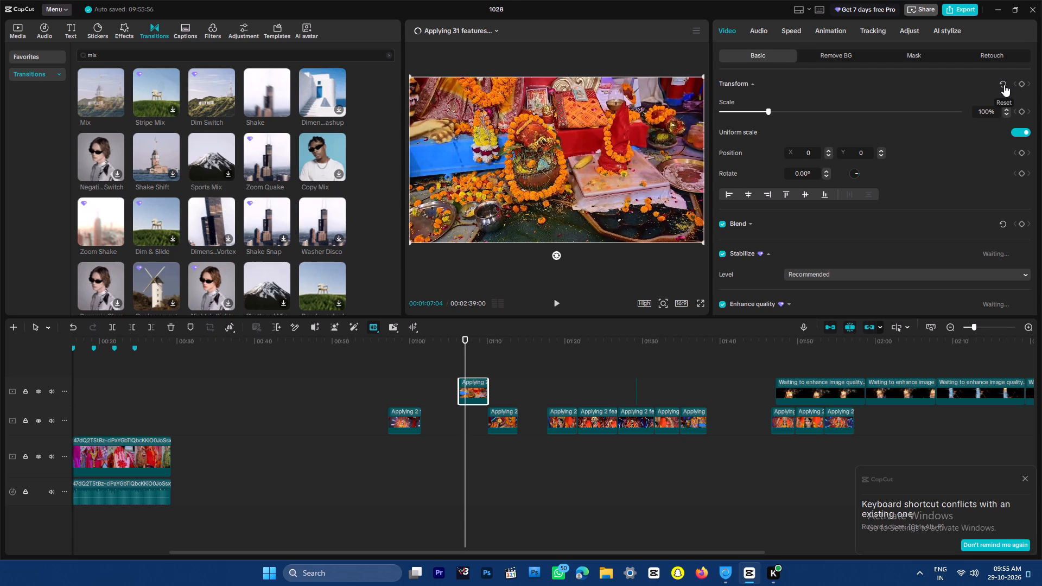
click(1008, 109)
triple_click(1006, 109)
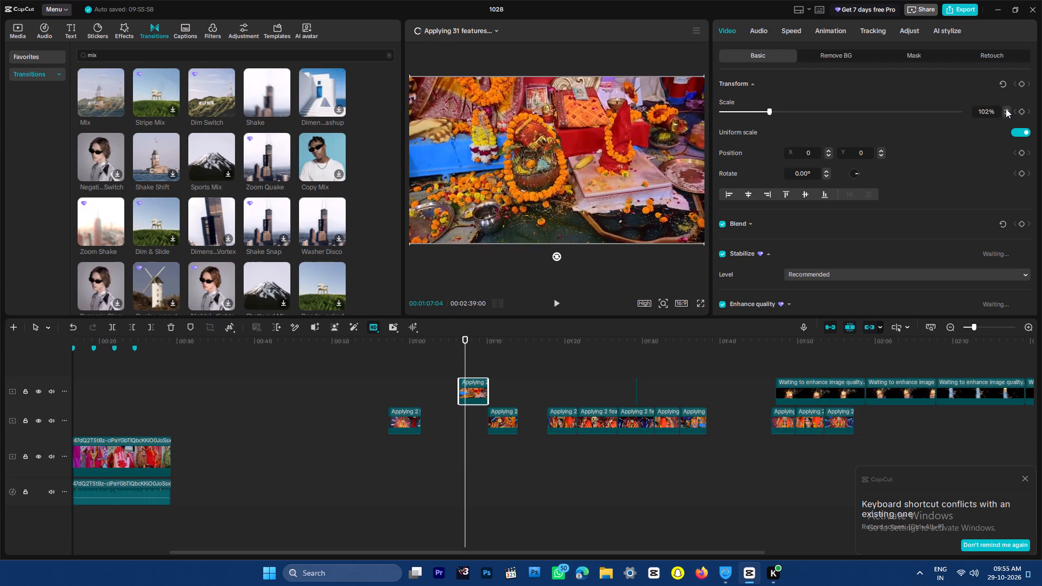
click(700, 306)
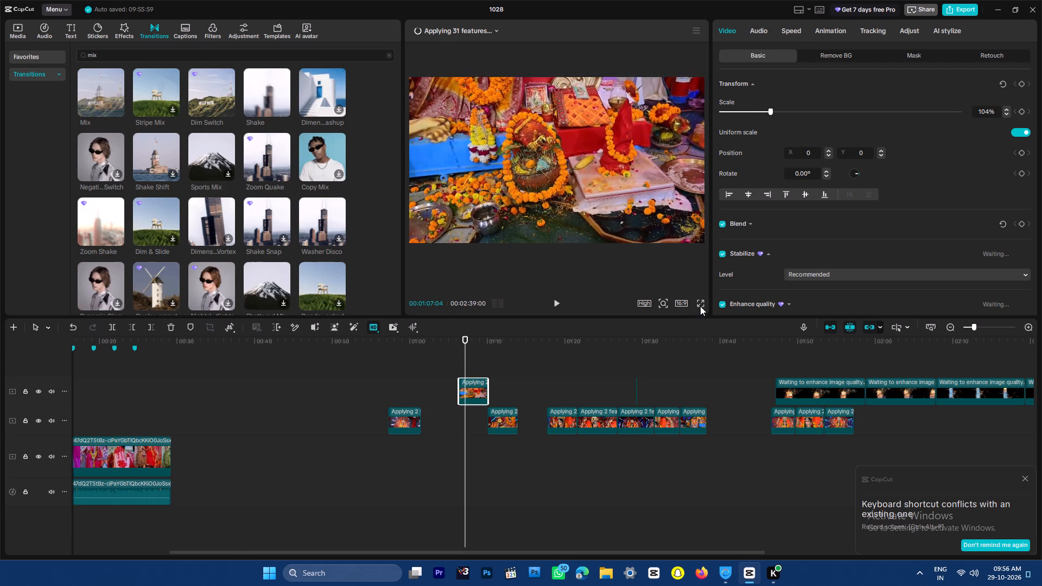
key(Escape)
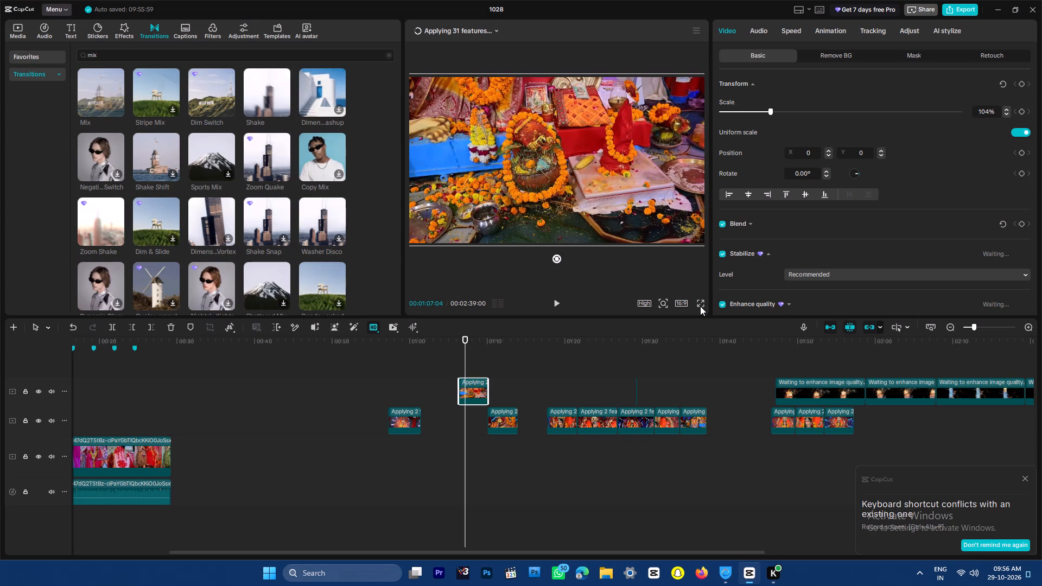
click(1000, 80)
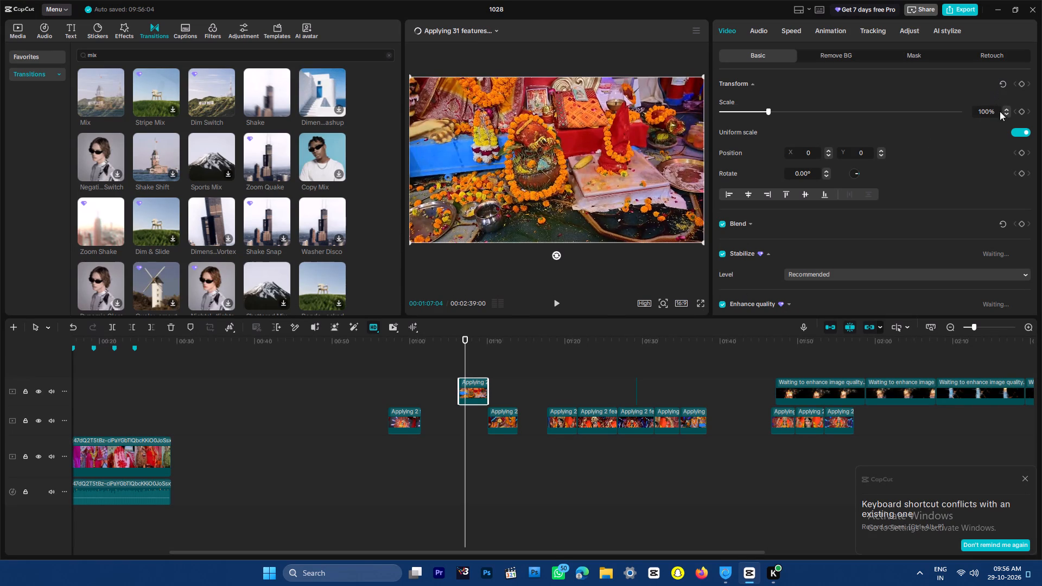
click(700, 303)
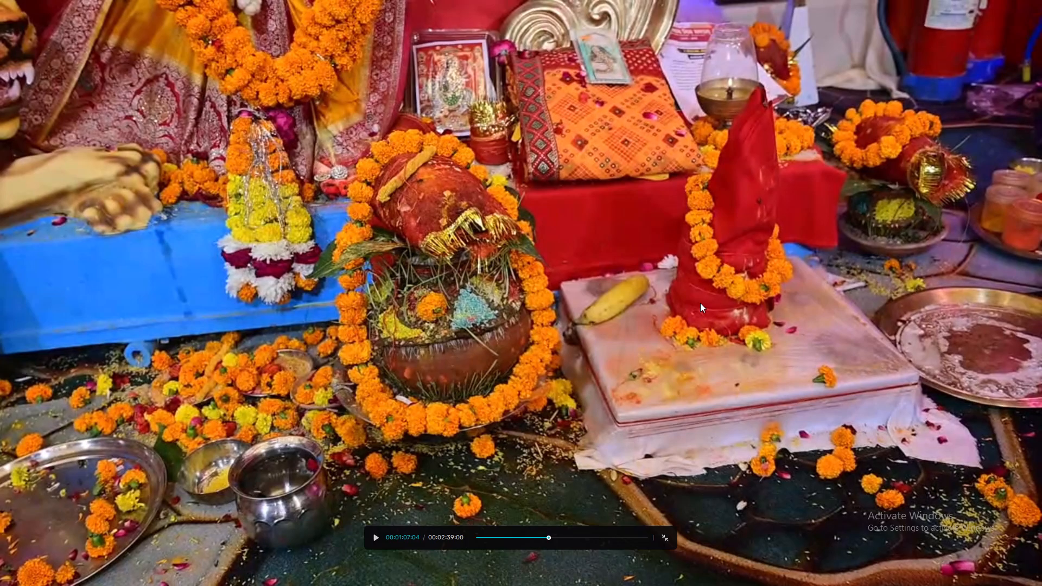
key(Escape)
Move the offering pot clip earlier on the upper track so it starts where the idol clip ends, about 00:01:01:15.
click(398, 362)
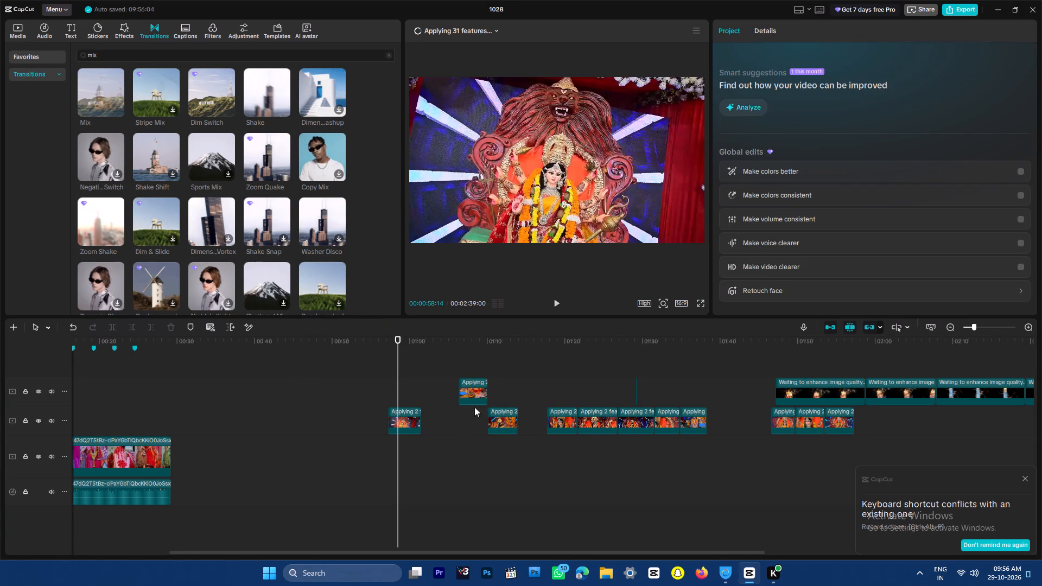
drag(471, 388, 431, 395)
Slow the offering pot clip to 0.84x speed.
click(424, 342)
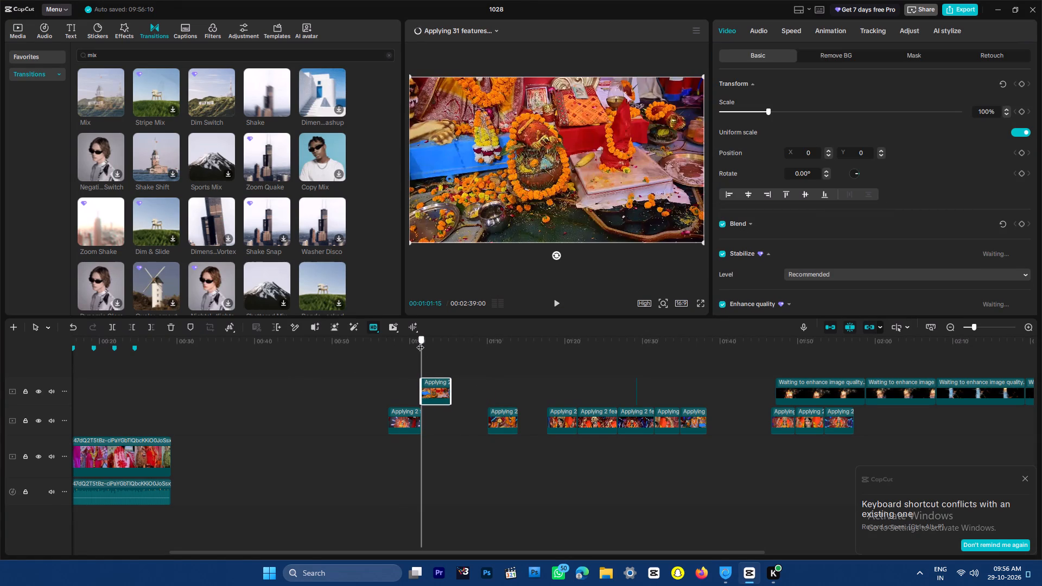
click(792, 29)
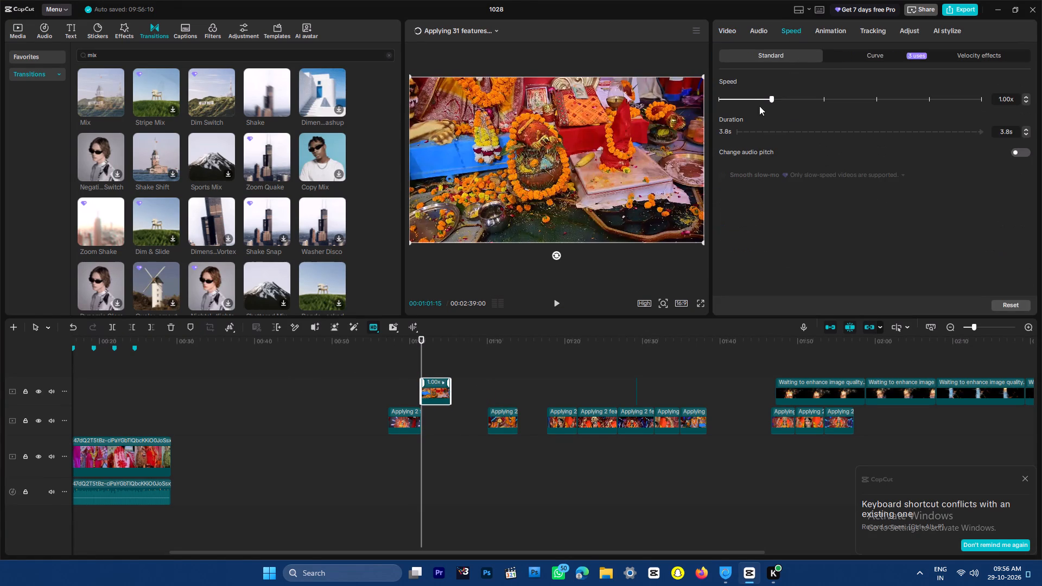
click(763, 98)
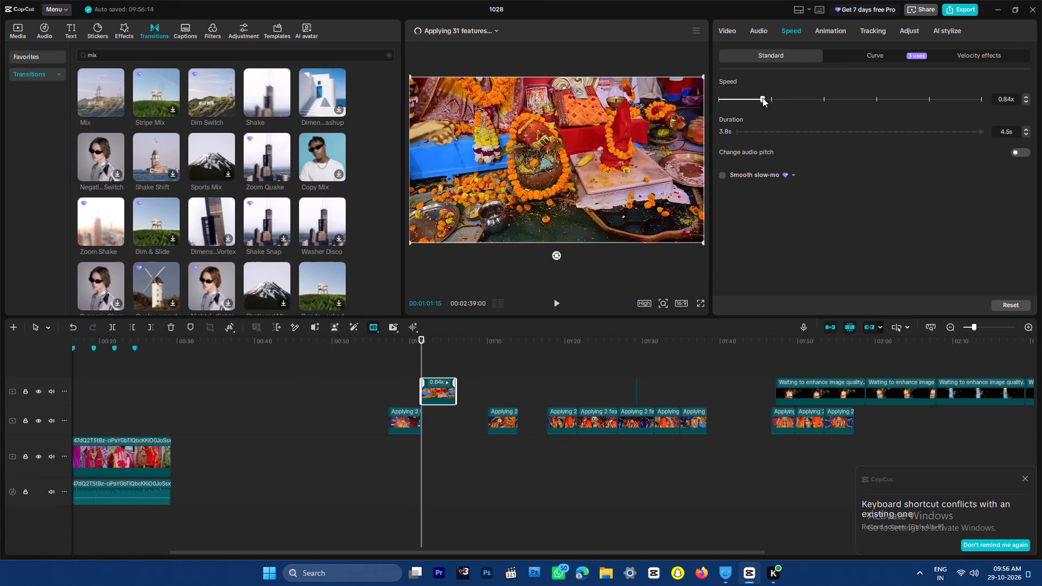
Set the offering pot clip's speed to 0.87x and enable Smooth slow-mo with frame blending.
click(763, 98)
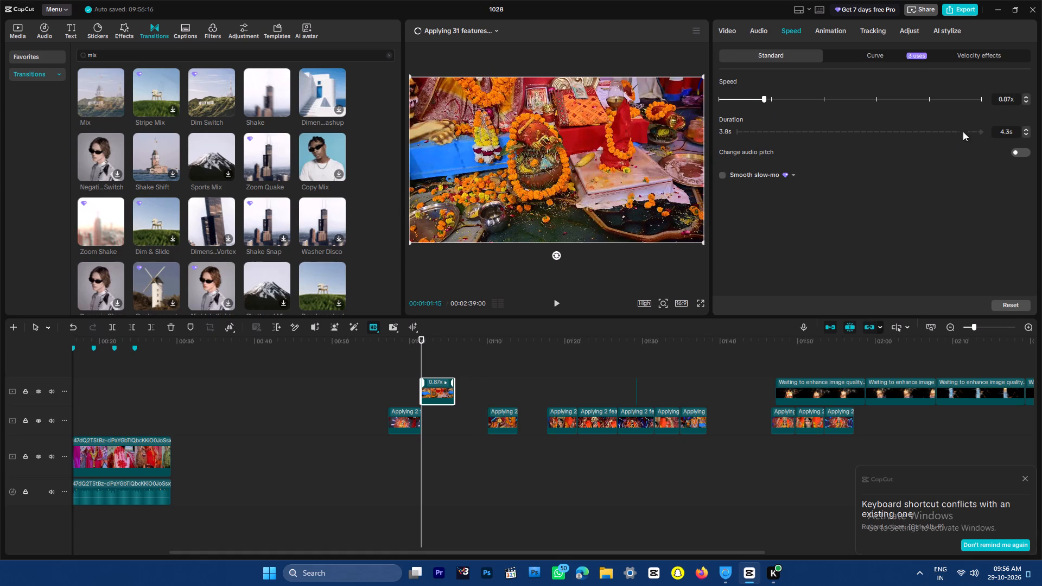
click(721, 172)
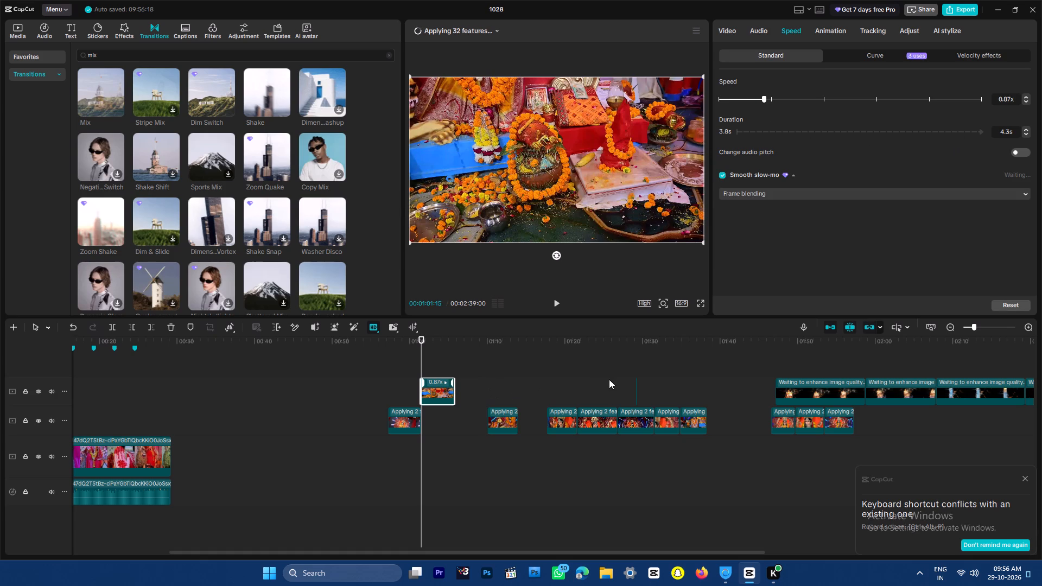
click(609, 379)
key(Escape)
key(minus)
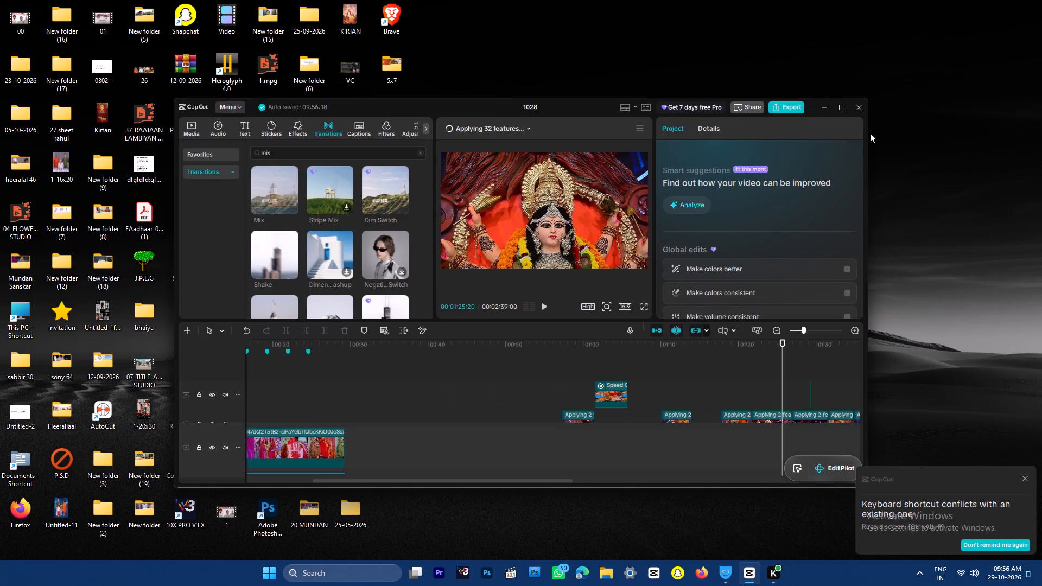
click(836, 109)
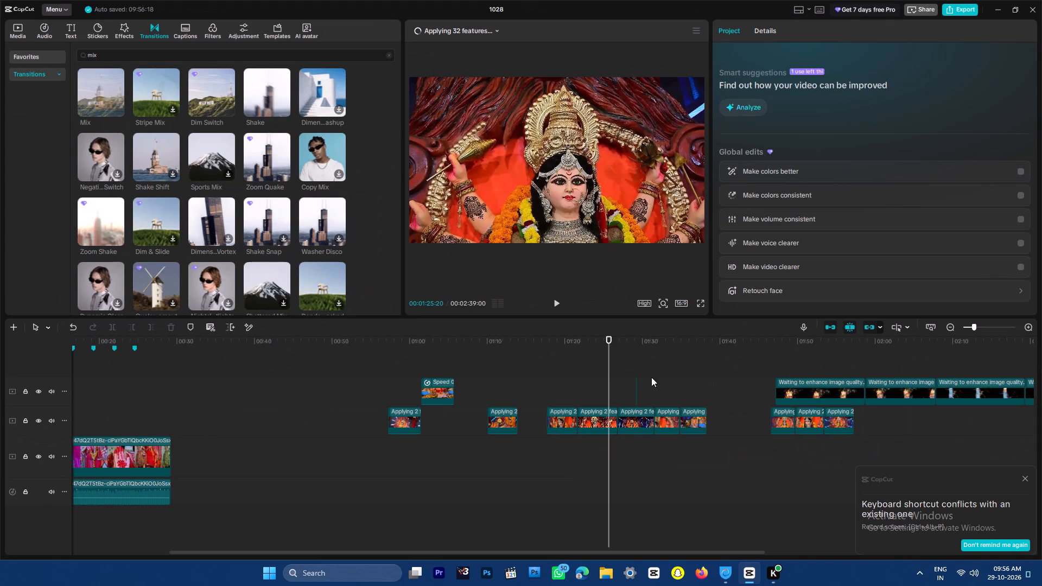
Play the footage around 00:01:29 and delete the tiny clip fragment on the upper track there.
click(661, 364)
click(638, 345)
key(space)
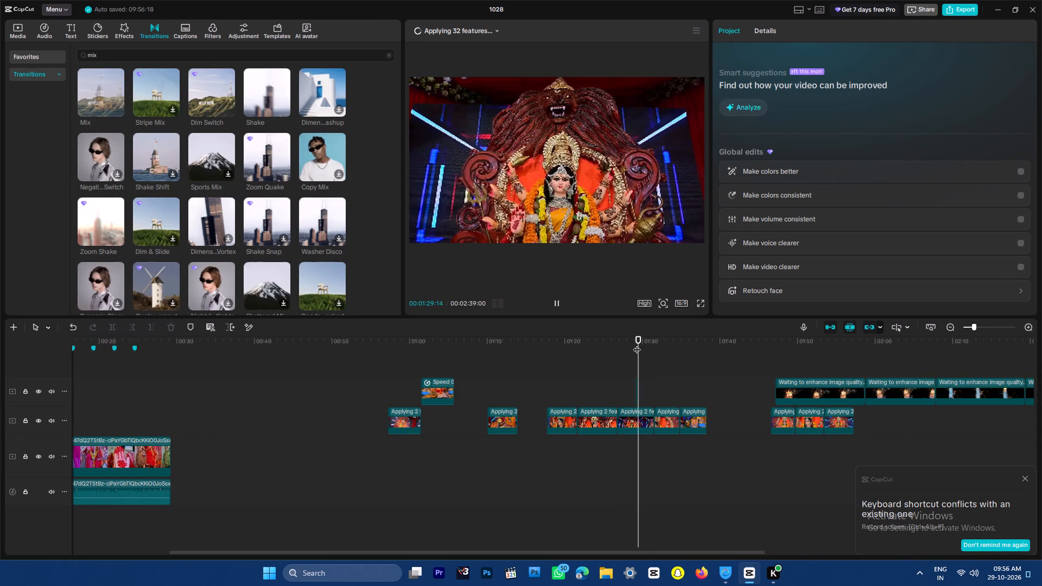
drag(638, 347, 633, 346)
key(space)
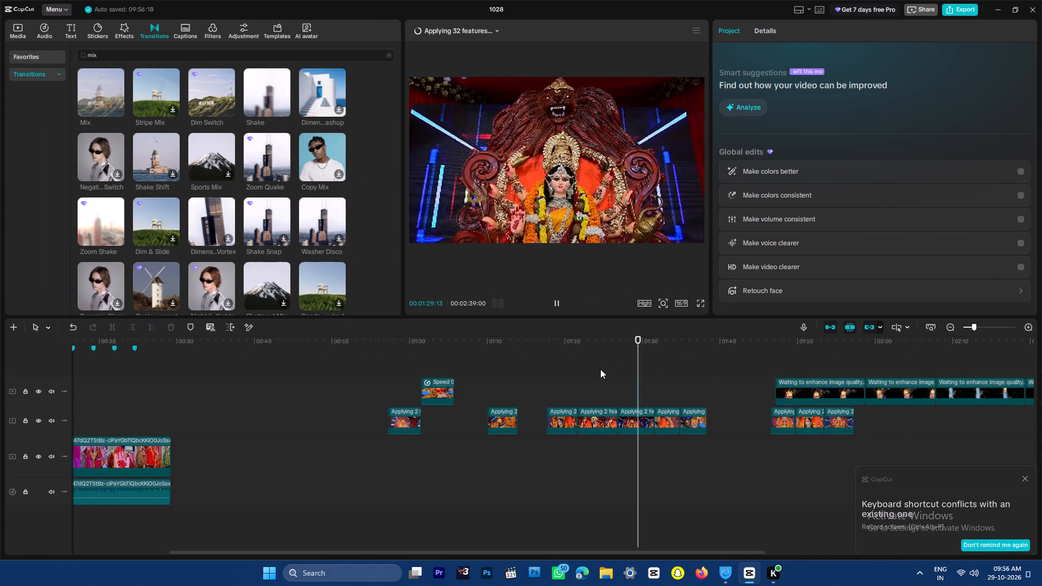
key(space)
drag(624, 378, 687, 400)
key(Delete)
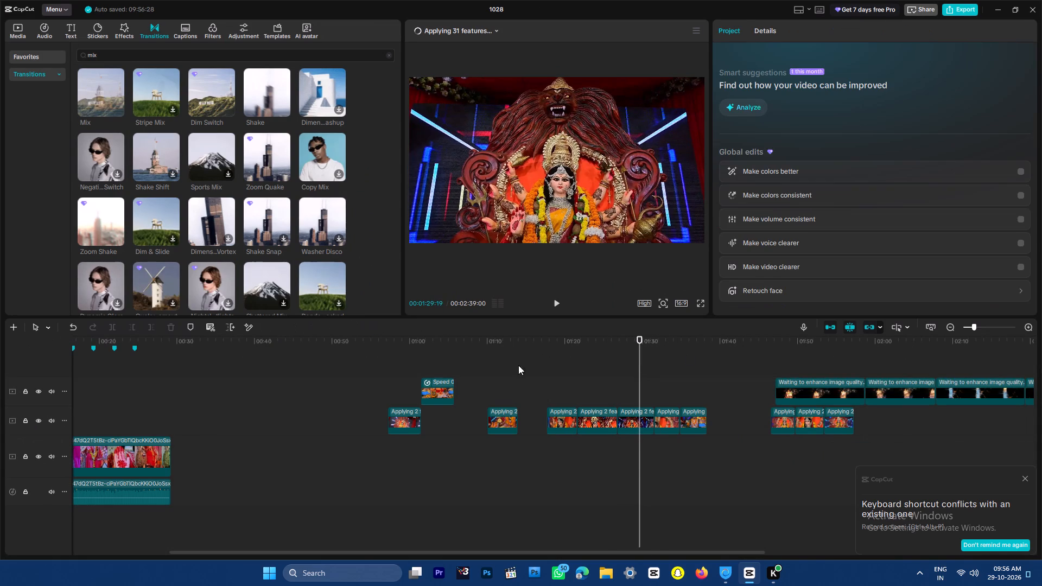
Review the opening of the sequence, from the temple shot at 00:00 through the reference clip's footage near 00:00:03:24.
drag(439, 339, 422, 339)
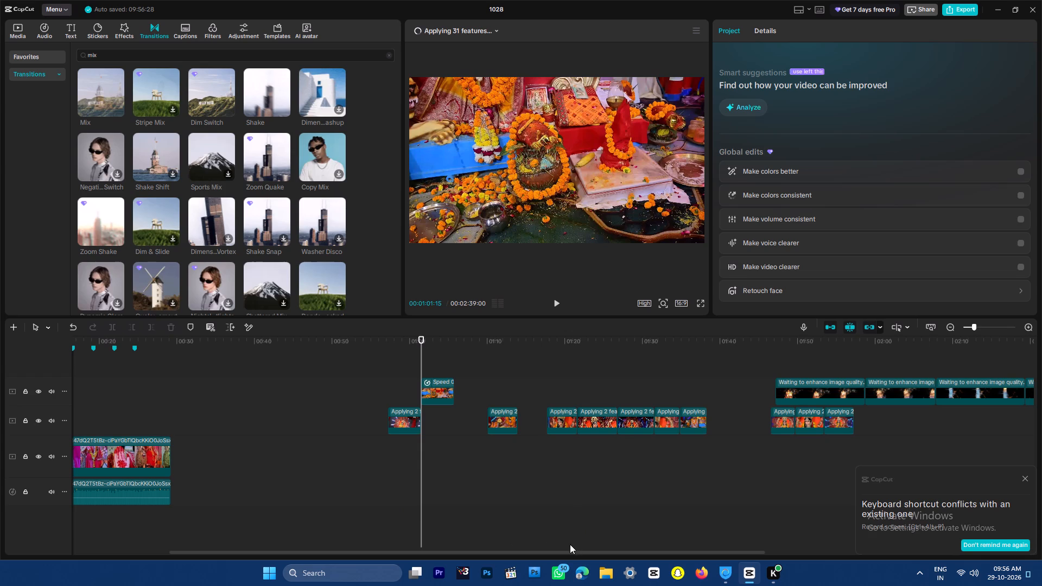
drag(573, 550, 190, 563)
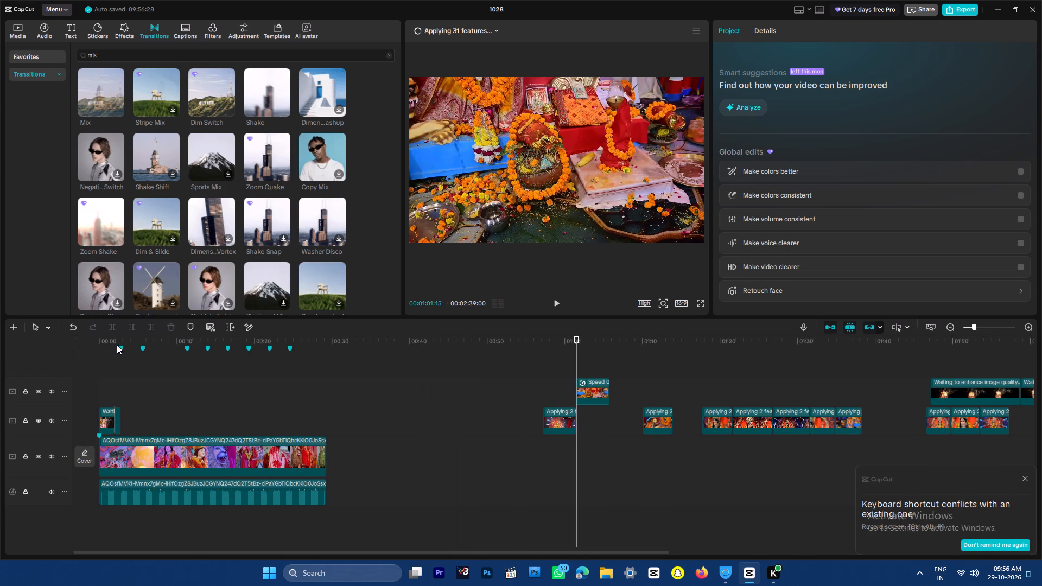
drag(117, 345, 50, 347)
key(ctrl+plus)
key(ctrl+plus)
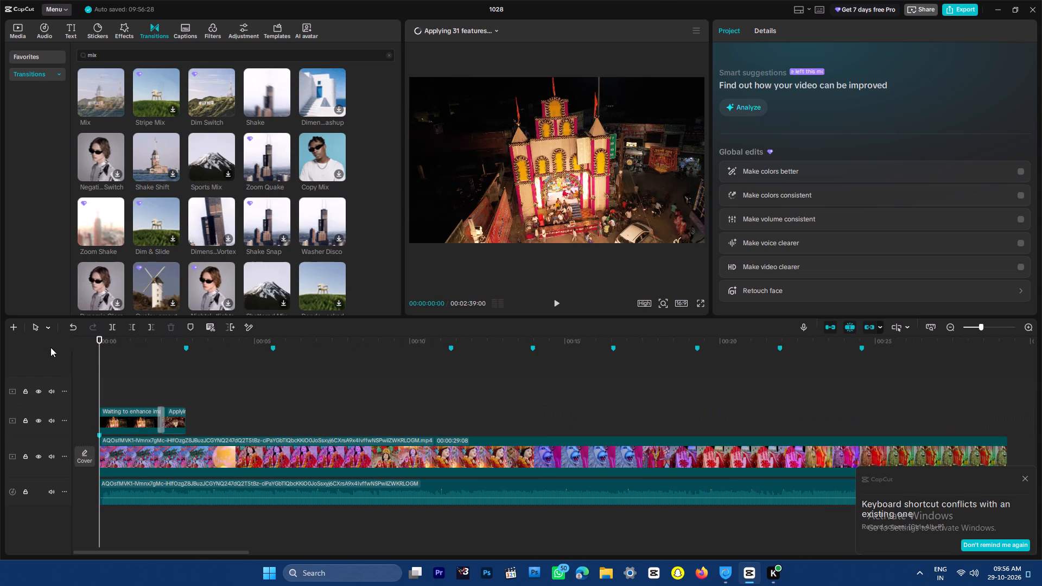
drag(123, 340, 217, 340)
click(217, 340)
key(ctrl+minus)
key(ctrl+minus)
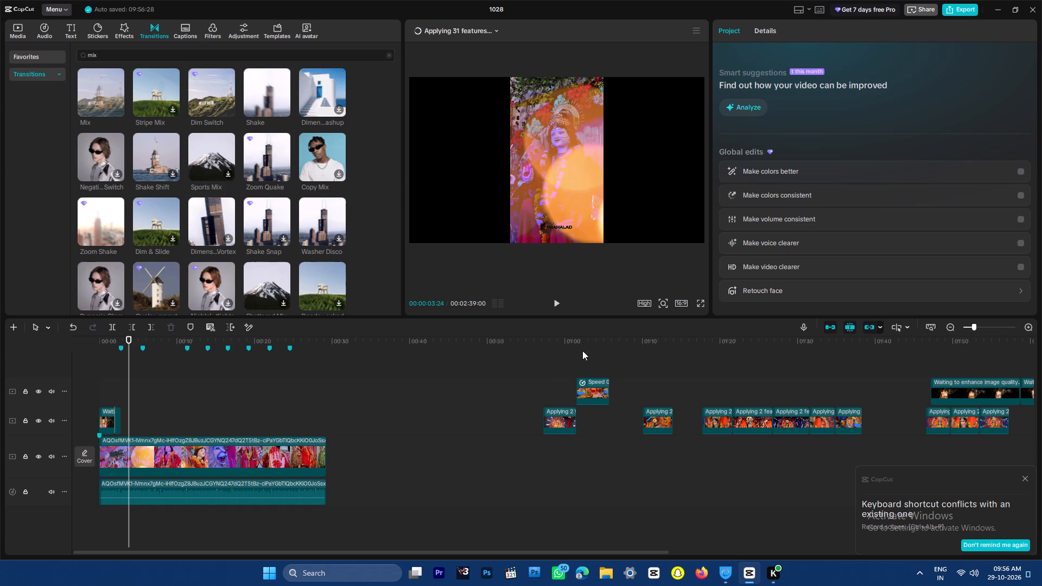
Scrub through the idol, lion and framed-picture clips between about 00:01:01 and 00:01:36 to compare their shots.
click(815, 345)
key(ctrl+plus)
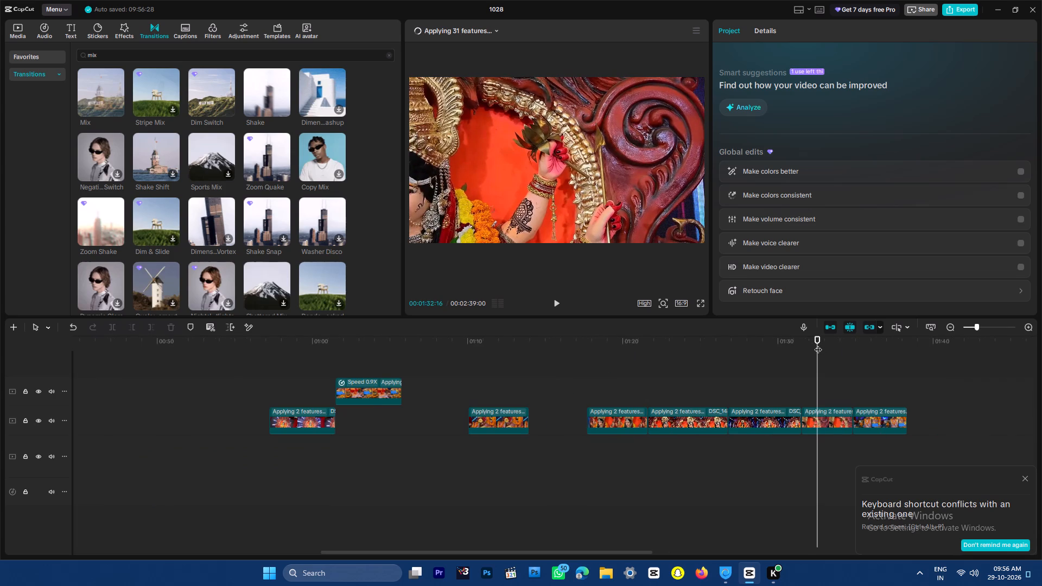
drag(820, 341, 873, 339)
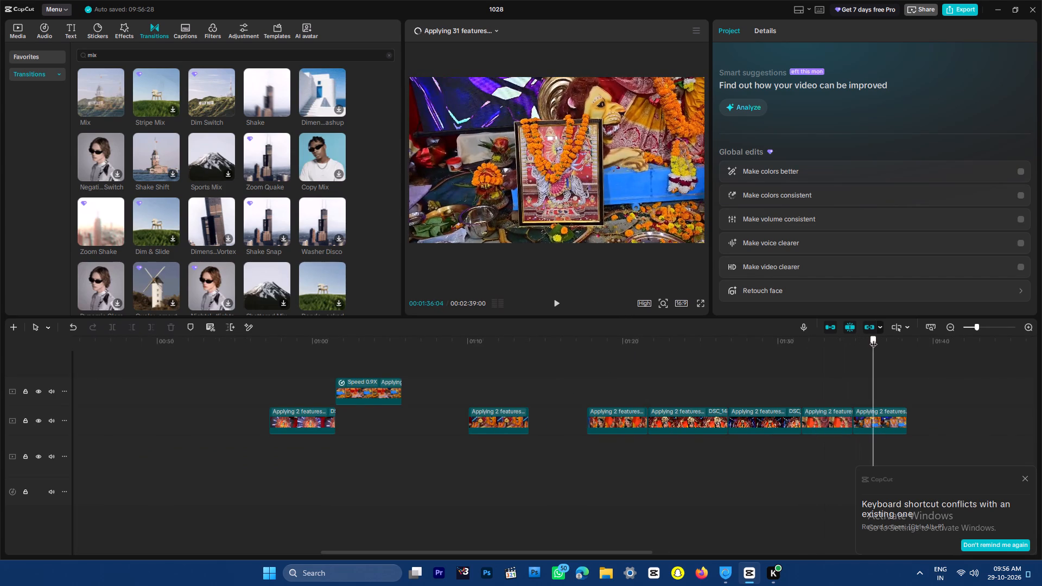
drag(873, 339, 730, 351)
drag(730, 351, 658, 354)
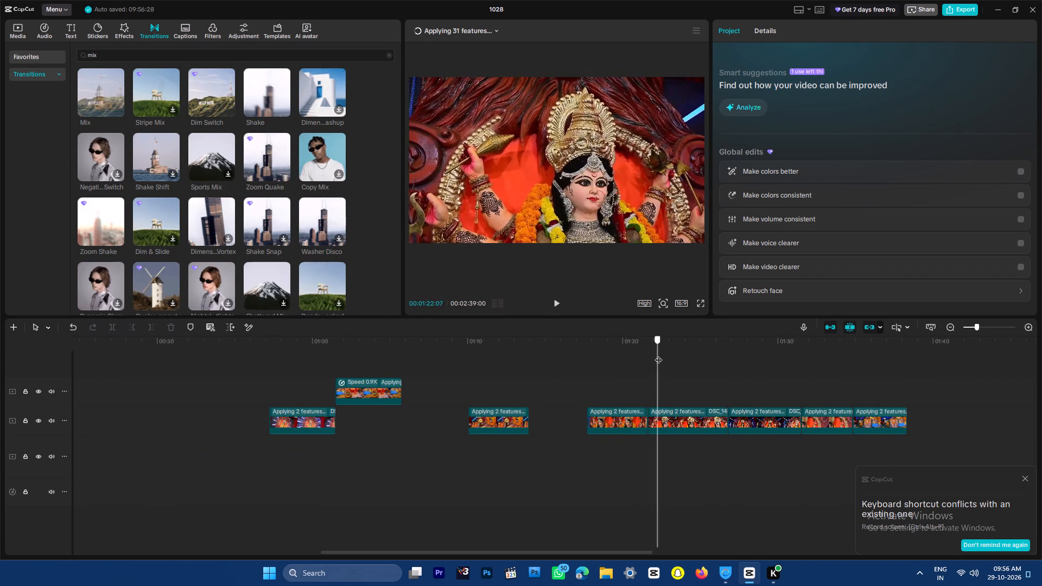
drag(658, 354, 665, 354)
key(Return)
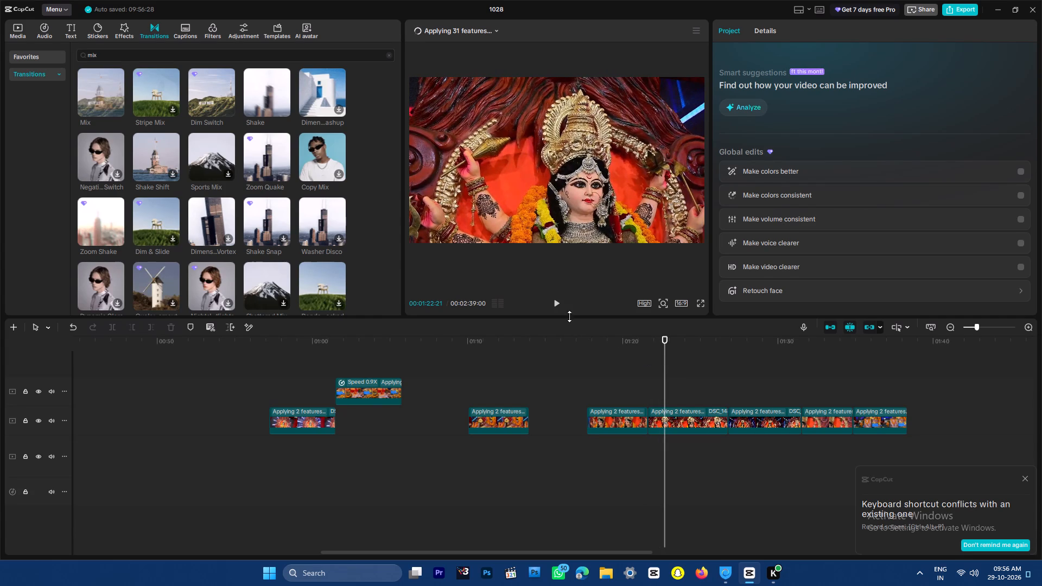
drag(640, 338, 621, 345)
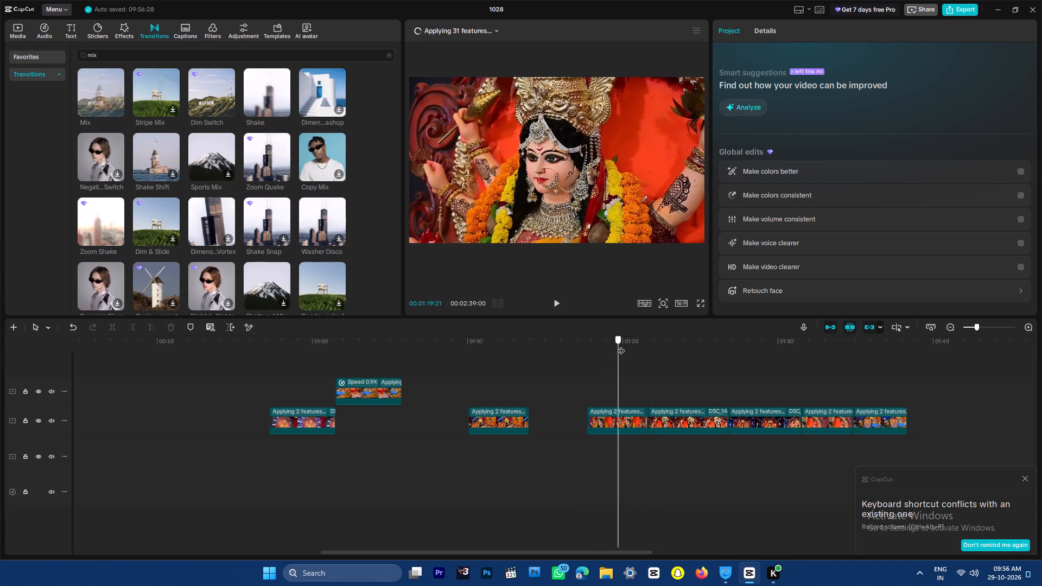
drag(621, 345, 681, 349)
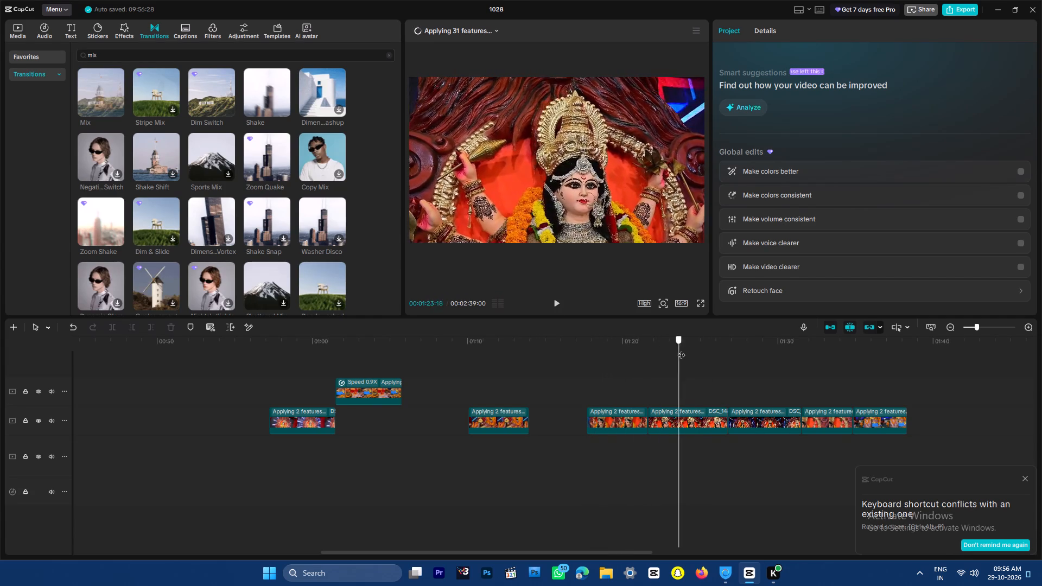
drag(681, 349, 753, 349)
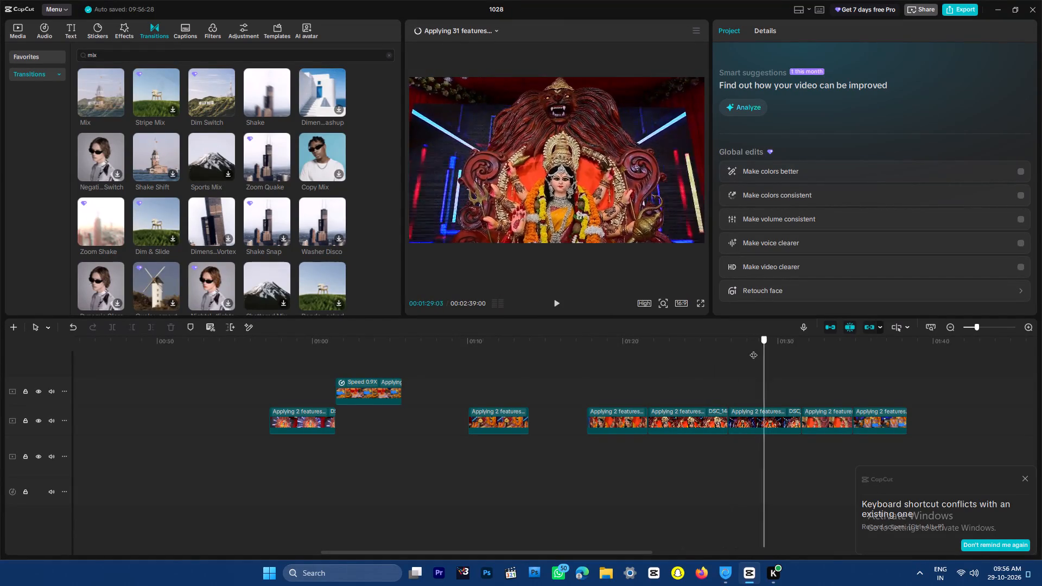
drag(753, 349, 785, 355)
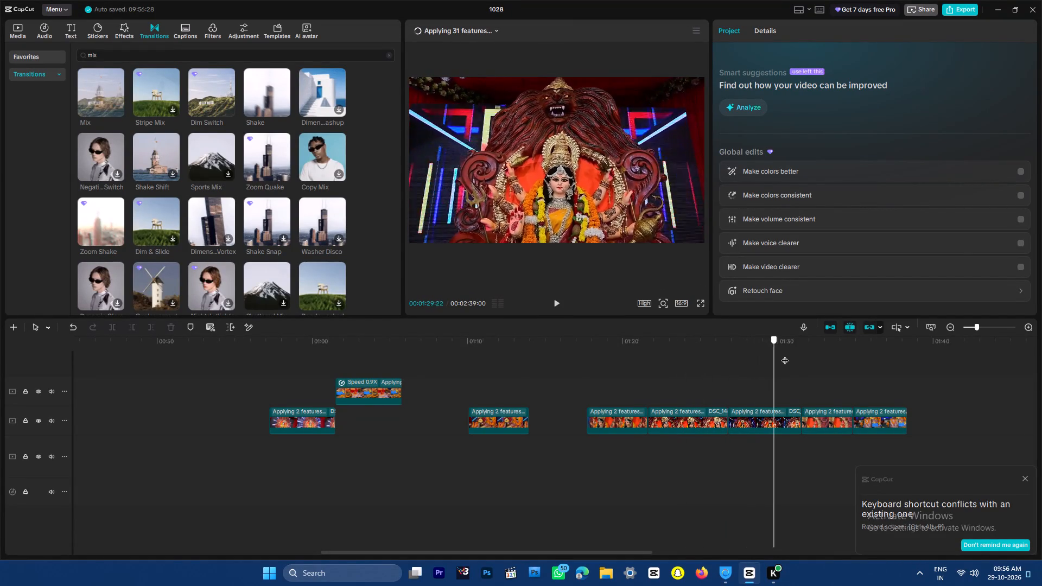
drag(785, 355, 768, 360)
drag(768, 392, 764, 451)
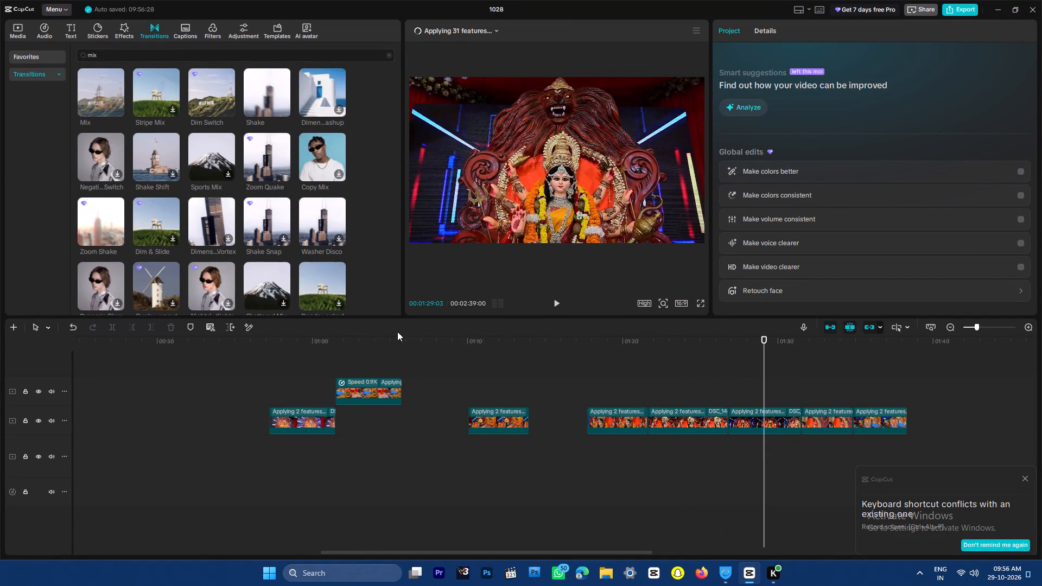
drag(367, 340, 502, 346)
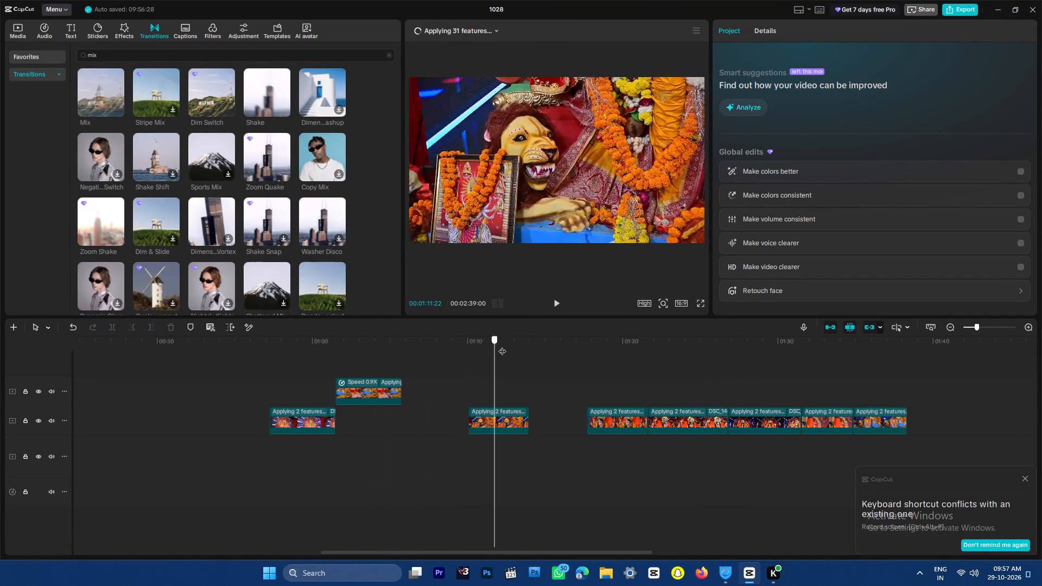
drag(502, 346, 322, 368)
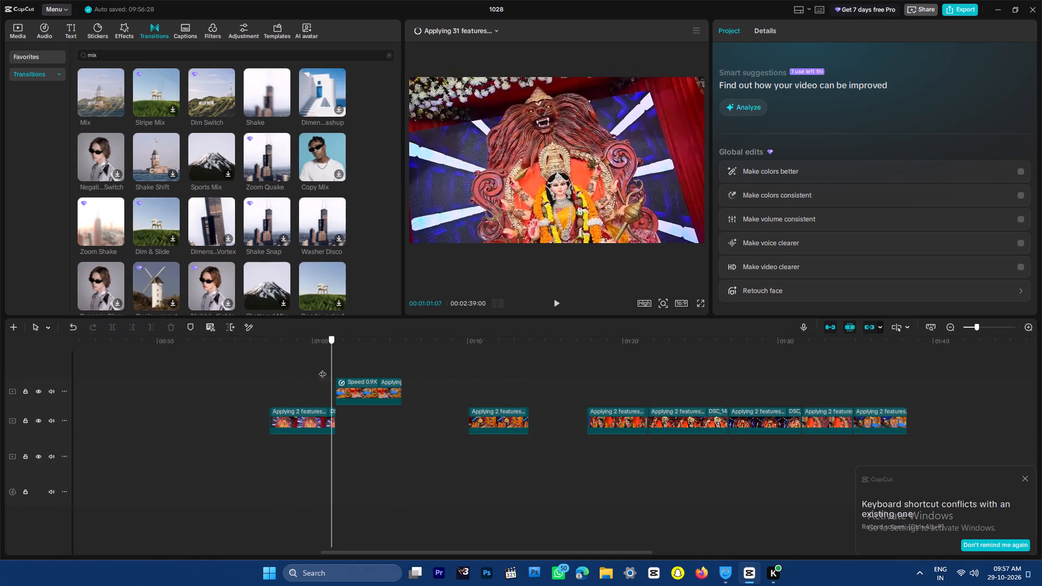
drag(322, 368, 878, 374)
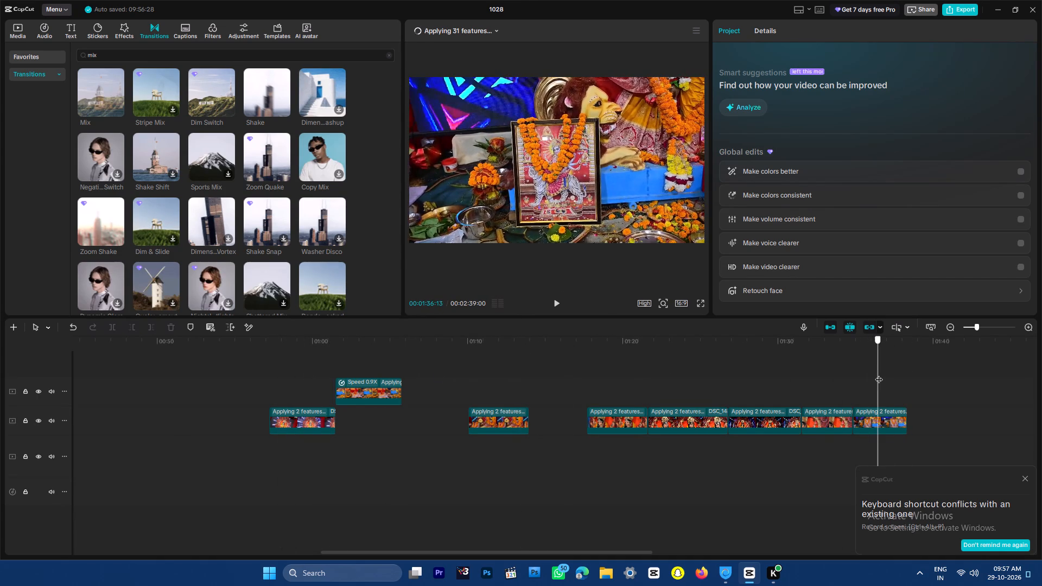
click(879, 374)
Move the separate group of three idol clips earlier so it directly follows the framed-picture clip, at about 00:01:38.
key(ctrl+minus)
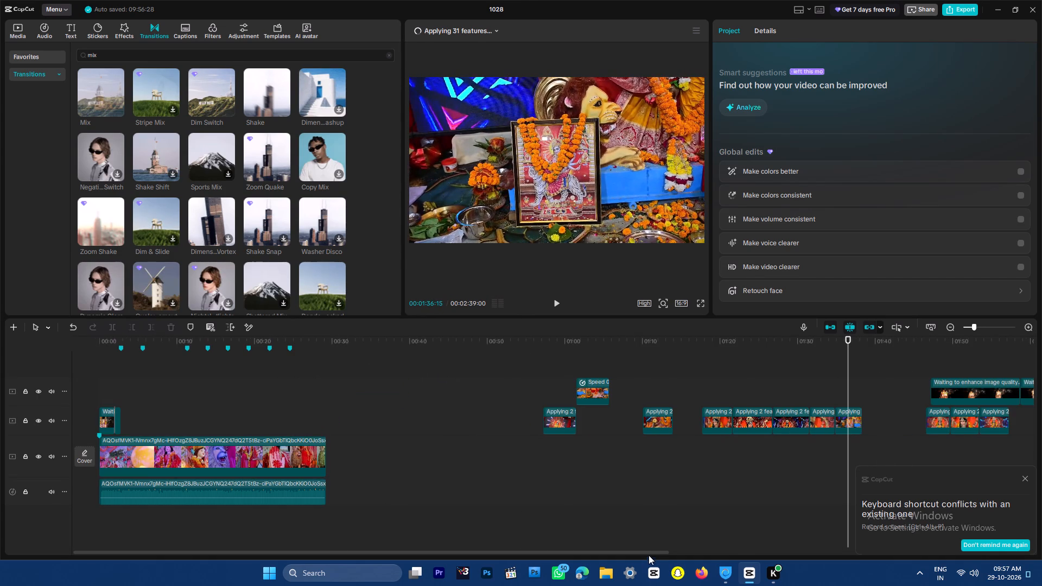
drag(653, 552, 767, 544)
drag(871, 424, 715, 428)
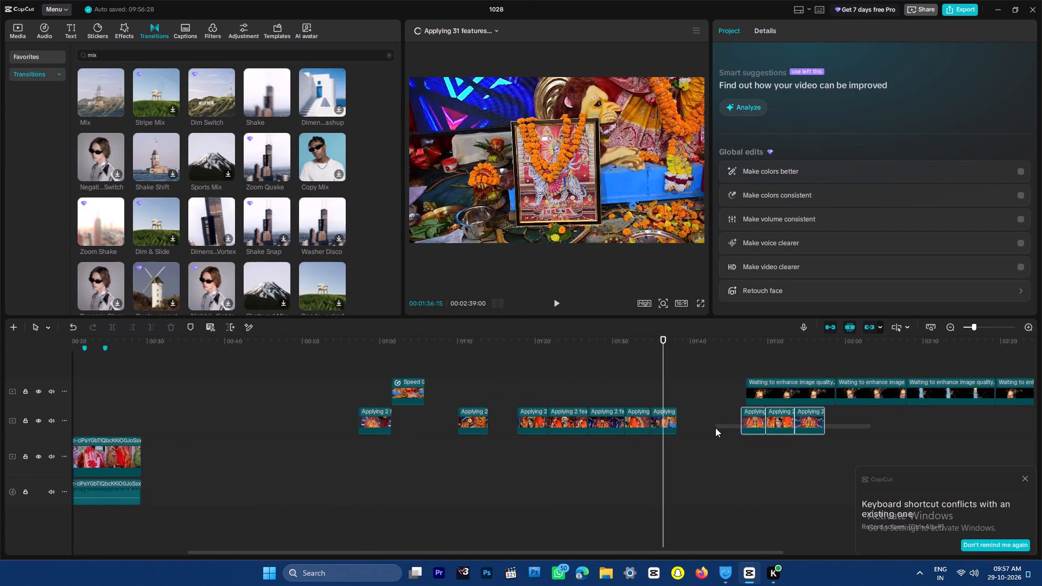
drag(715, 428, 715, 428)
drag(781, 420, 721, 425)
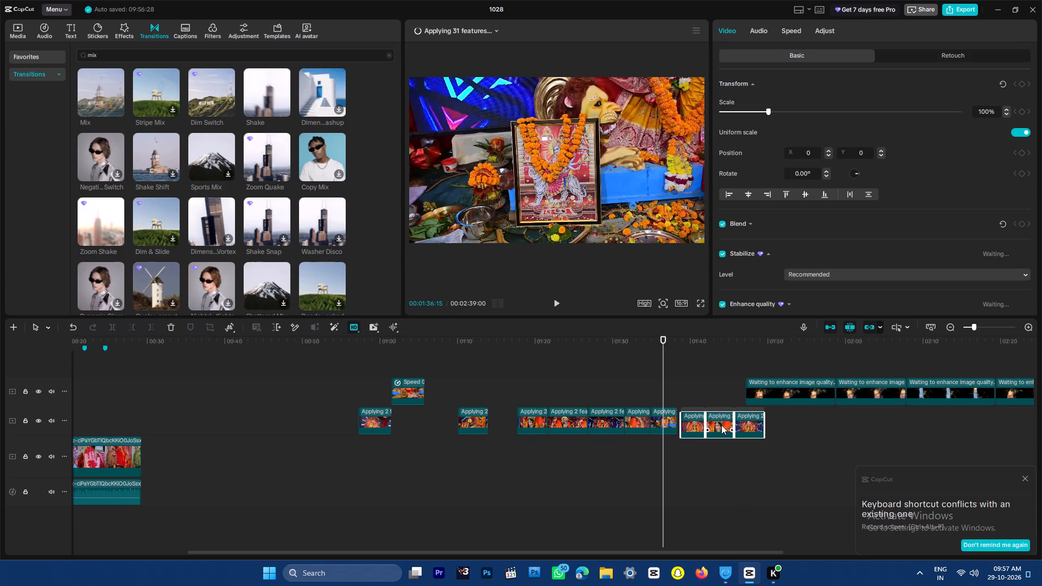
drag(721, 425, 720, 425)
click(761, 491)
Scrub through the three relocated idol clips up to about 00:01:46, comparing them with the earlier idol shots.
click(682, 344)
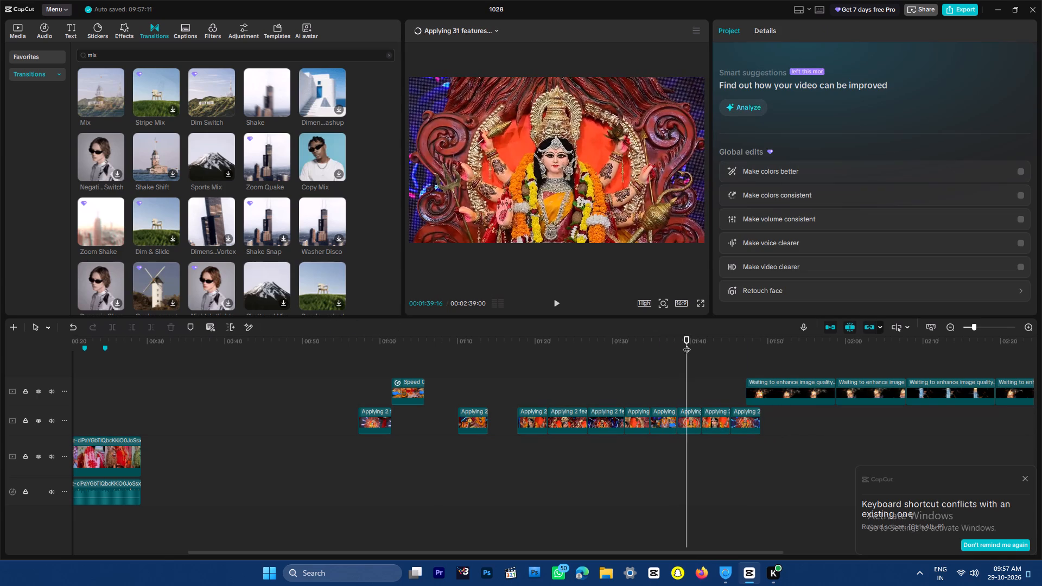
drag(687, 343, 710, 343)
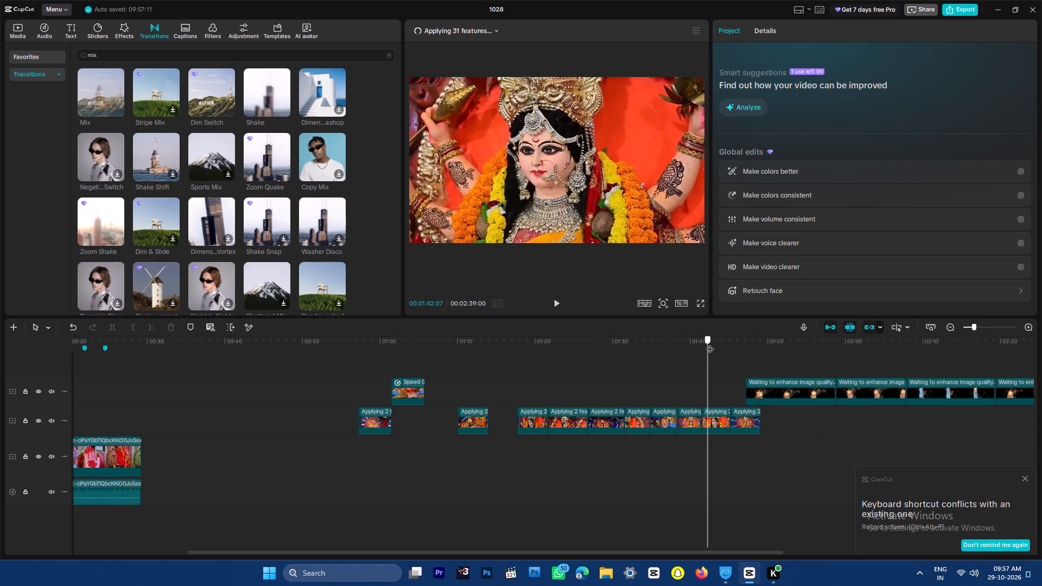
drag(710, 343, 573, 362)
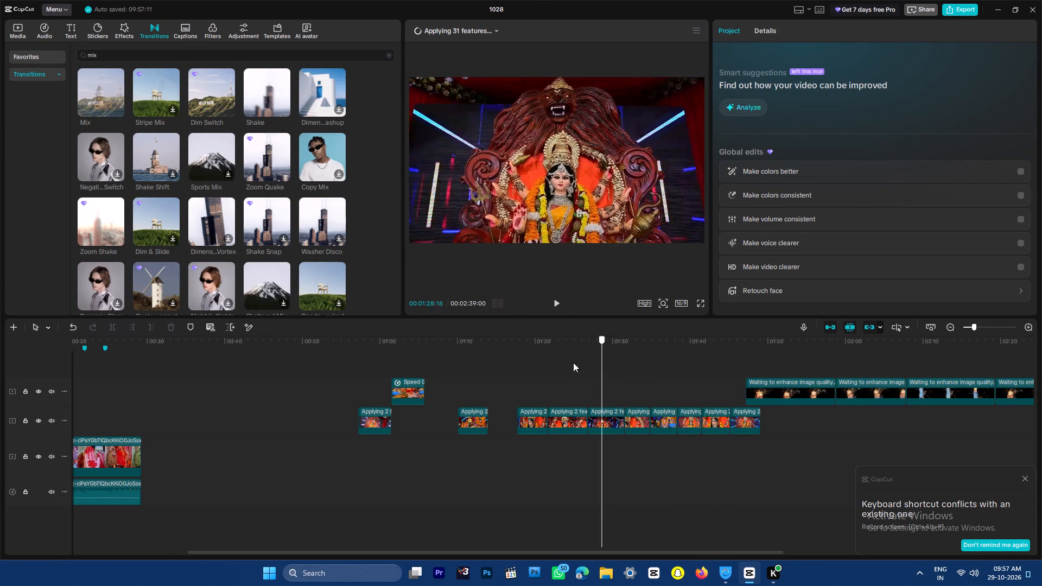
drag(573, 362, 566, 361)
drag(719, 341, 732, 340)
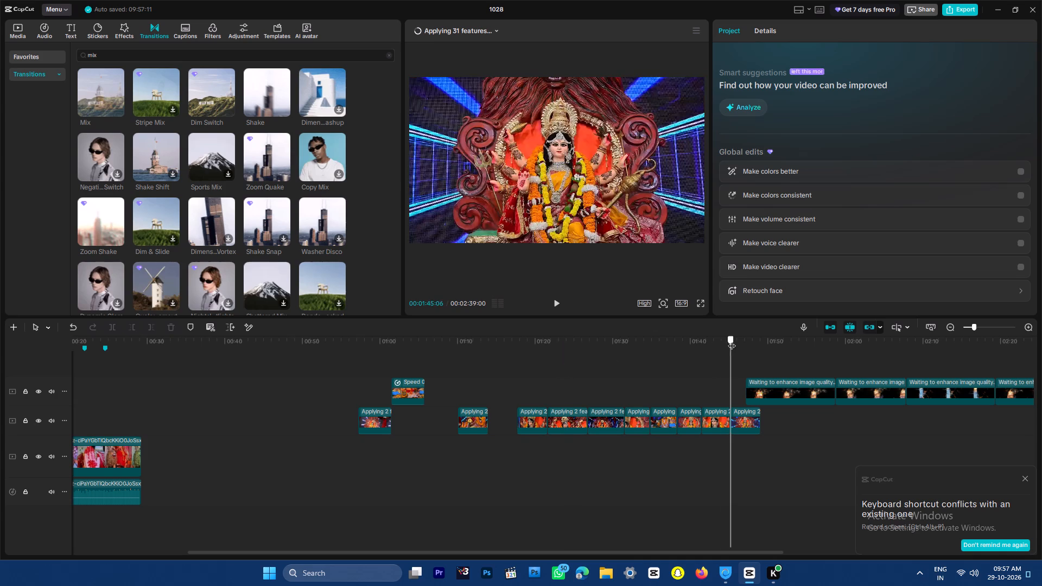
drag(732, 340, 739, 341)
key(Return)
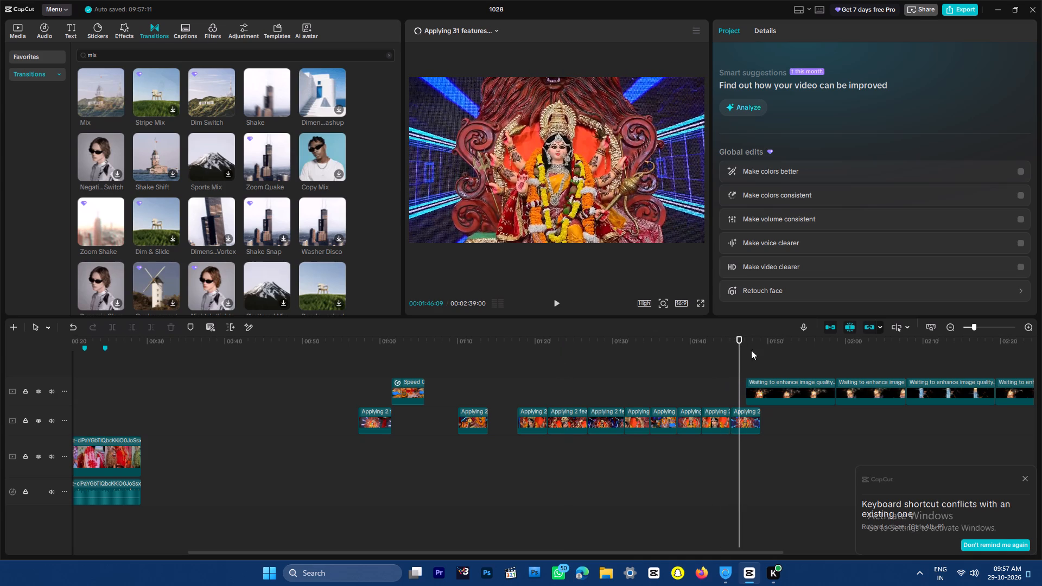
Move the five night drone clips on the upper track about nine seconds later, starting near 00:01:56.
drag(648, 549, 740, 547)
drag(753, 554, 778, 552)
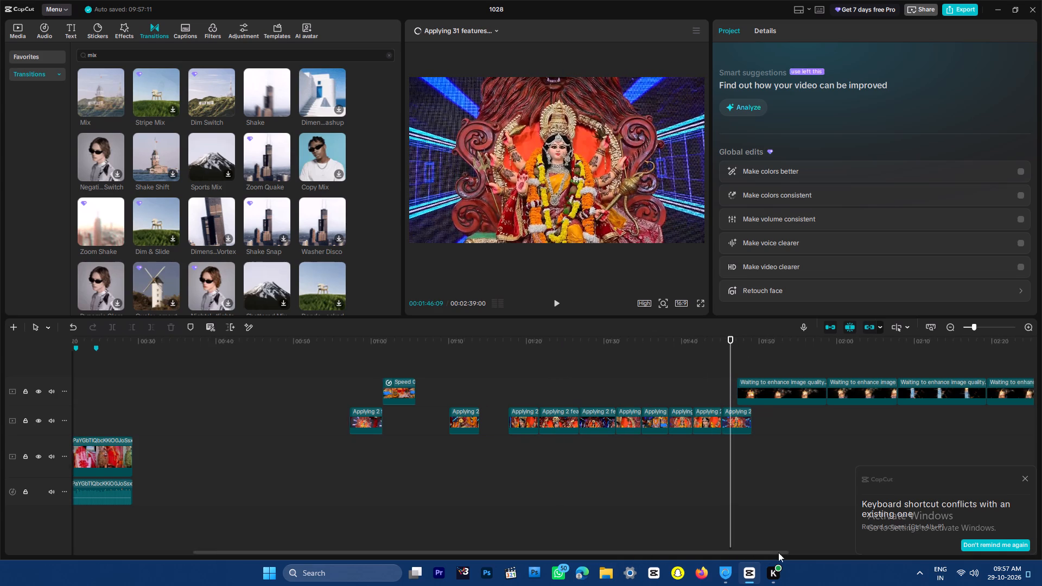
drag(778, 552, 944, 530)
drag(334, 391, 853, 369)
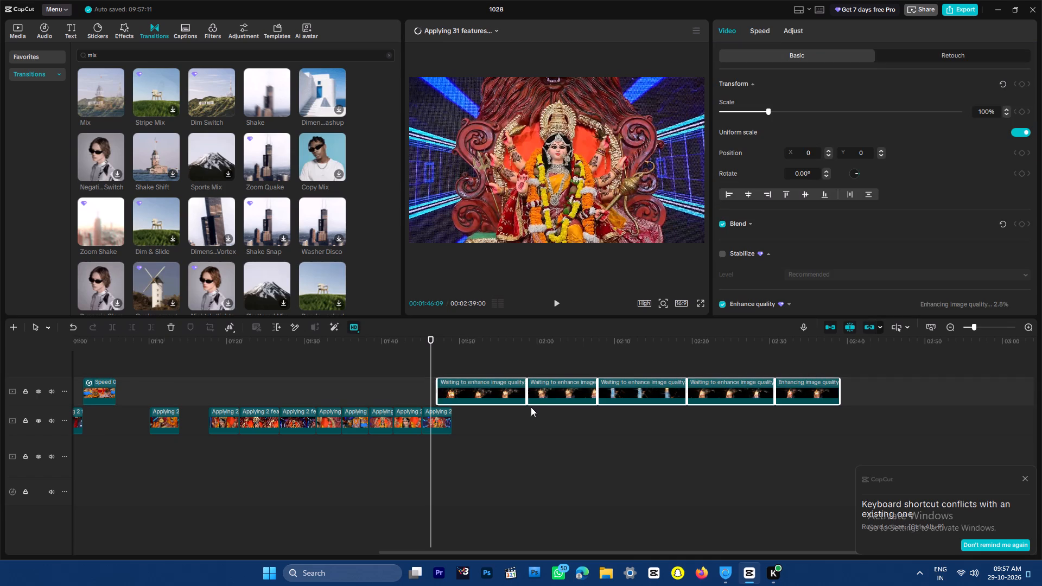
drag(558, 388, 627, 388)
click(592, 477)
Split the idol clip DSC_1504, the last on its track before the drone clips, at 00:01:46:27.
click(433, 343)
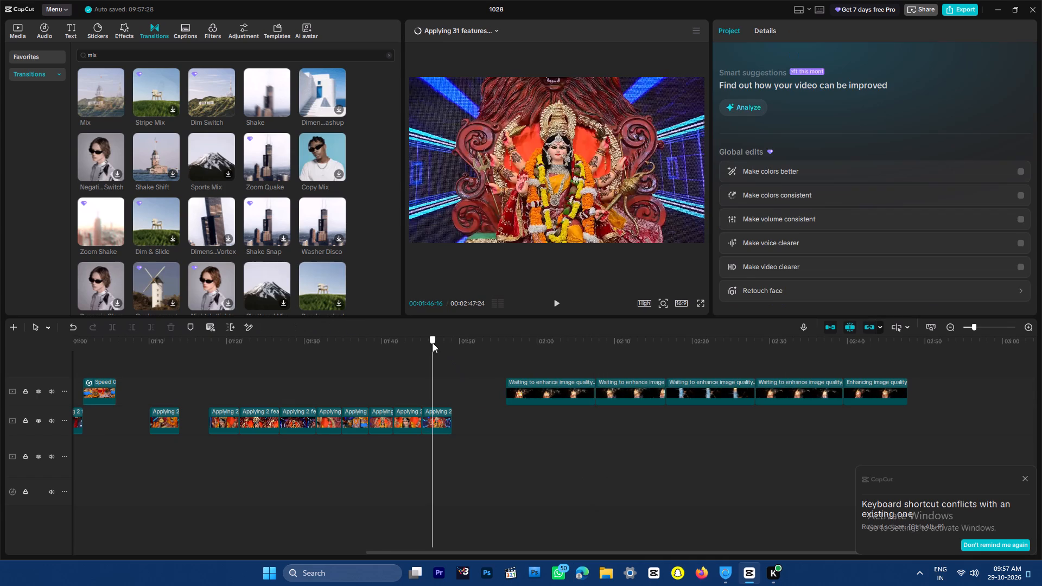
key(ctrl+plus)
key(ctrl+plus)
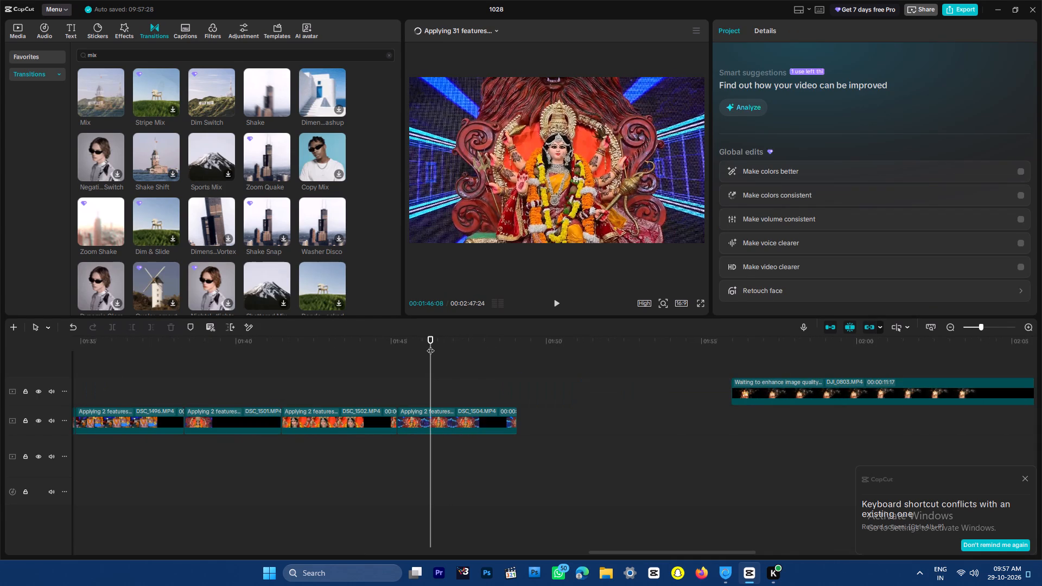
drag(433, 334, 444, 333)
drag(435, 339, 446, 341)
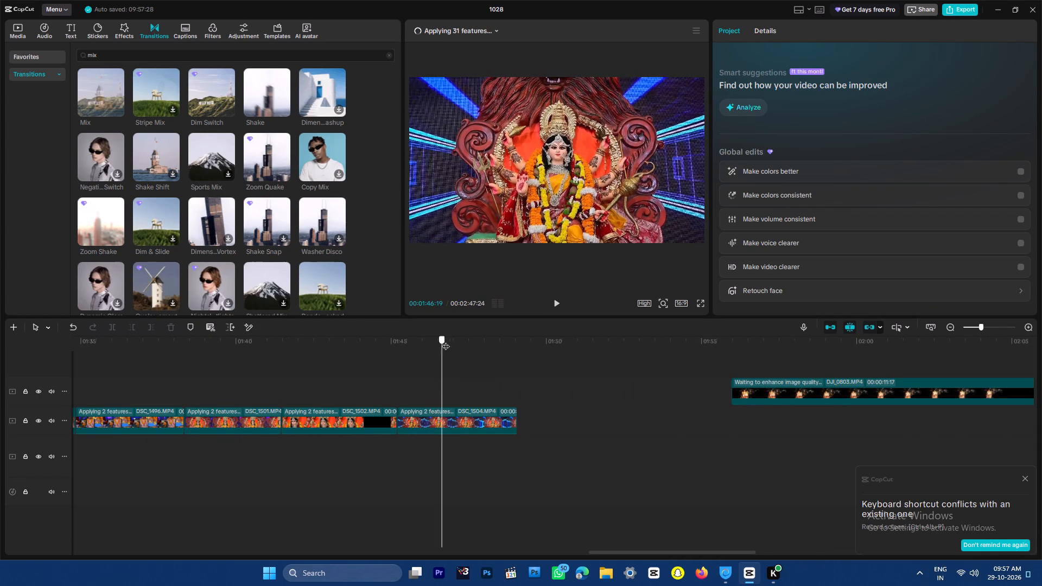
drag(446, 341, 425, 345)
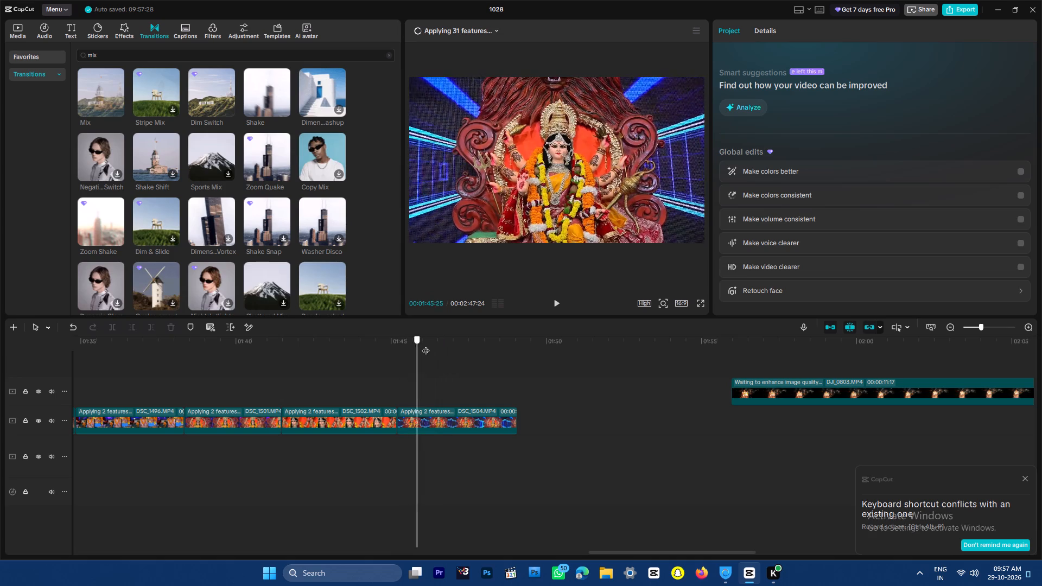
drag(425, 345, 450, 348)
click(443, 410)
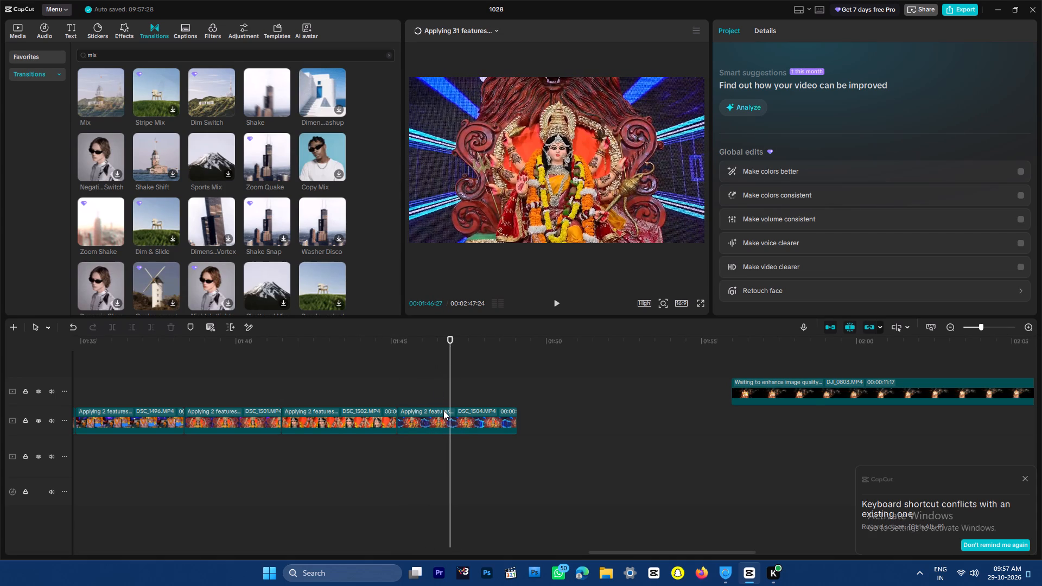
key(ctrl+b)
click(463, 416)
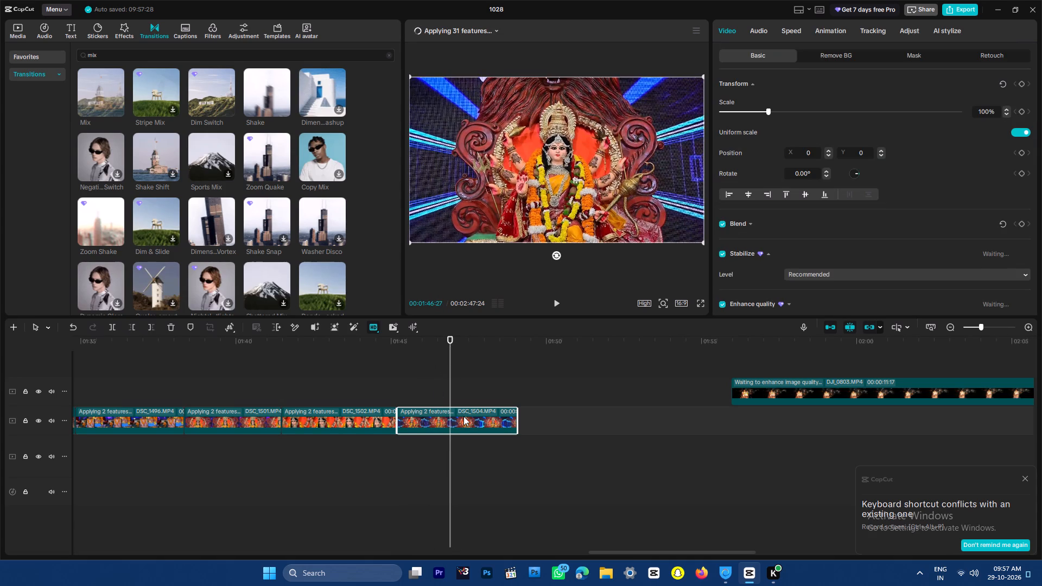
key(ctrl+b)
Play the later part of DSC_1504 to find the cut point and split it at 00:01:47:10.
key(space)
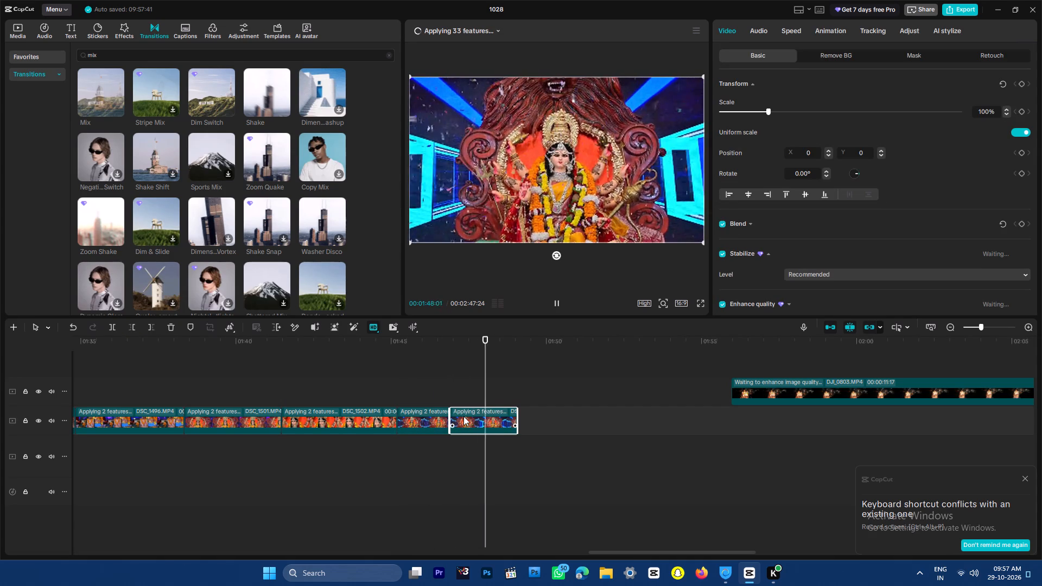
key(space)
drag(446, 339, 451, 339)
key(space)
key(space)
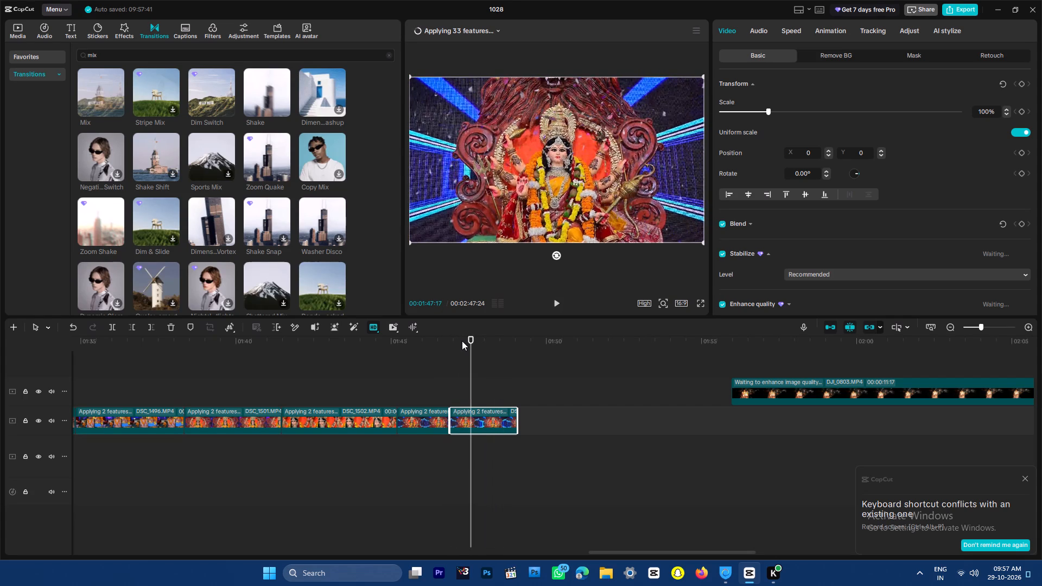
key(Left)
key(Left)
key(Left)
key(Left)
key(Left)
key(Left)
key(Left)
key(Left)
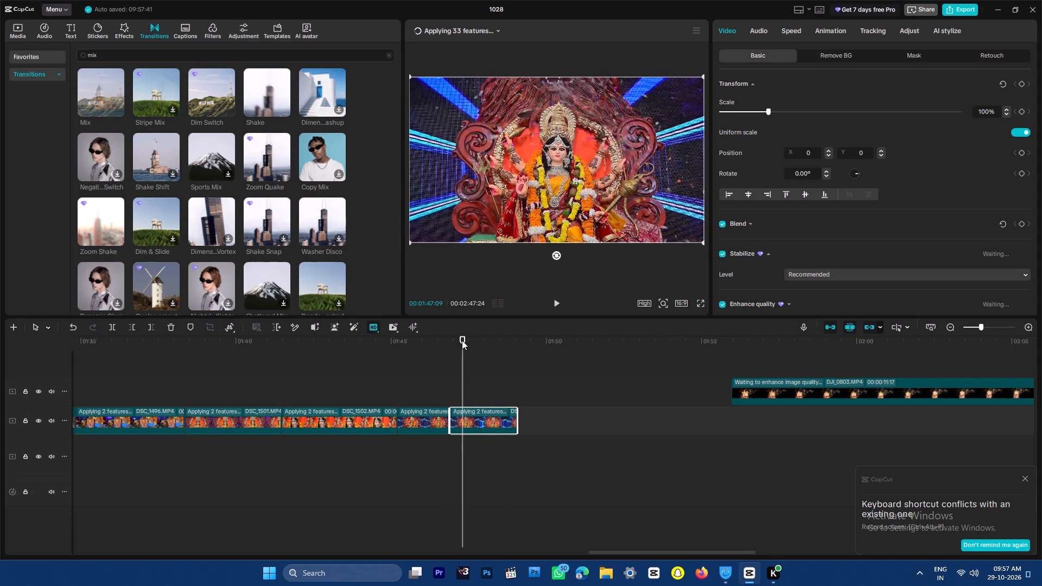
key(Right)
key(ctrl+b)
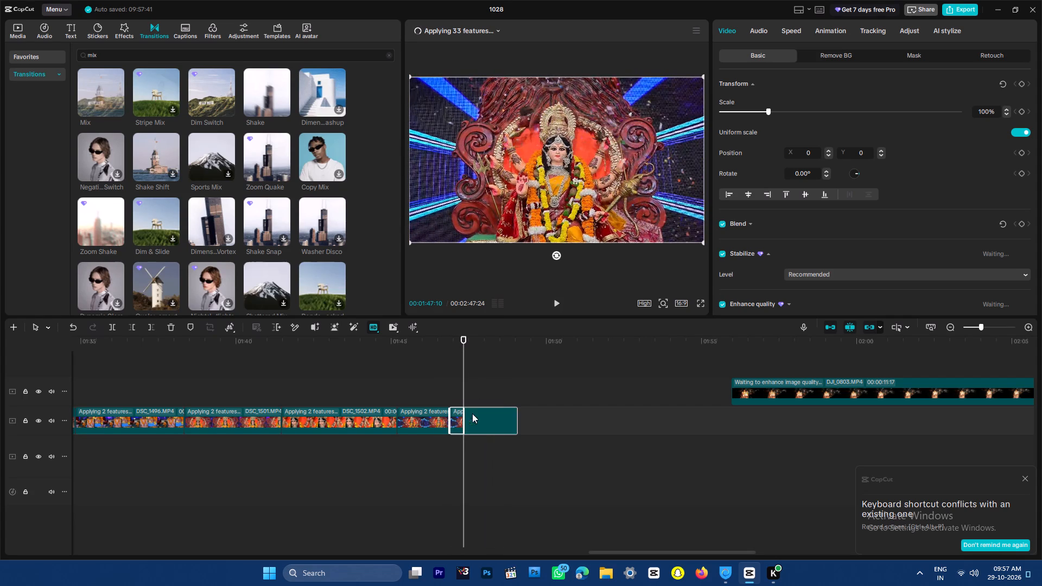
Delete the parts of DSC_1504 before 00:01:47:10, keeping only its end portion.
drag(458, 392, 416, 457)
key(Delete)
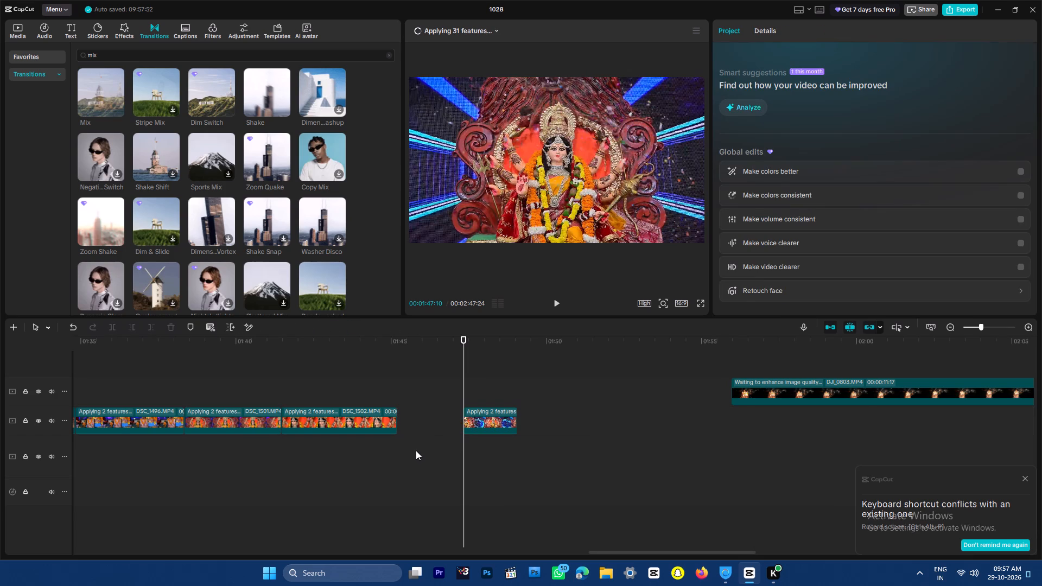
Play back the remaining portion of DSC_1504, including in full screen, to check the idol shot.
key(ctrl+minus)
key(ctrl+minus)
key(space)
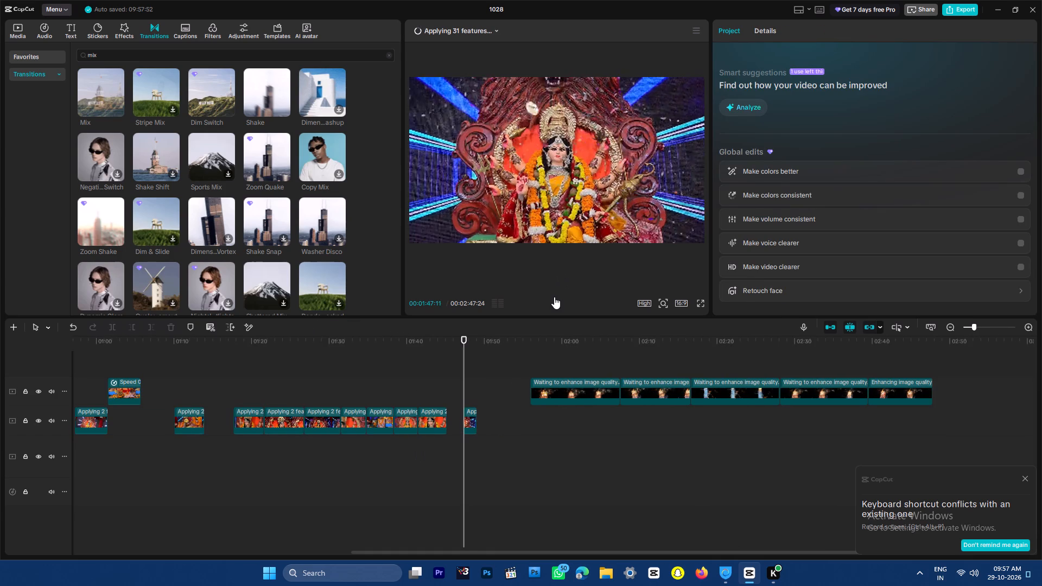
key(space)
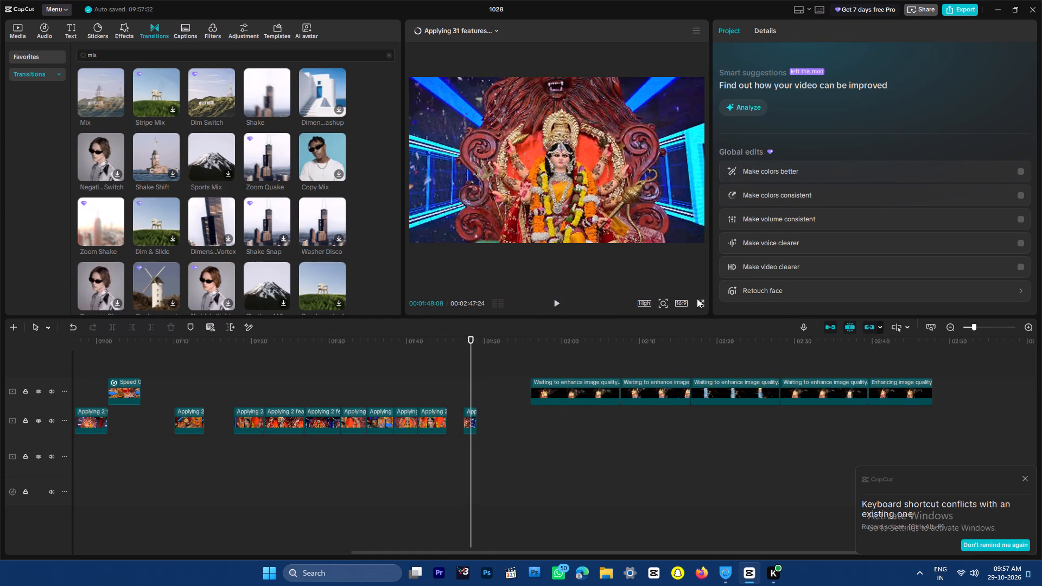
click(702, 301)
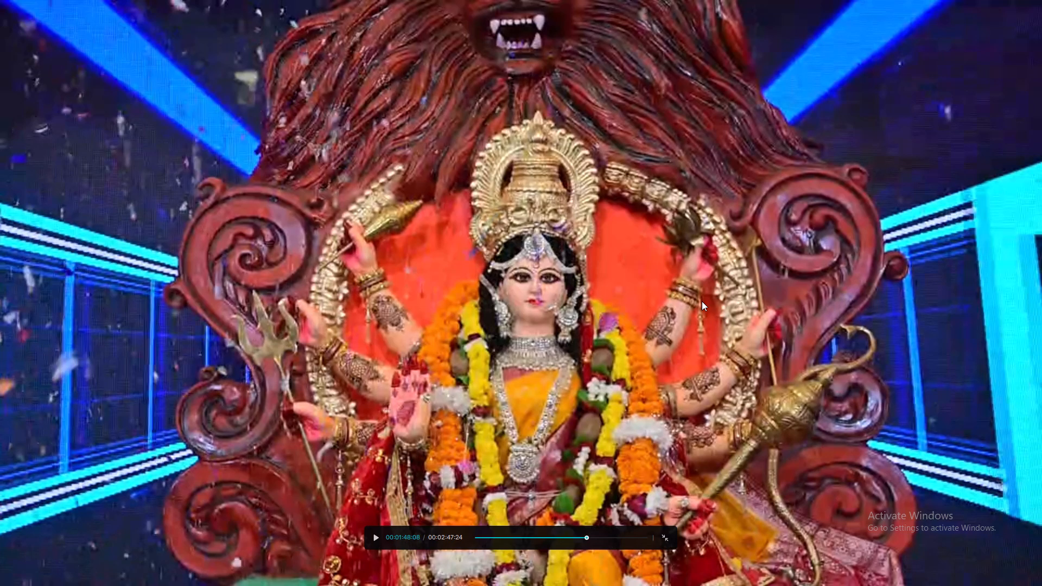
key(space)
key(space)
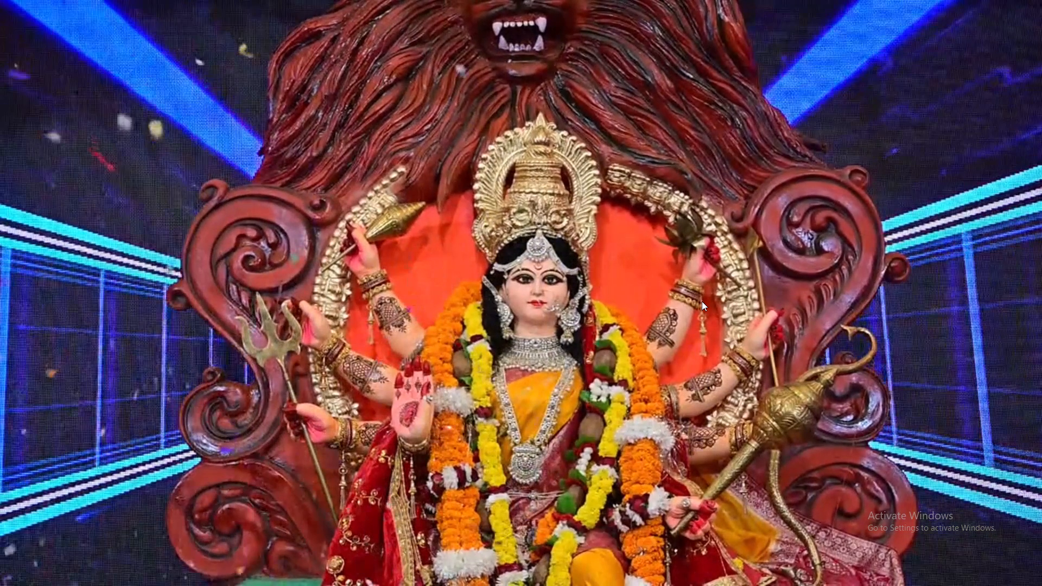
key(Escape)
click(469, 341)
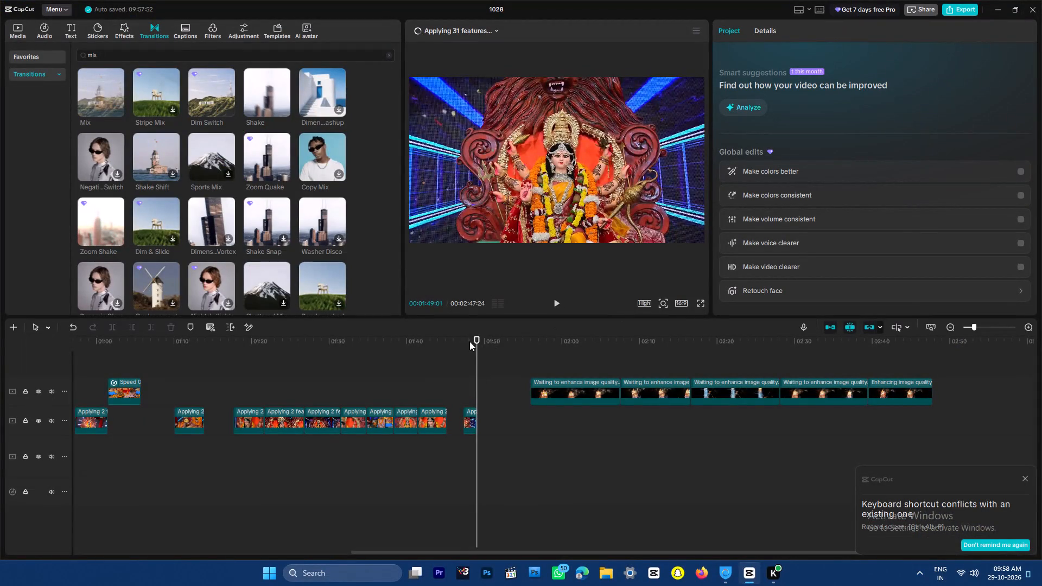
click(472, 417)
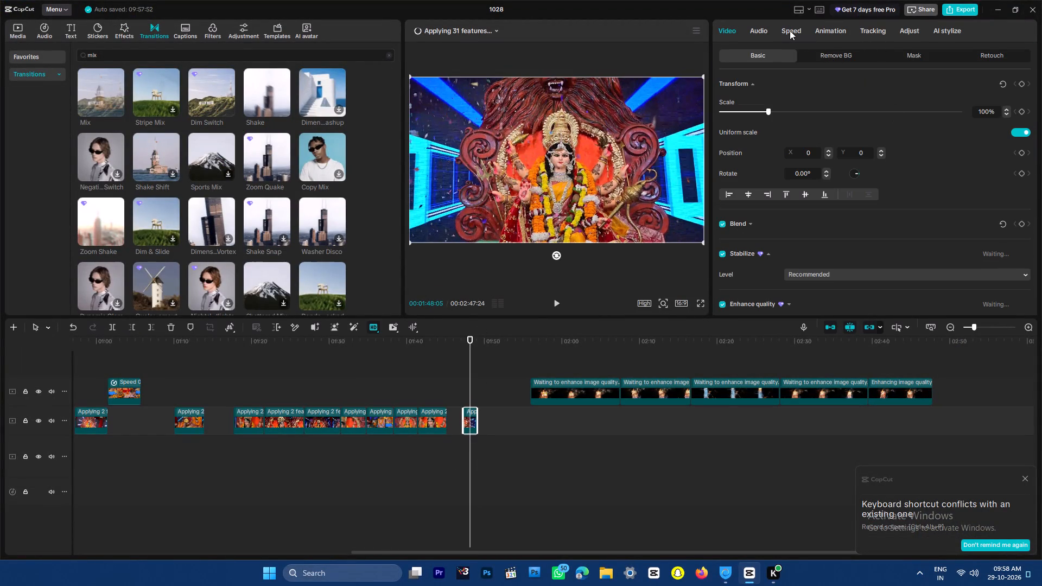
click(790, 30)
click(725, 29)
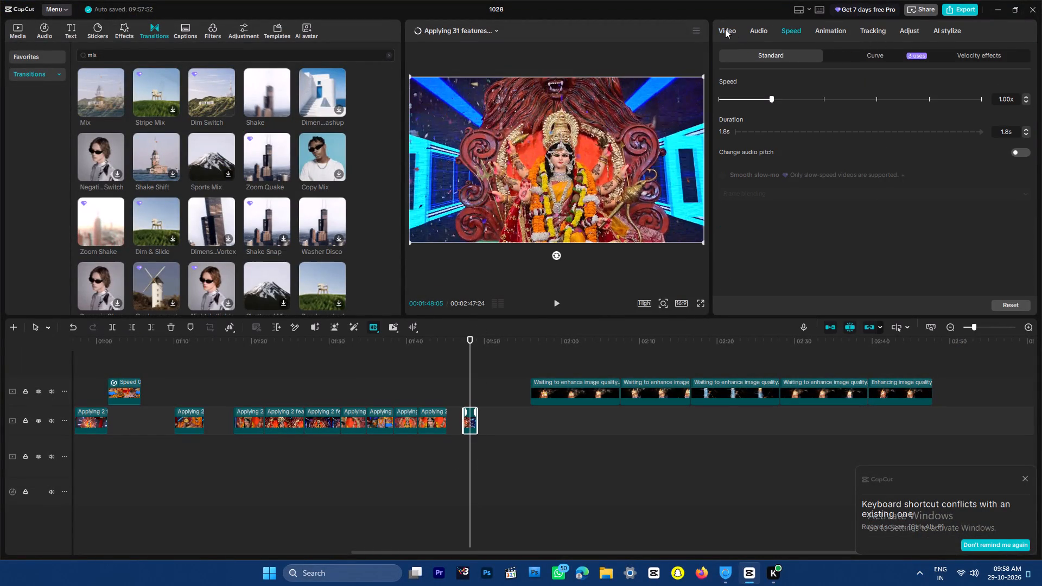
Dismiss the keyboard shortcut conflict notification.
click(1025, 477)
Scrub through the opening drone and chandelier clips from the start to about 00:00:02:21, near the first marker.
click(635, 504)
drag(716, 555, 395, 552)
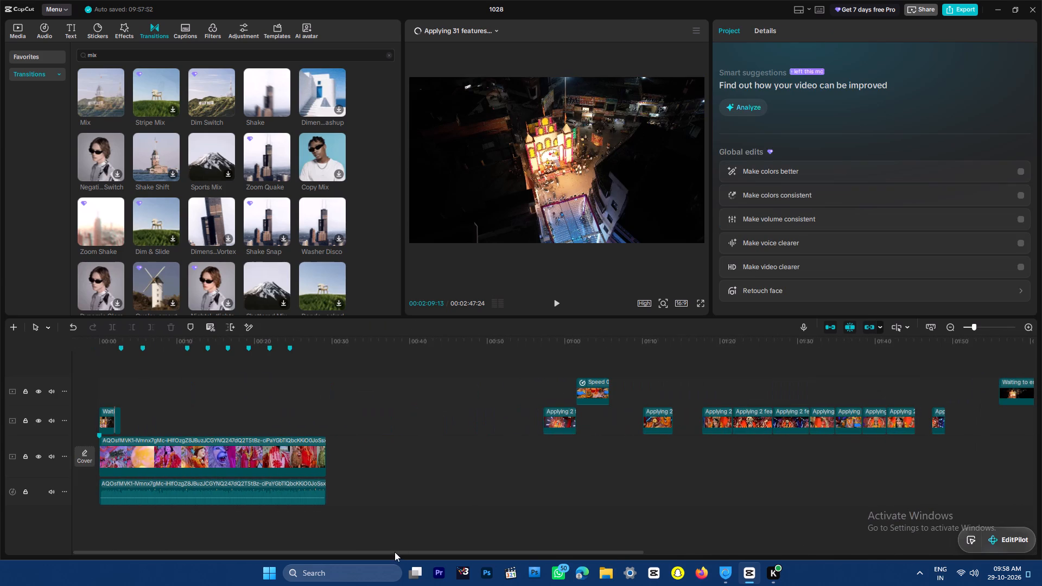
drag(395, 552, 321, 544)
drag(117, 342, 28, 348)
key(ctrl+plus)
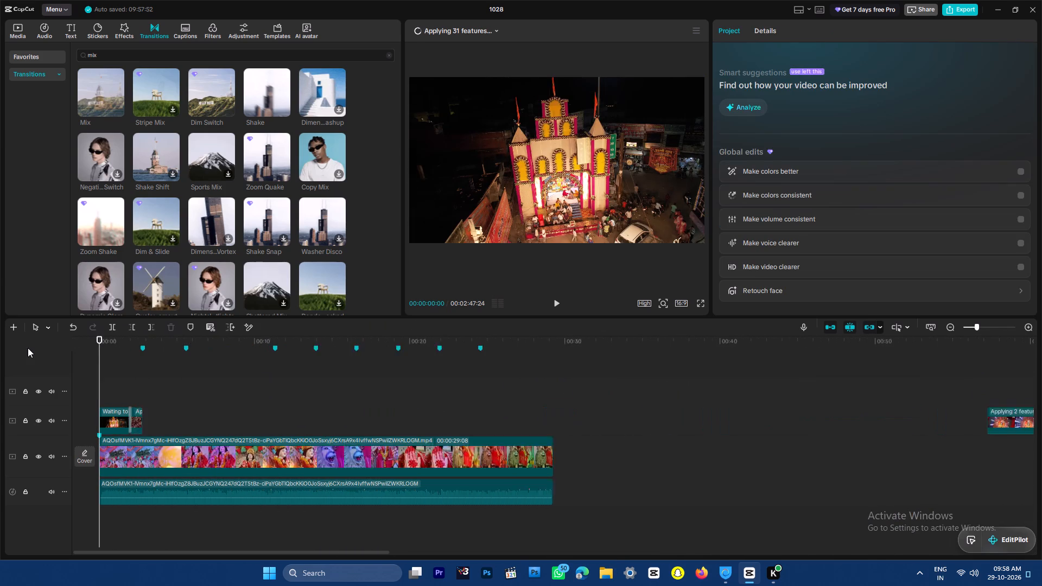
key(ctrl+plus)
key(ctrl+plus)
drag(188, 340, 213, 339)
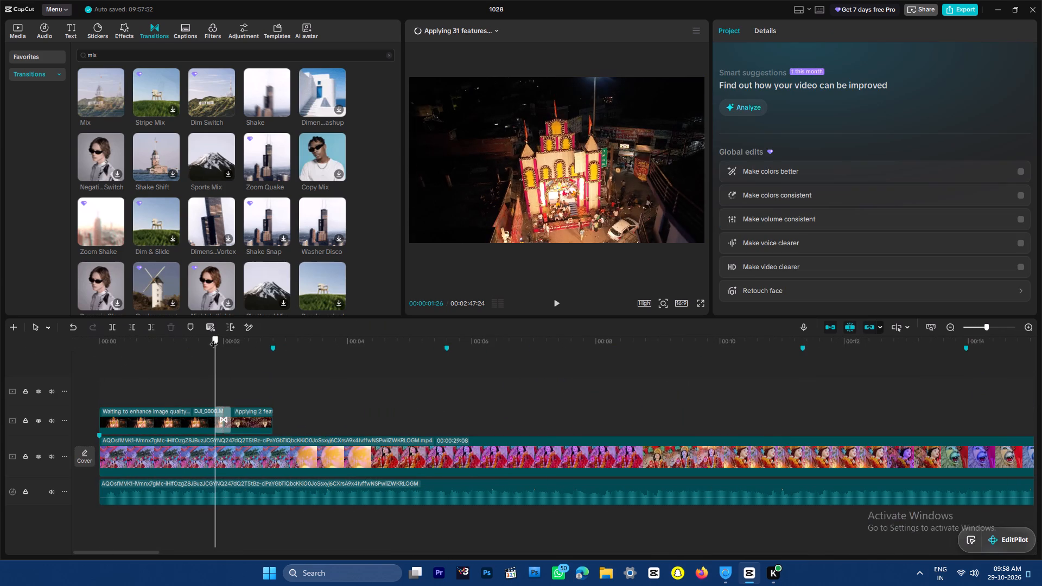
drag(213, 339, 266, 343)
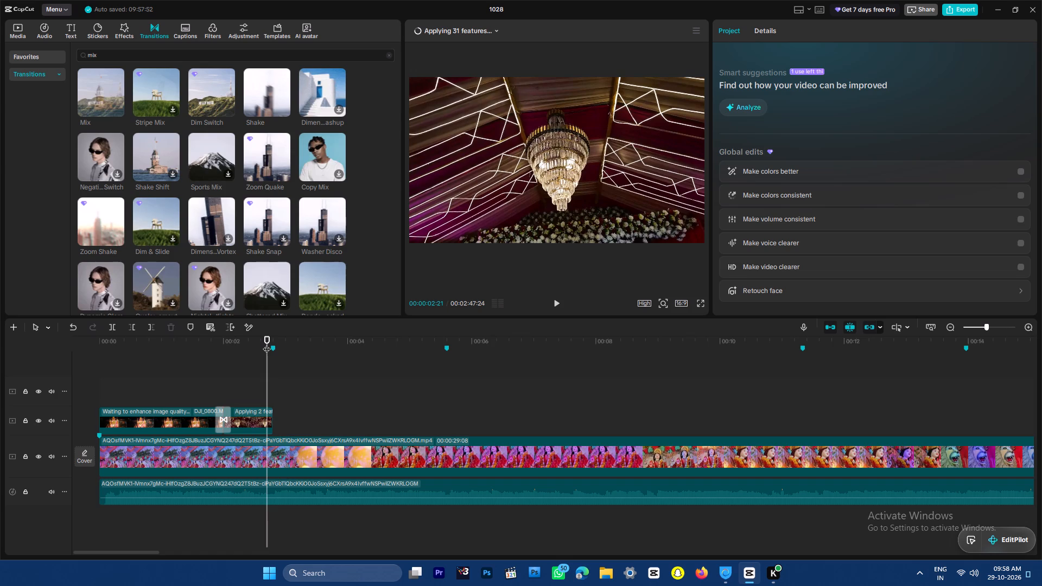
Examine the wide idol, offerings and lion clips between about 00:00:57 and 00:01:11, viewing the idol shot full screen.
key(ctrl+minus)
key(ctrl+minus)
key(ctrl+minus)
key(ctrl+minus)
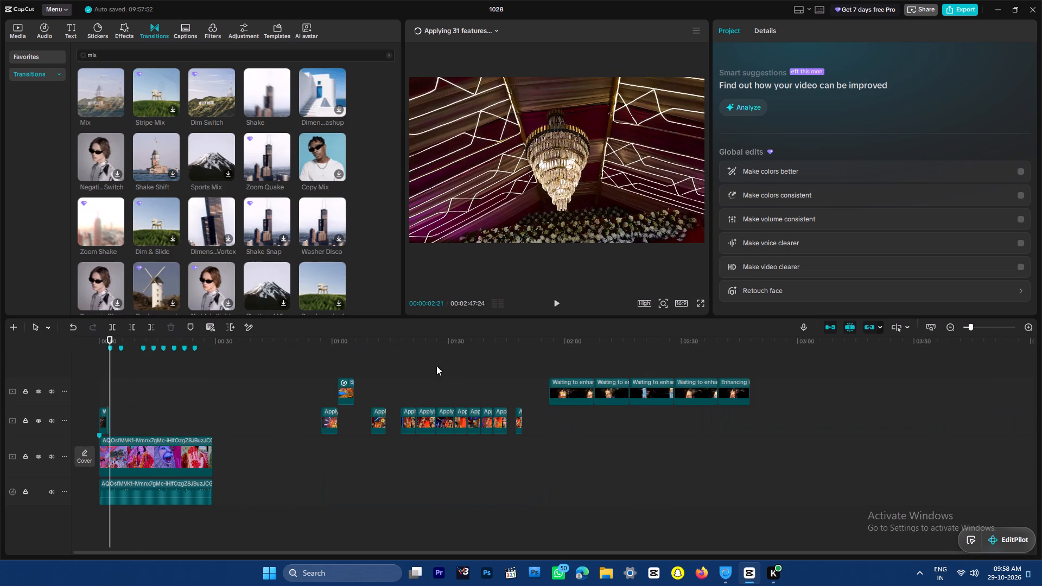
click(326, 337)
key(ctrl+plus)
key(ctrl+plus)
drag(321, 340, 319, 341)
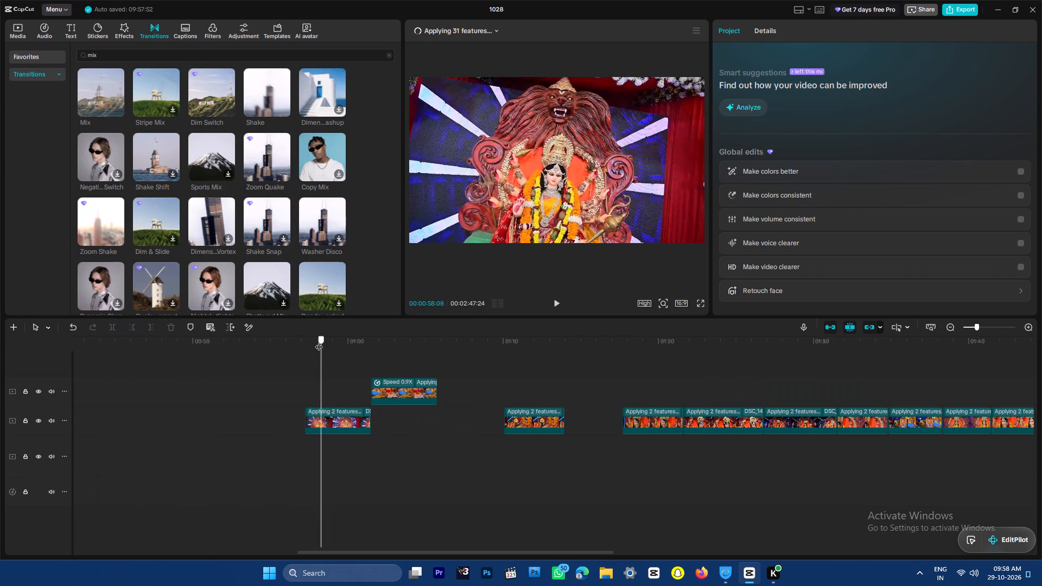
drag(319, 341, 355, 343)
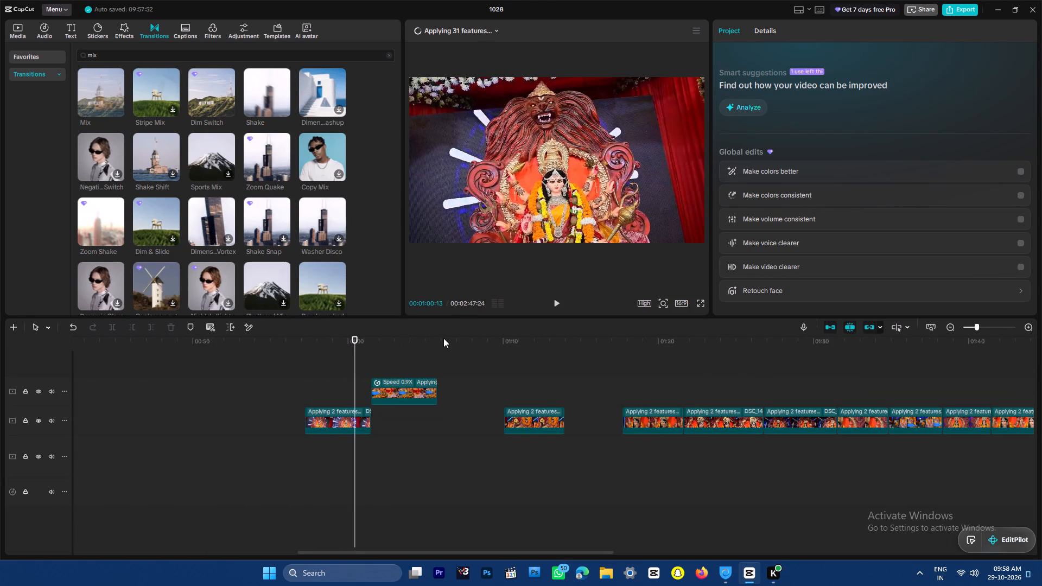
click(698, 306)
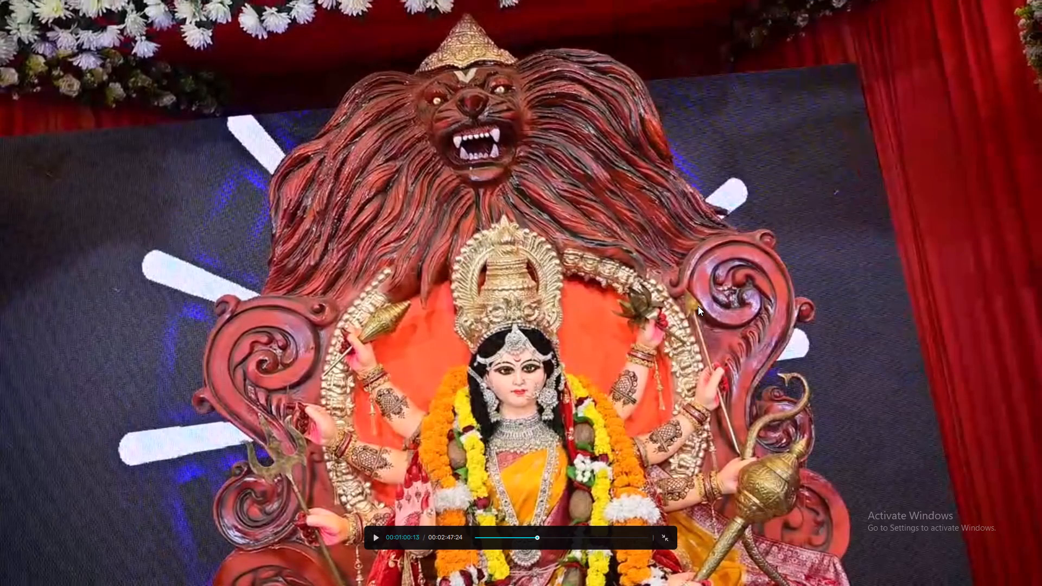
key(Escape)
drag(519, 346, 513, 346)
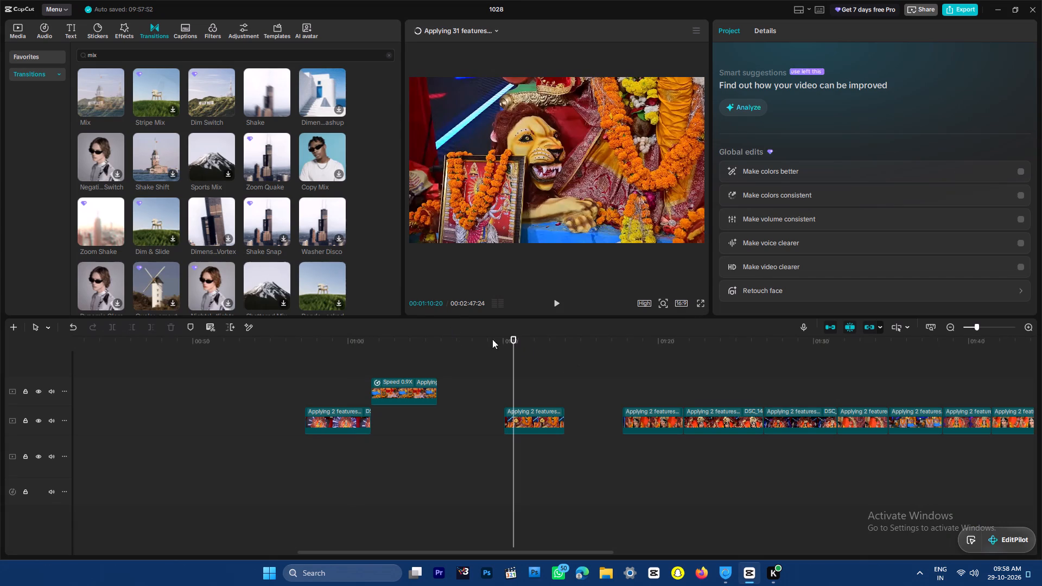
drag(380, 338, 410, 340)
key(ctrl+minus)
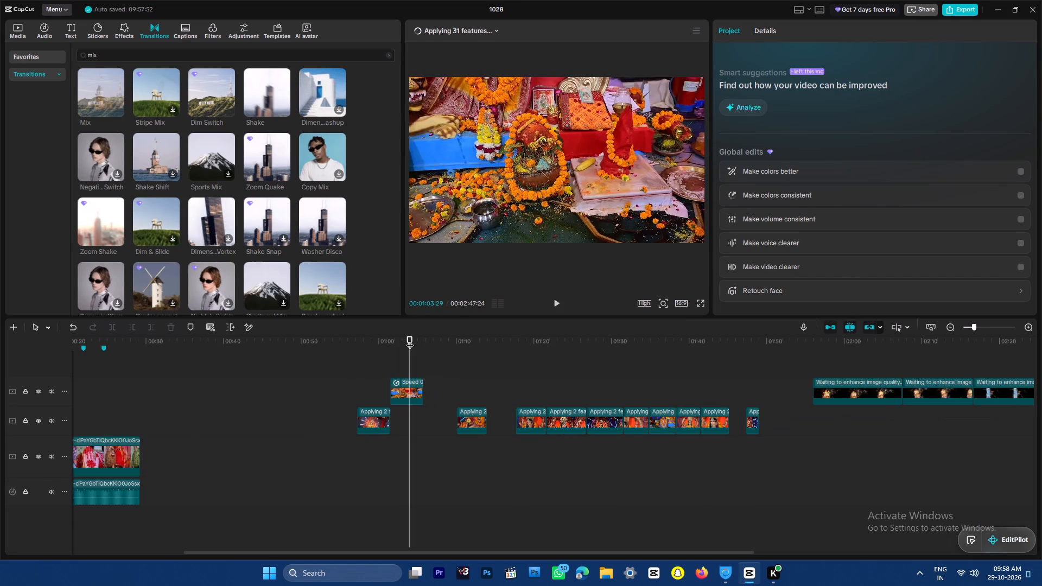
drag(370, 335, 363, 344)
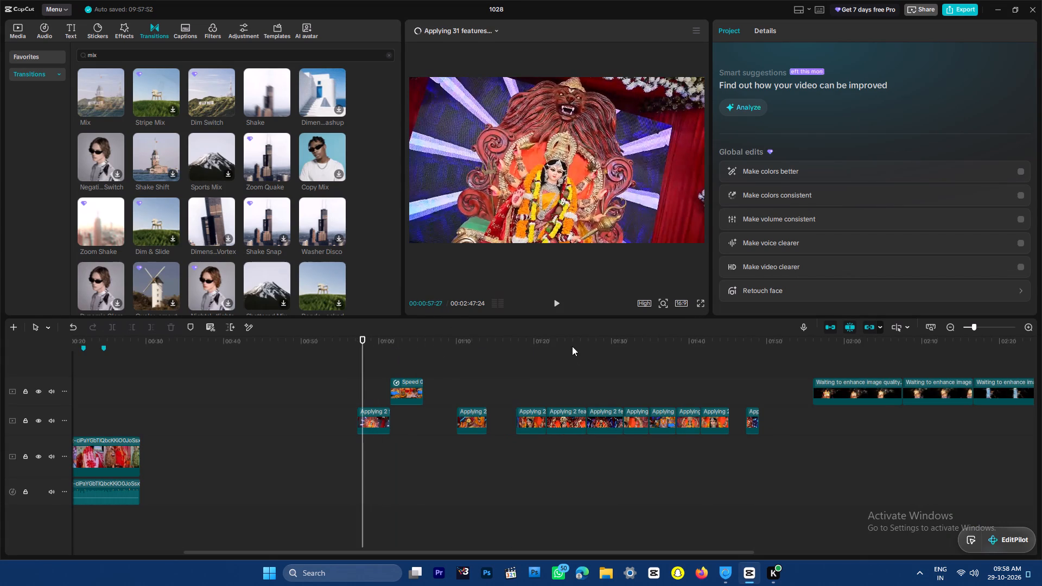
Scrub through the row of idol clips between about 00:01:18 and 00:01:45 to compare the shots.
drag(528, 339, 535, 338)
drag(529, 338, 520, 340)
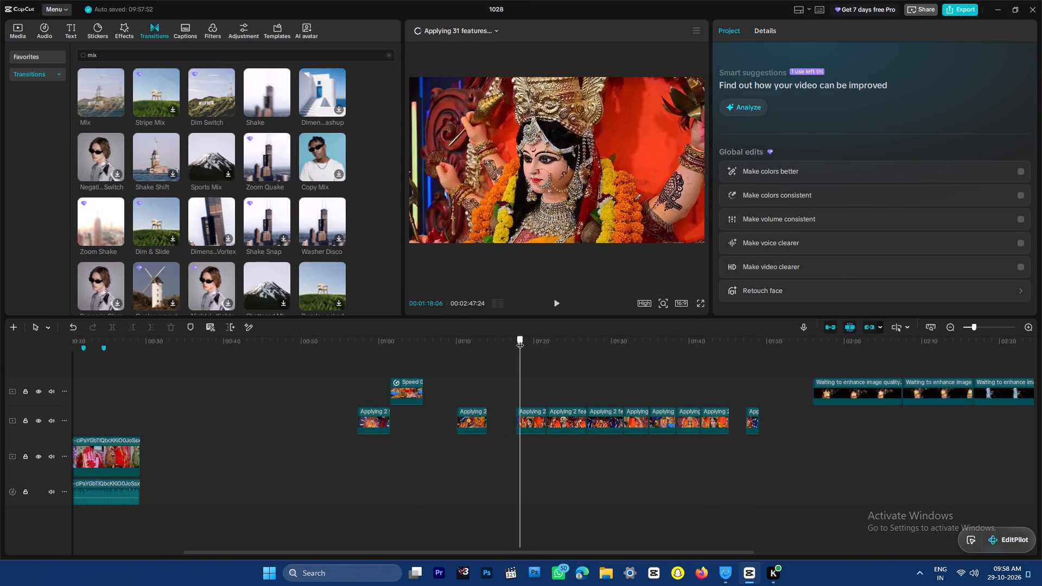
drag(520, 340, 533, 339)
drag(556, 339, 574, 336)
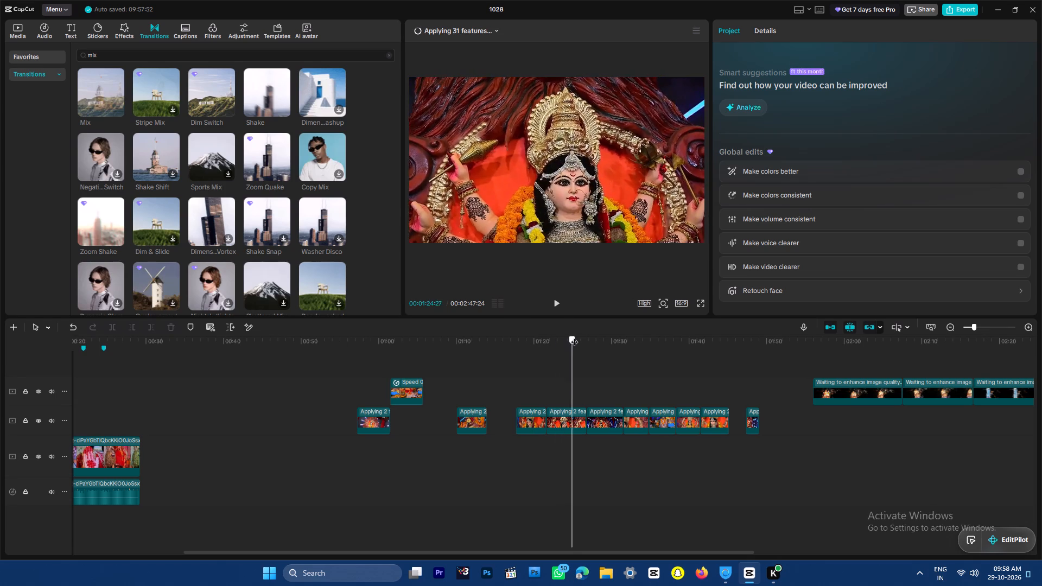
drag(574, 336, 599, 348)
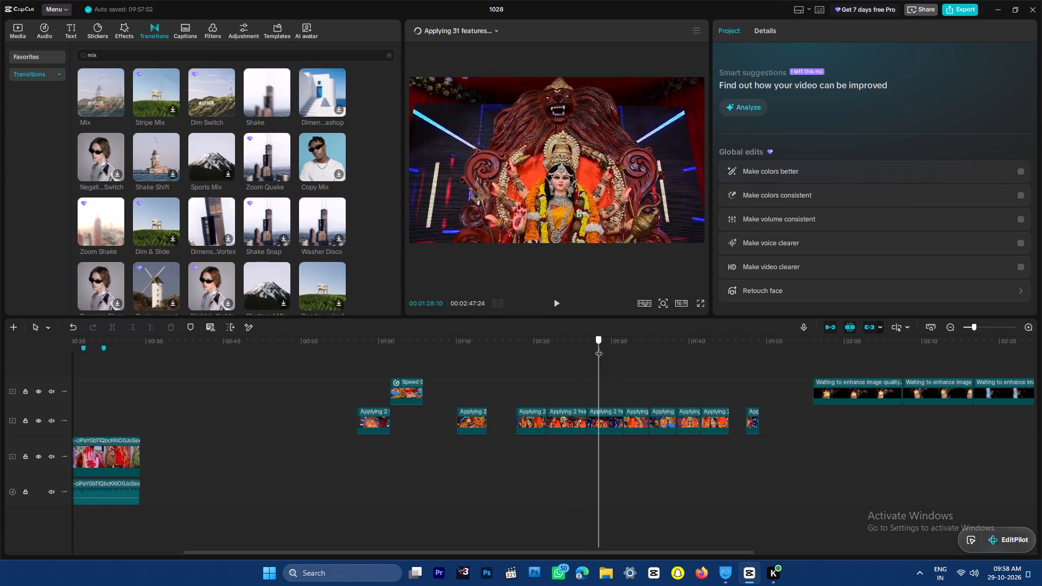
drag(599, 348, 633, 349)
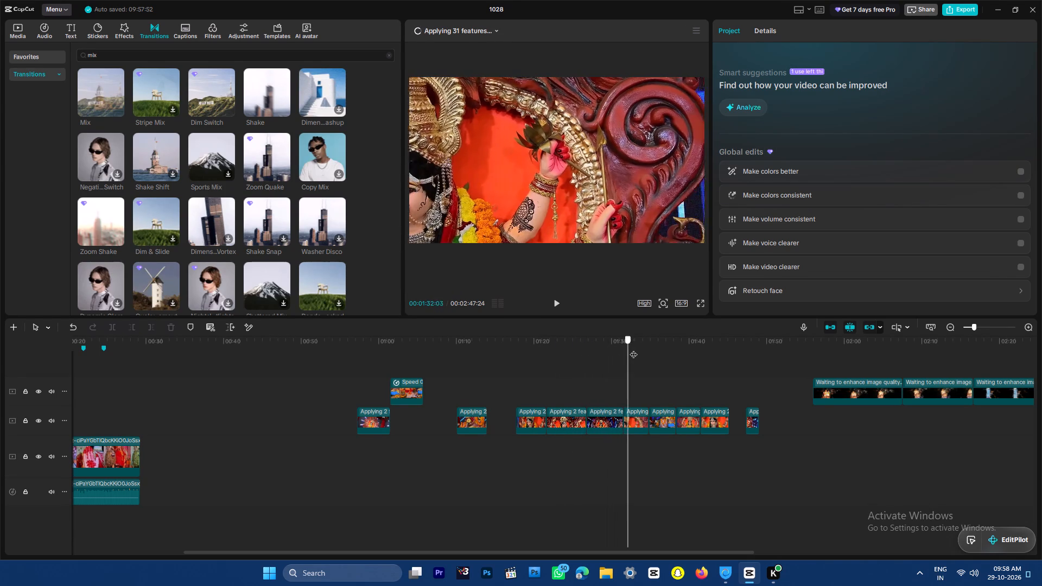
drag(633, 349, 634, 349)
drag(638, 342, 628, 349)
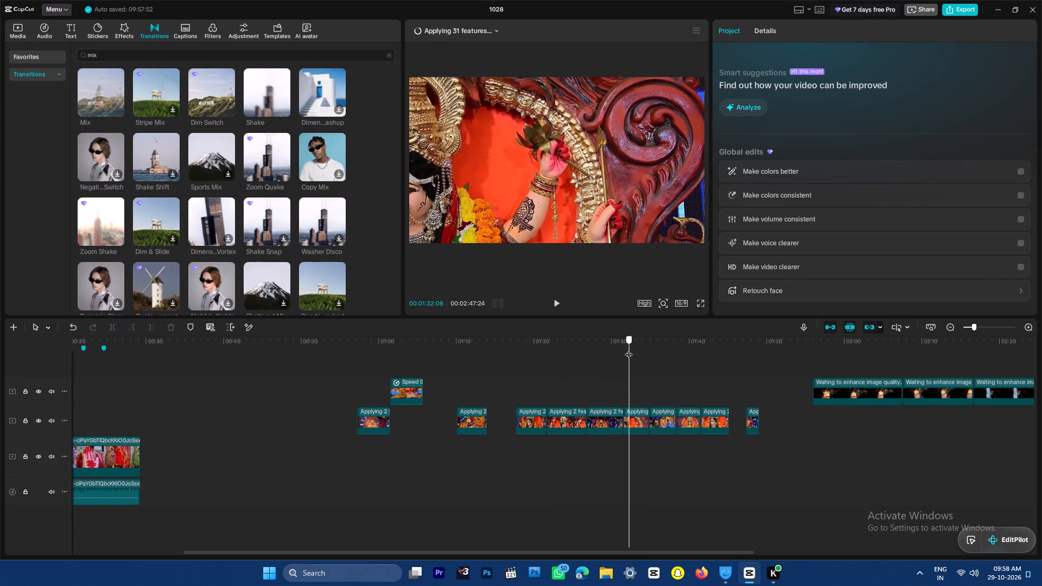
drag(628, 349, 679, 343)
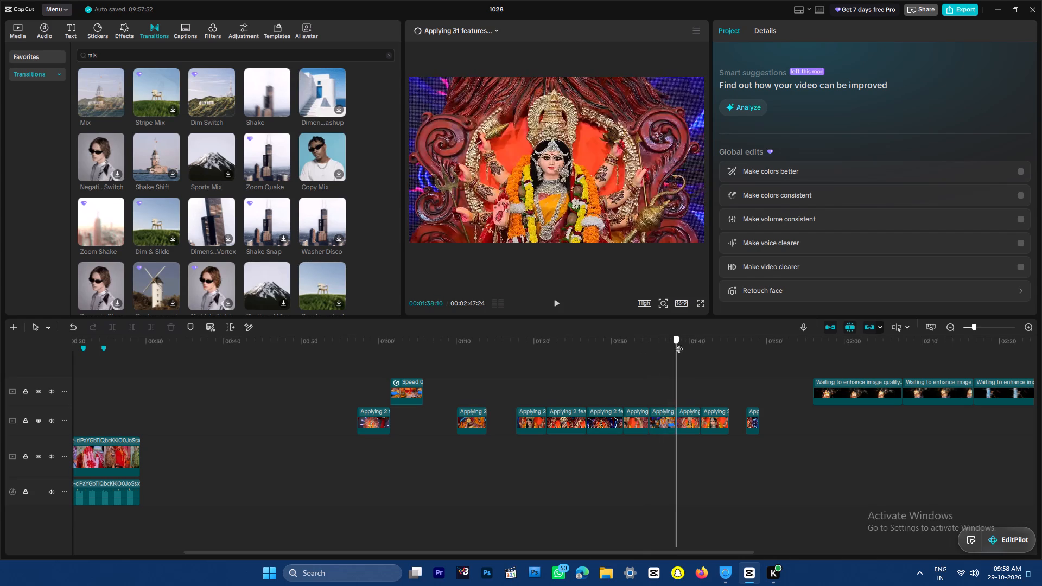
drag(679, 343, 719, 347)
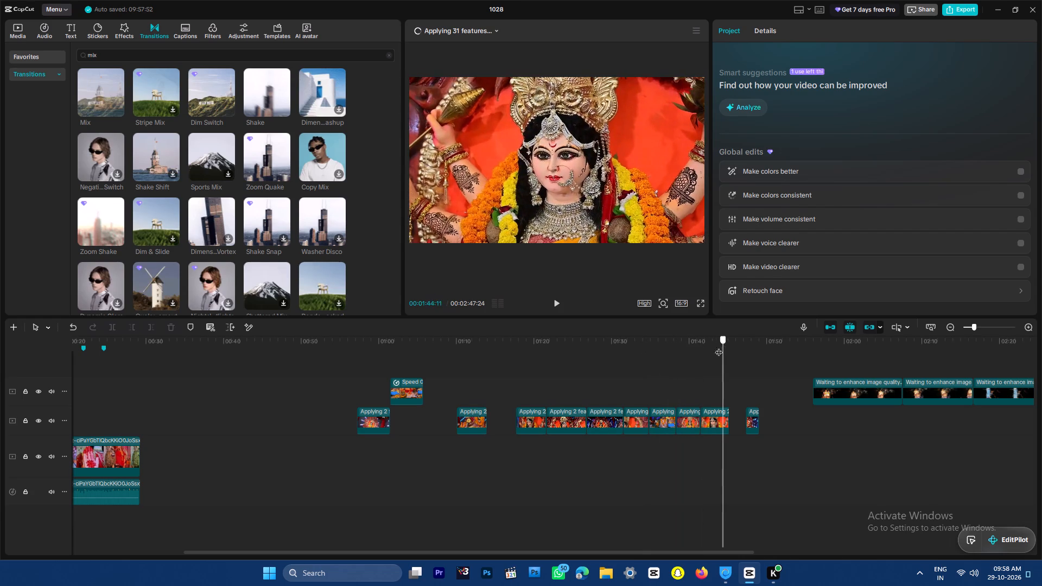
drag(719, 347, 699, 385)
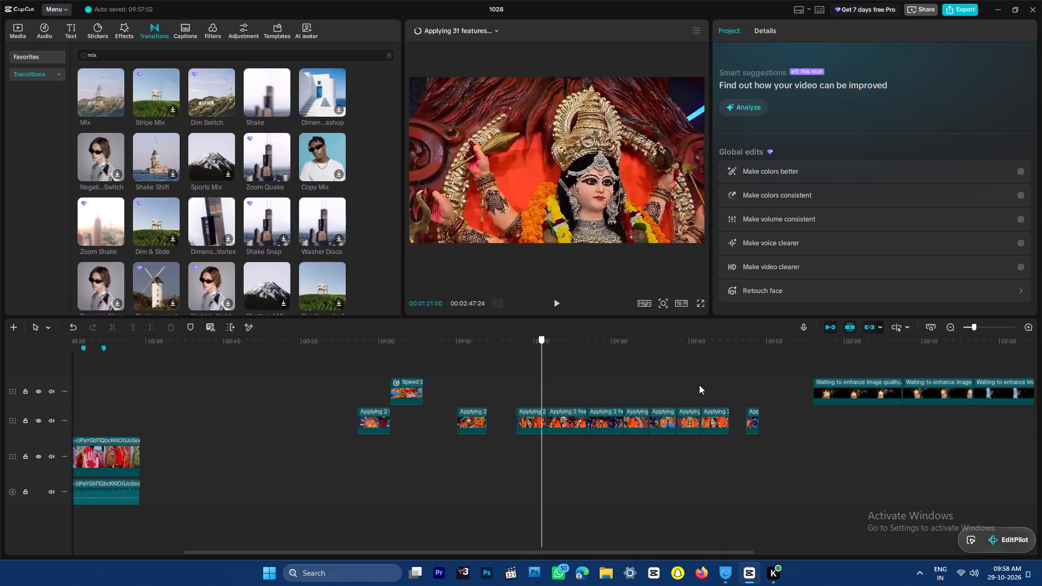
drag(699, 385, 729, 385)
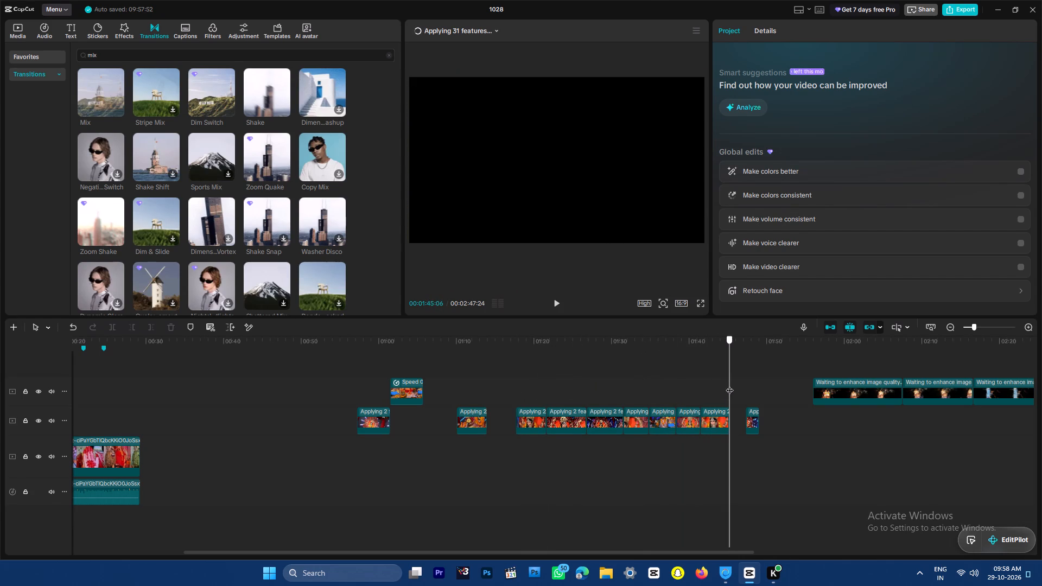
drag(729, 385, 719, 388)
key(Return)
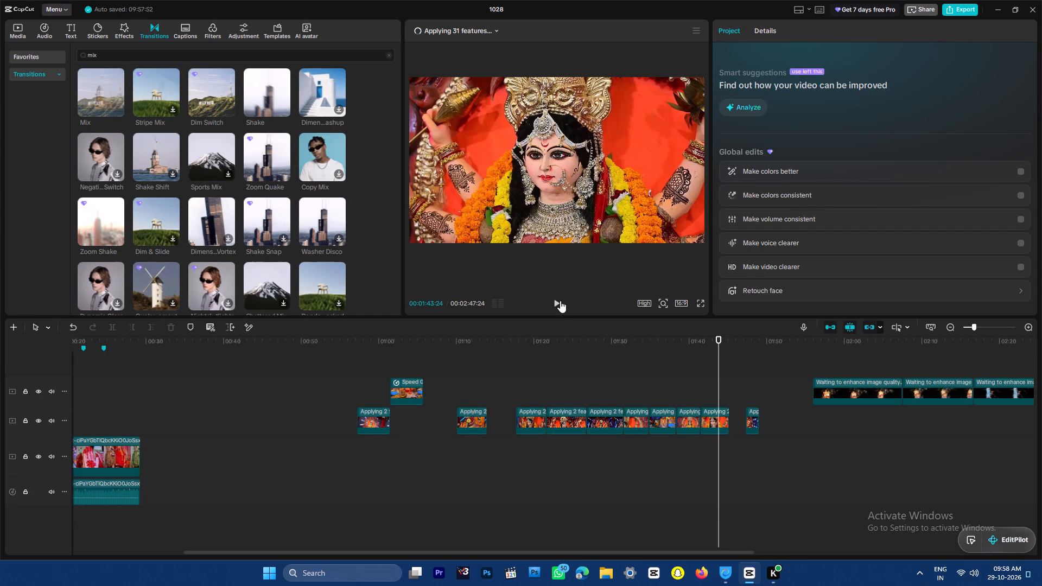
click(560, 301)
key(Return)
drag(703, 335, 708, 336)
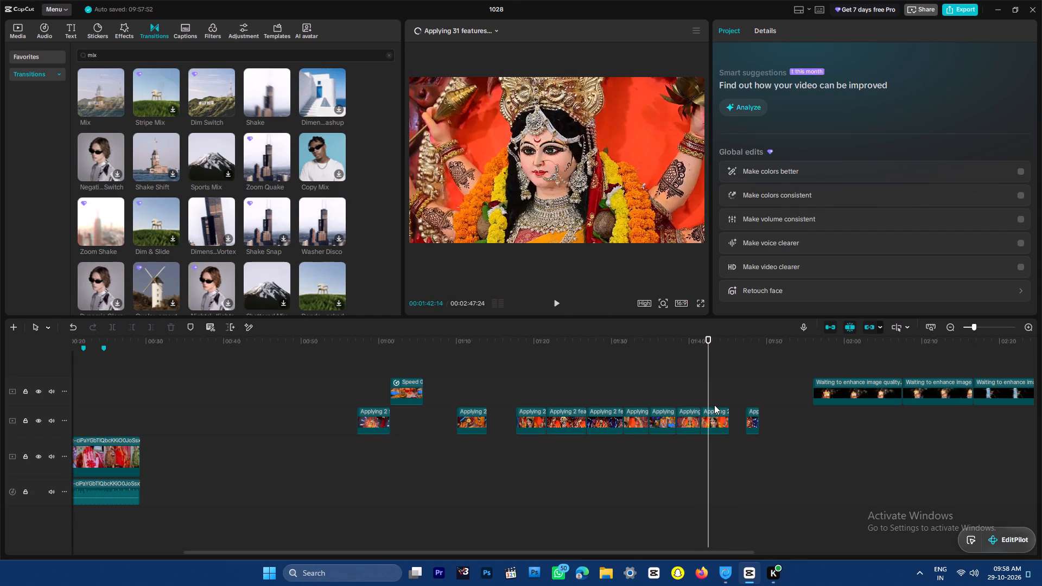
Check the Stabilize and Enhance quality settings of the frontal idol close-up at about 00:01:42.
click(720, 413)
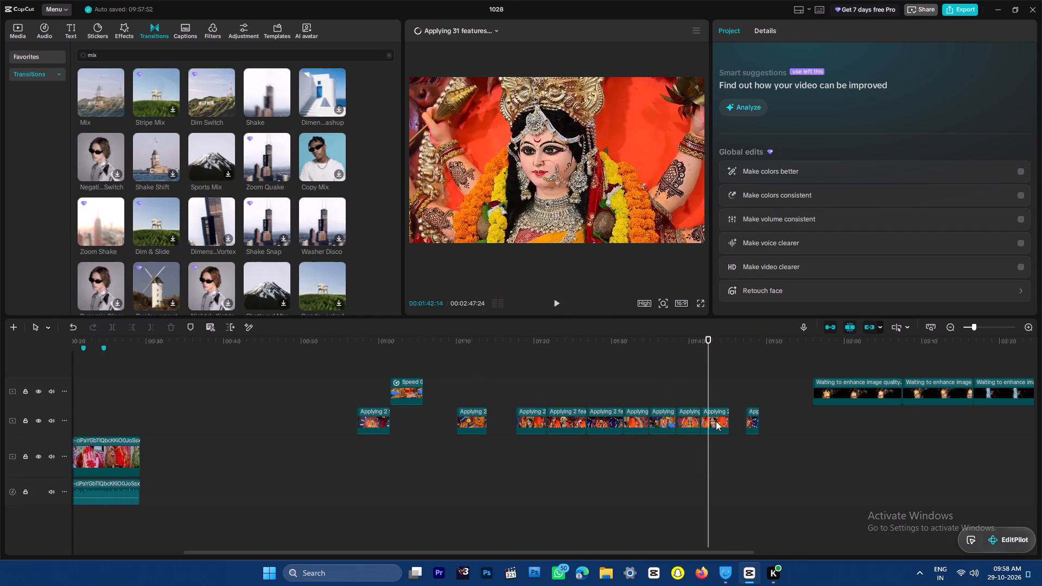
click(710, 415)
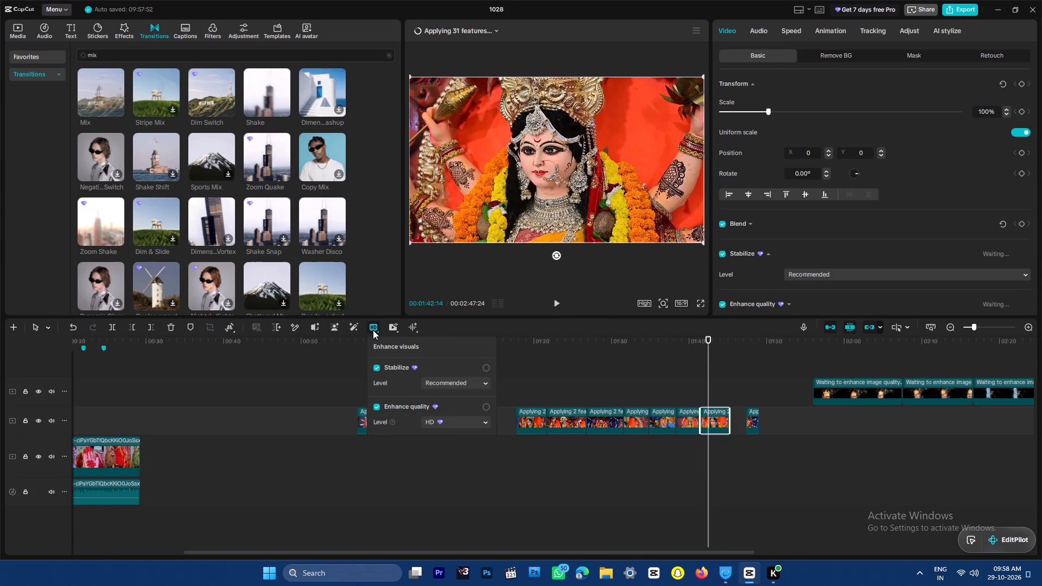
click(486, 368)
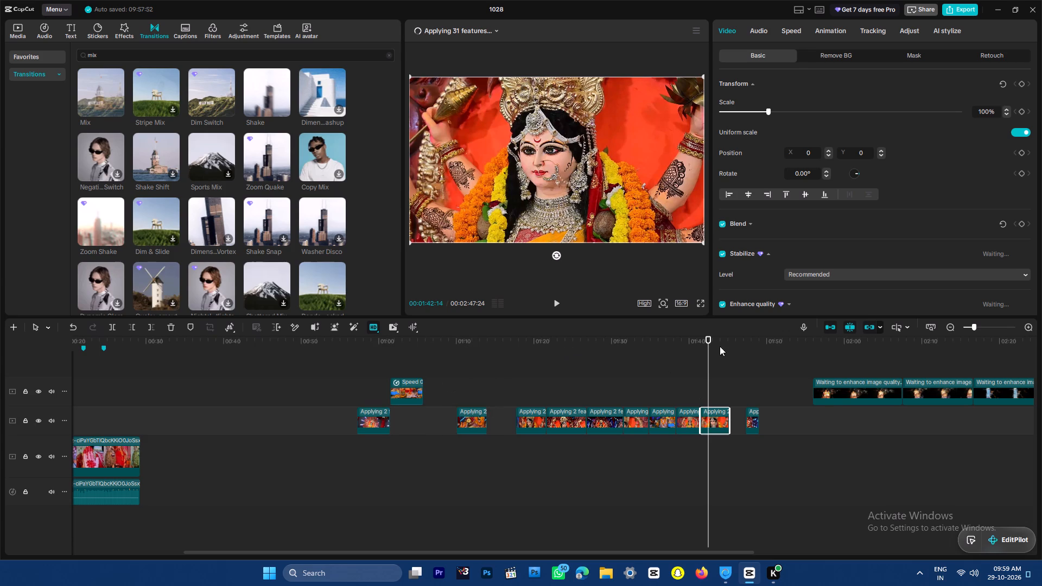
Review the idol, framed picture, lion and offerings clips again, and play the wide idol shot from about 00:00:58.
drag(687, 340, 530, 348)
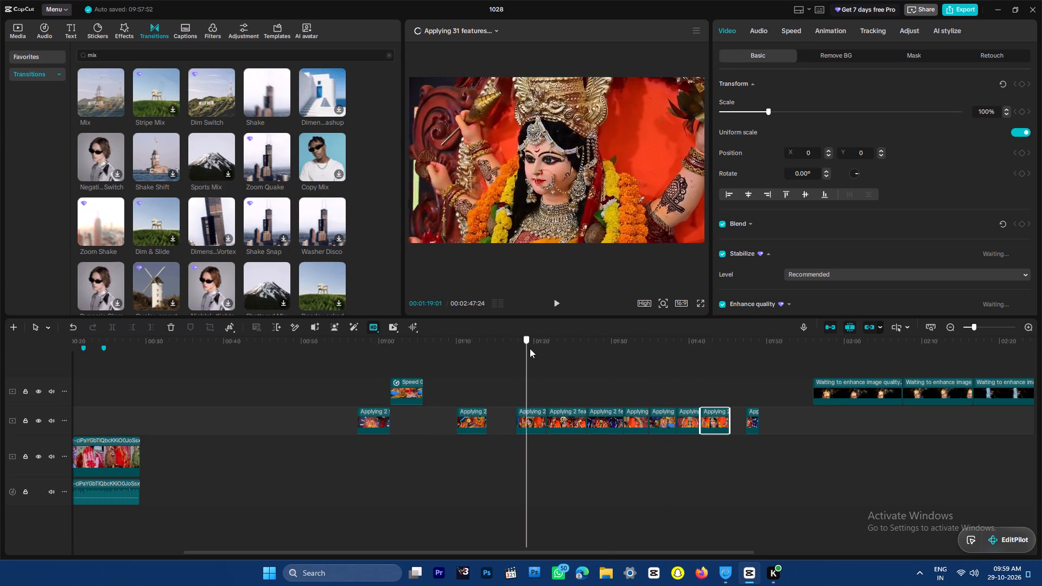
drag(530, 348, 529, 350)
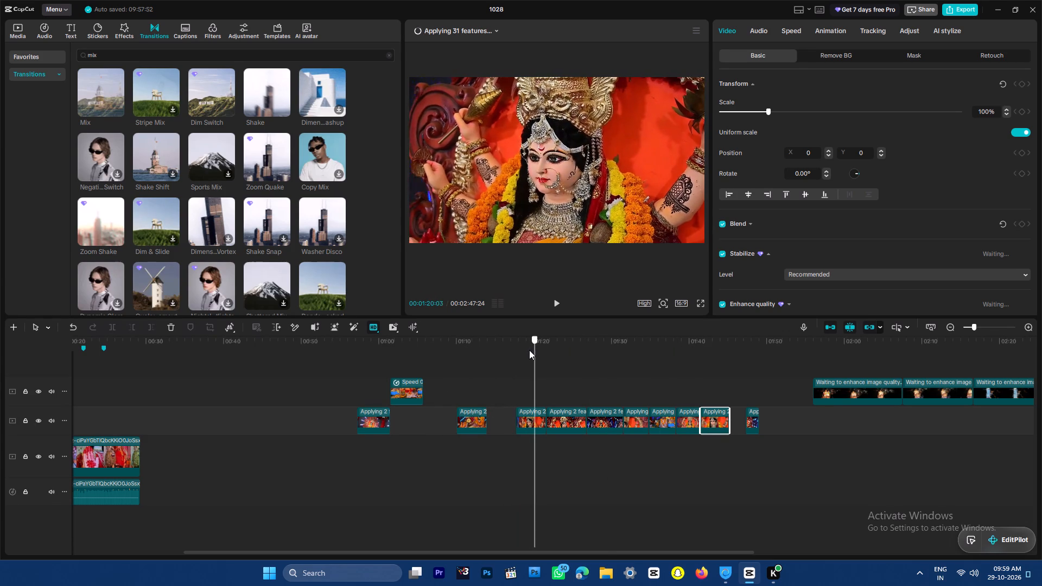
drag(529, 350, 532, 349)
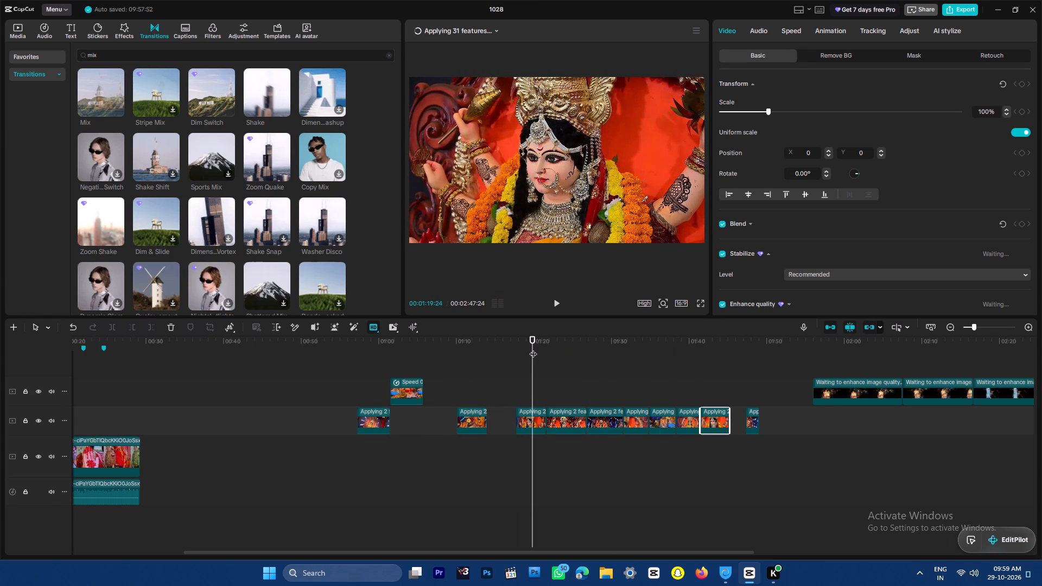
drag(662, 345, 648, 349)
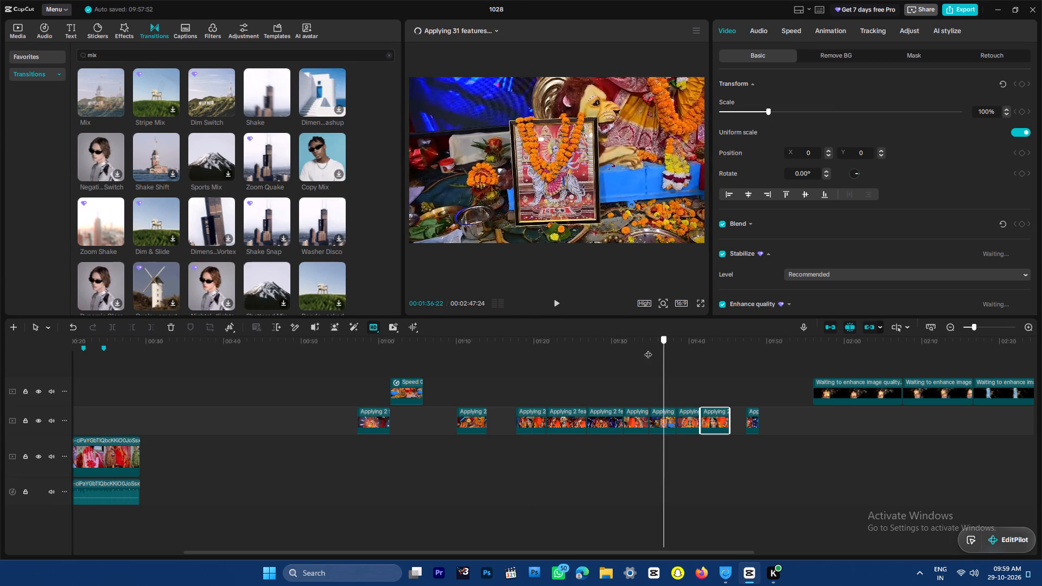
drag(648, 349, 467, 356)
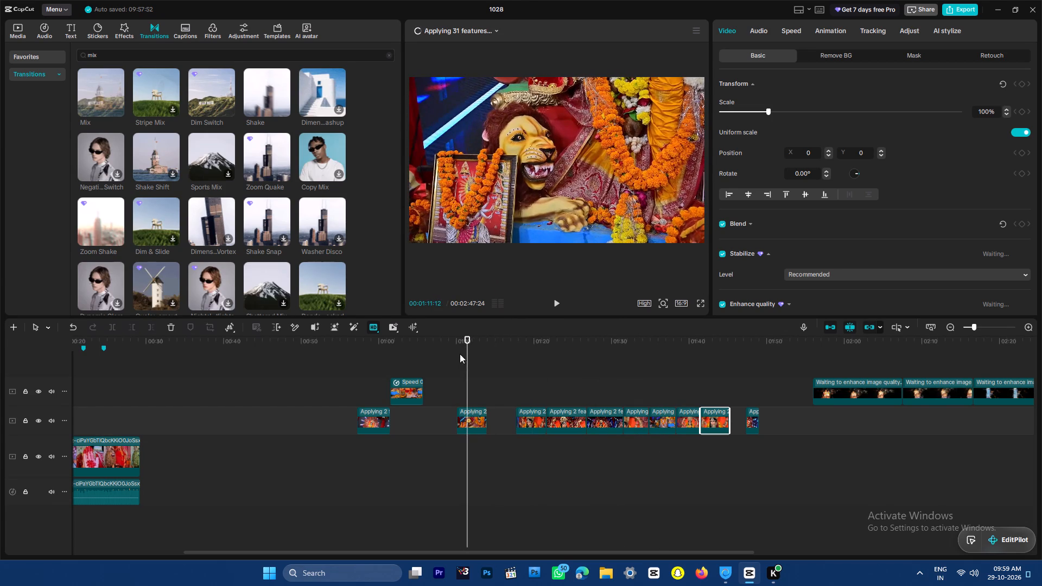
drag(399, 346, 409, 345)
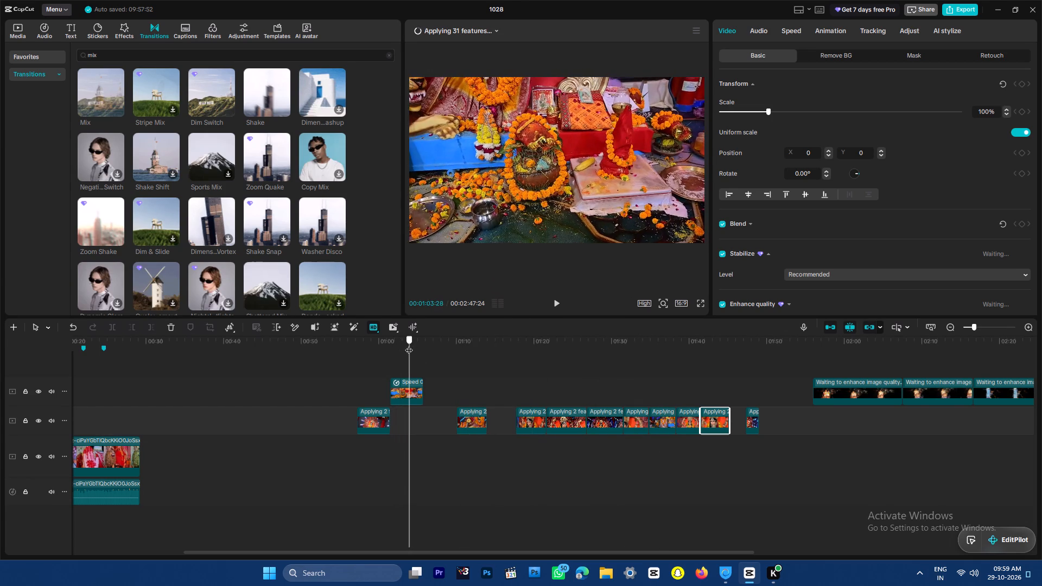
drag(409, 345, 379, 356)
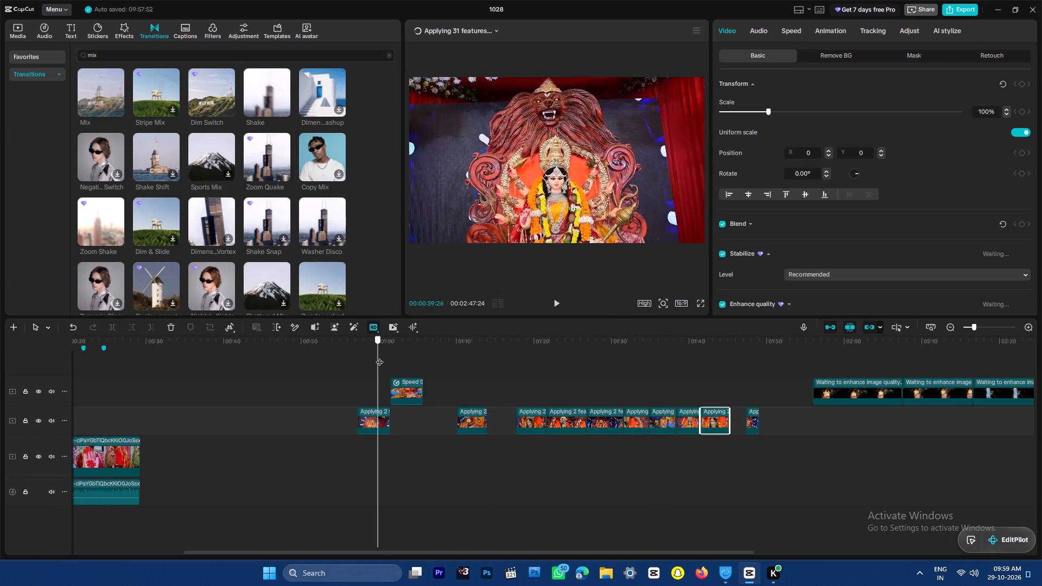
drag(379, 356, 382, 357)
drag(378, 357, 368, 359)
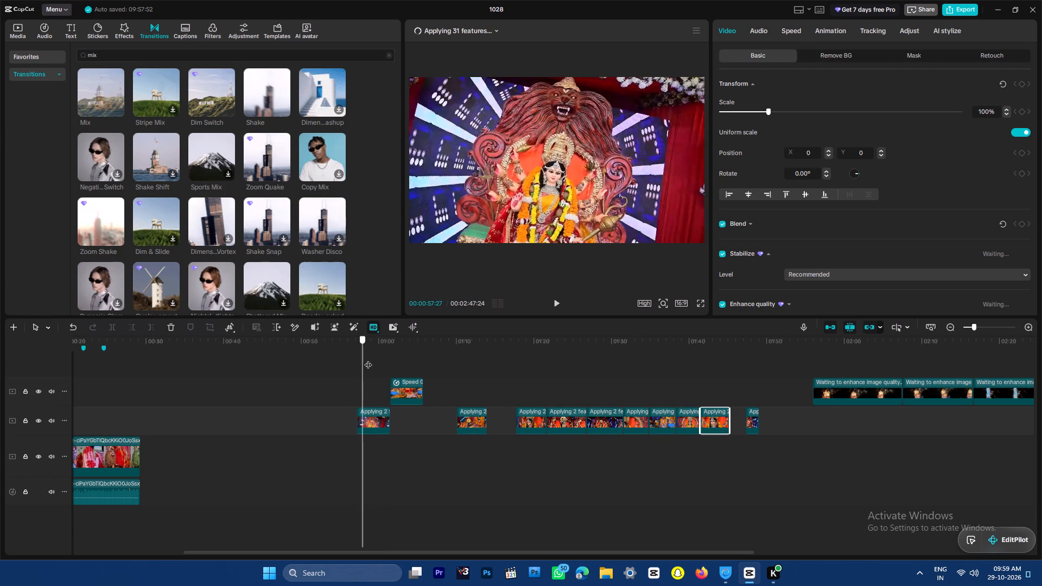
drag(368, 359, 370, 359)
key(Return)
key(Return)
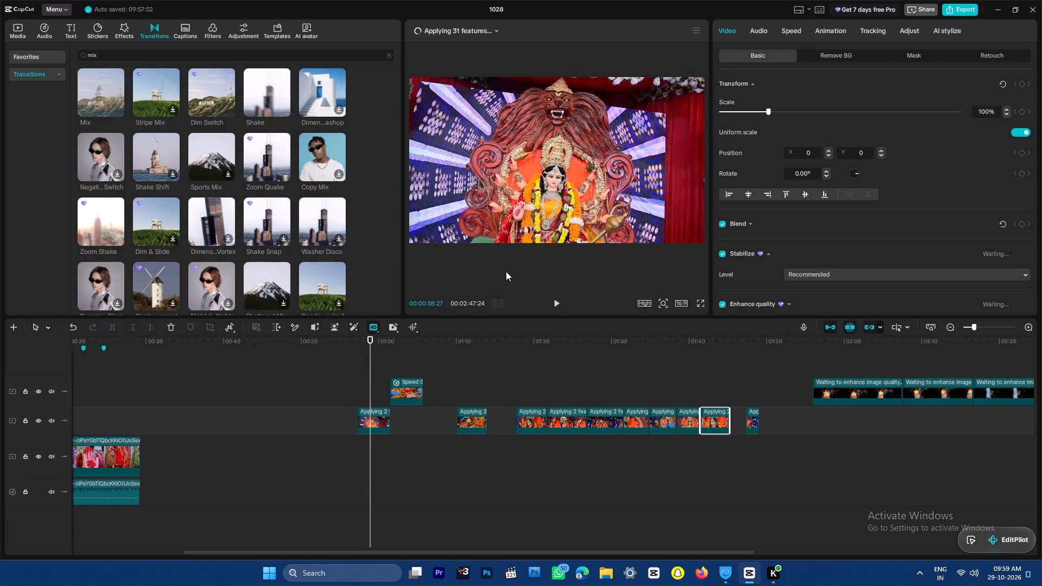
click(550, 304)
key(Return)
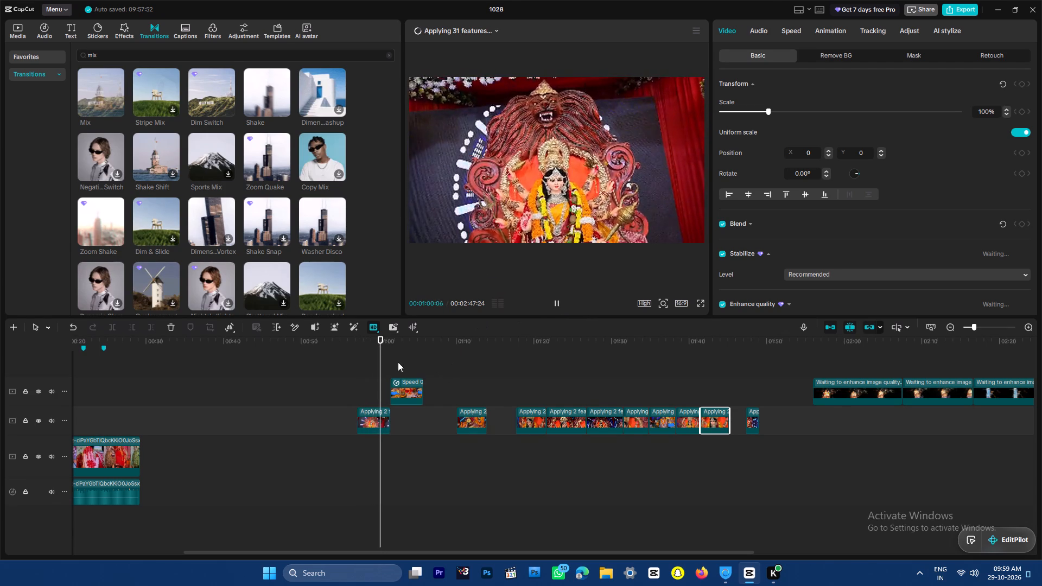
Delete the wide idol clip at about 00:00:58 from the timeline.
drag(367, 375, 366, 439)
key(Return)
click(377, 341)
key(Delete)
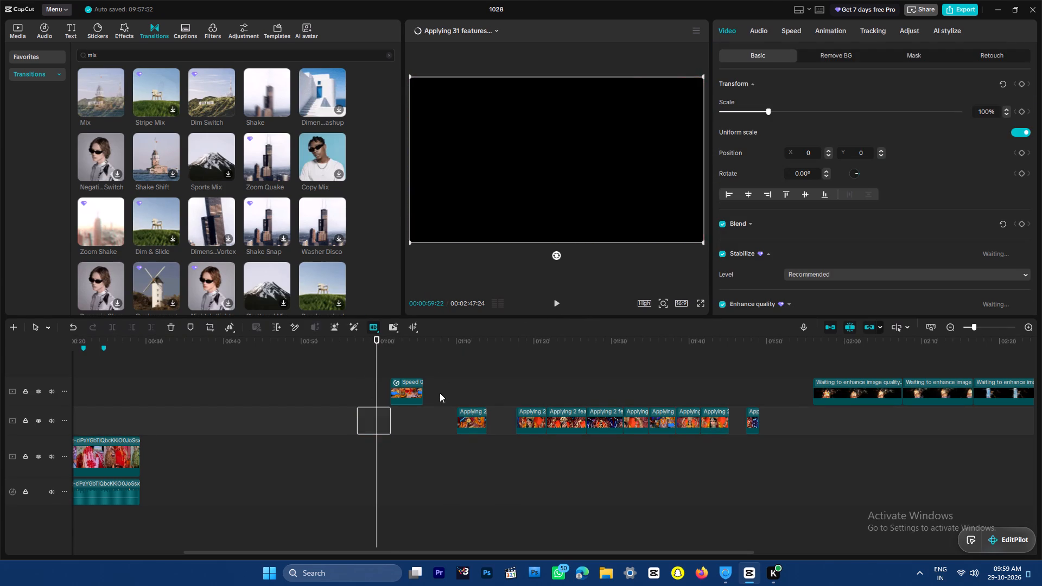
Move idol clip DSC_1486 from about 00:01:23 to directly after the opening chandelier clip, at the first marker.
drag(405, 346, 411, 345)
click(412, 345)
key(ctrl+minus)
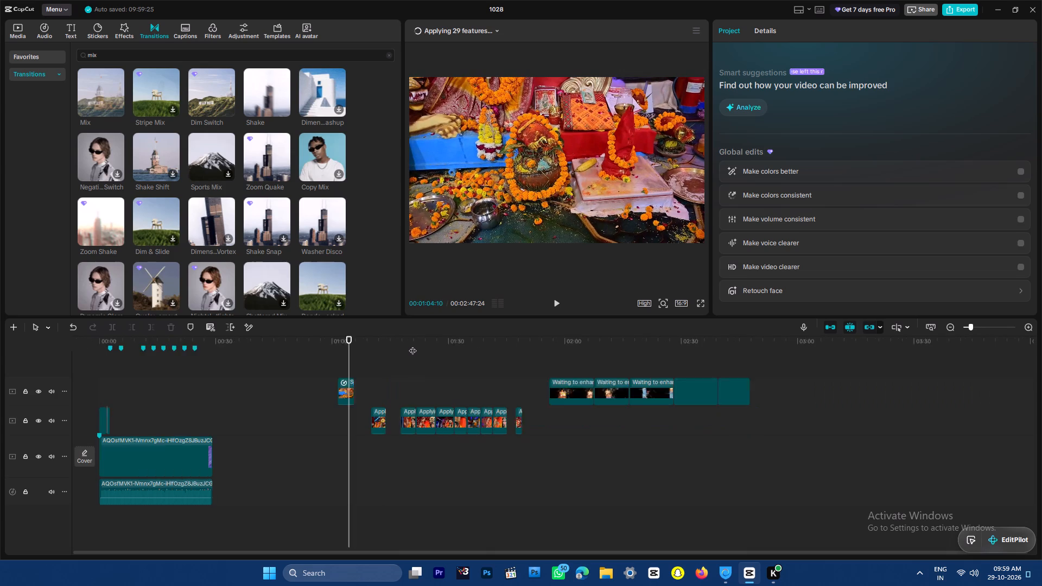
key(ctrl+minus)
key(ctrl+minus)
drag(173, 338, 0, 349)
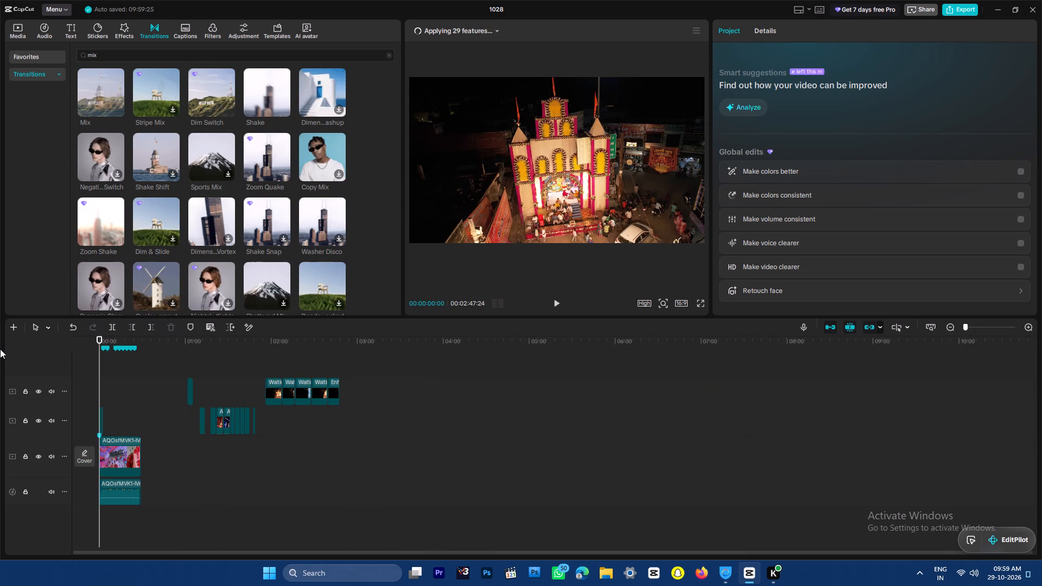
key(ctrl+plus)
key(ctrl+plus)
key(ctrl+plus)
key(ctrl+minus)
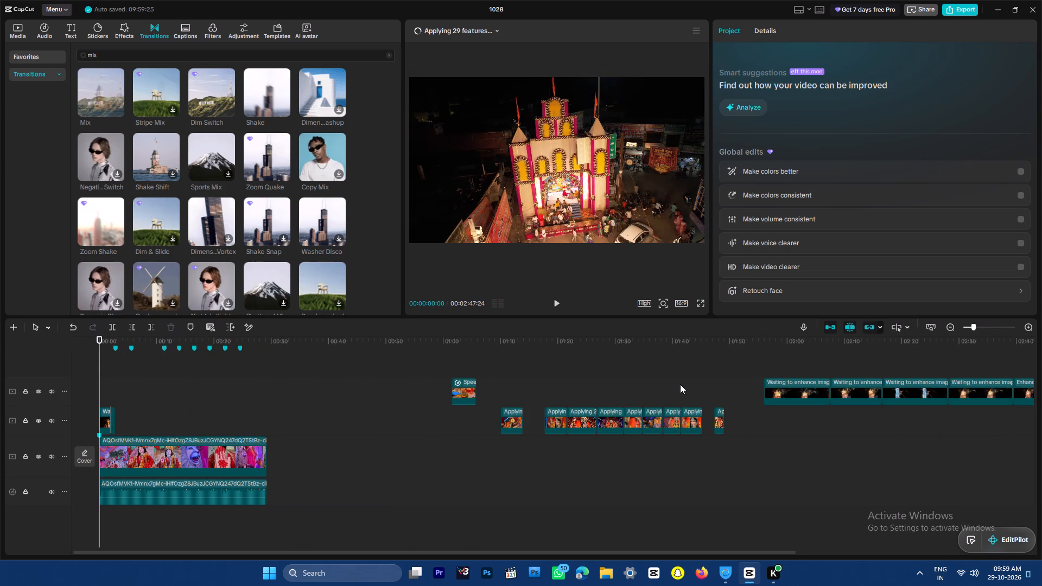
click(577, 347)
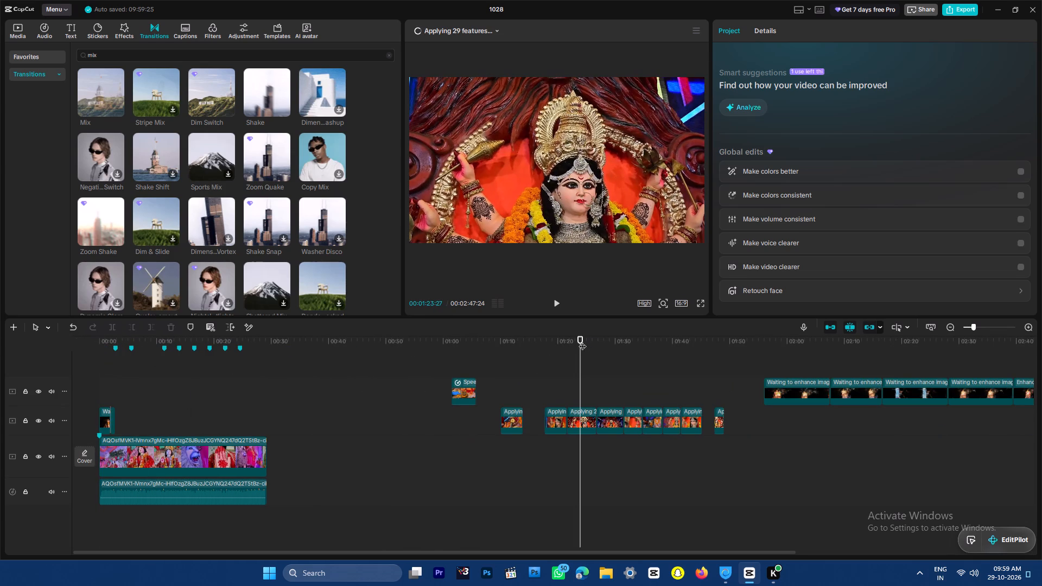
drag(580, 418, 49, 416)
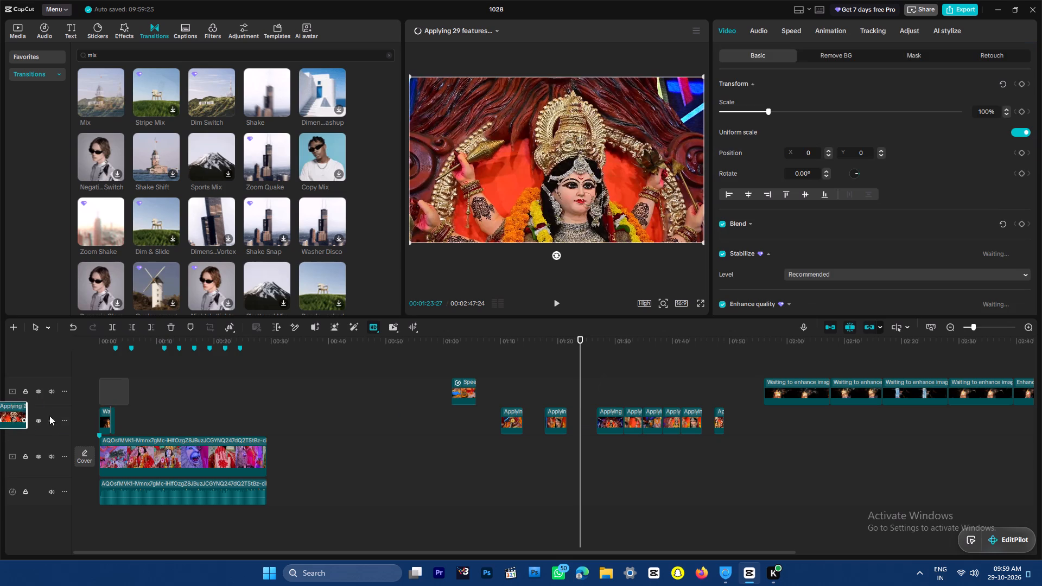
drag(49, 416, 131, 421)
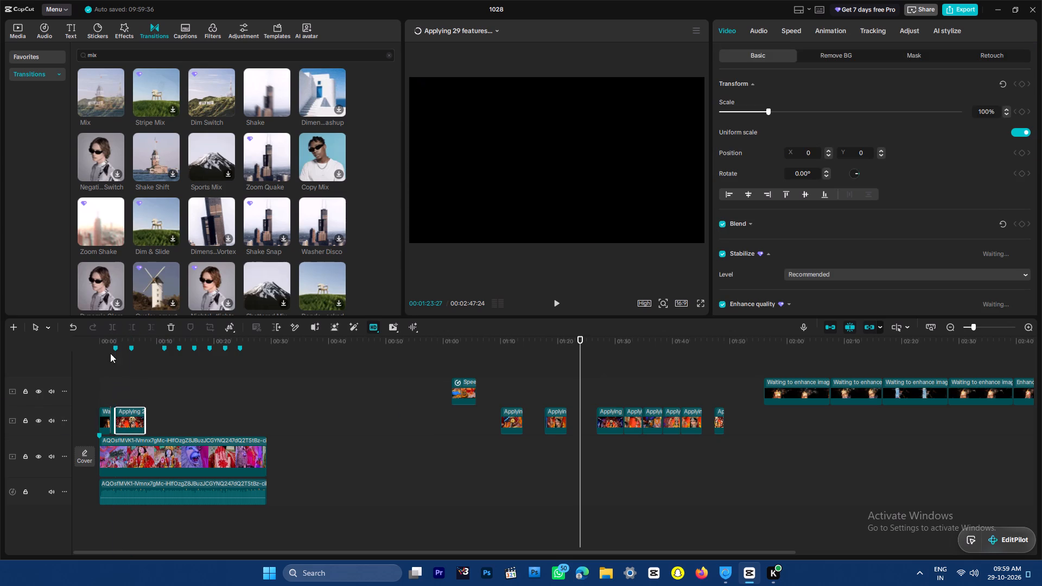
Scrub around the join between the chandelier clip and DSC_1486, back to about 00:00:02:17.
drag(111, 340, 32, 343)
key(ctrl+plus)
key(ctrl+plus)
key(ctrl+plus)
key(ctrl+plus)
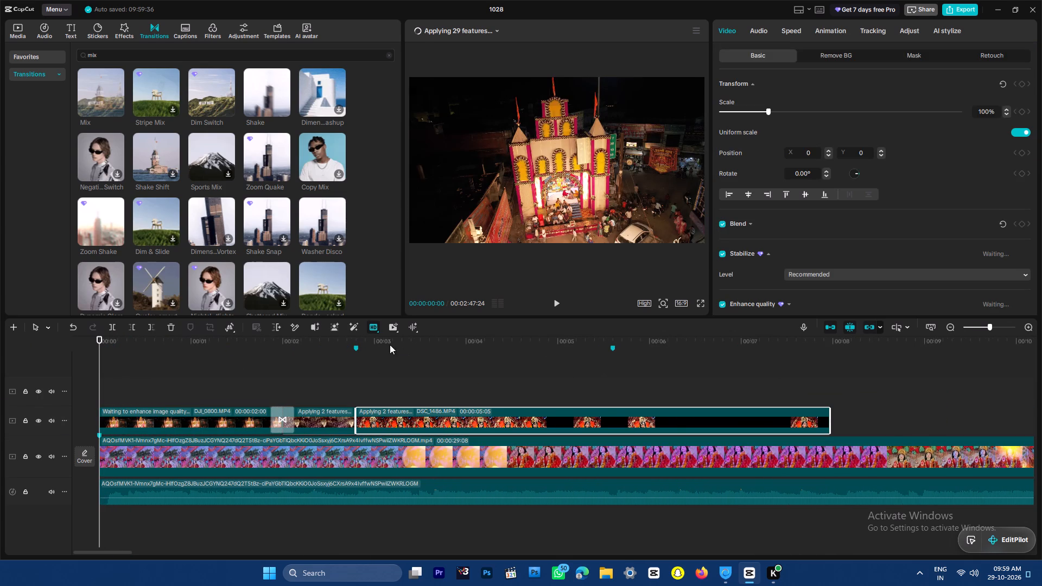
drag(302, 339, 353, 340)
click(427, 371)
drag(382, 345, 337, 342)
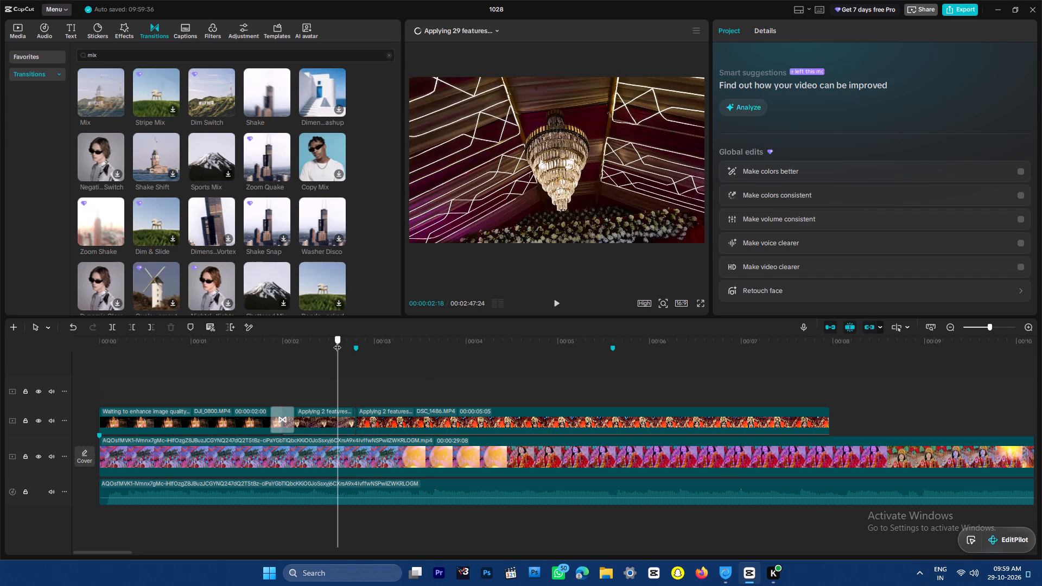
drag(337, 342, 335, 343)
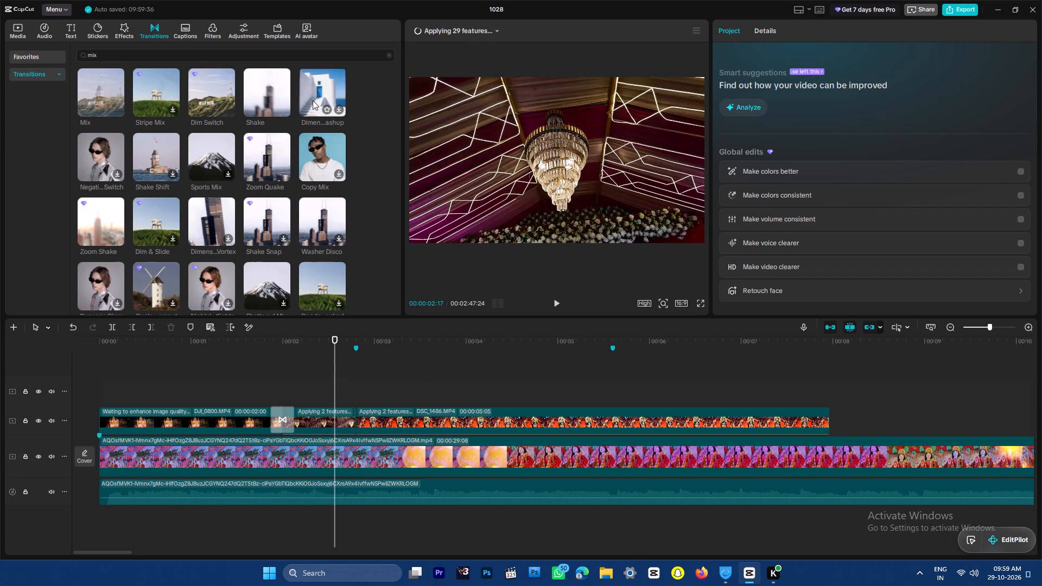
Replace the mix search in the transitions library with a search for zoom.
click(389, 55)
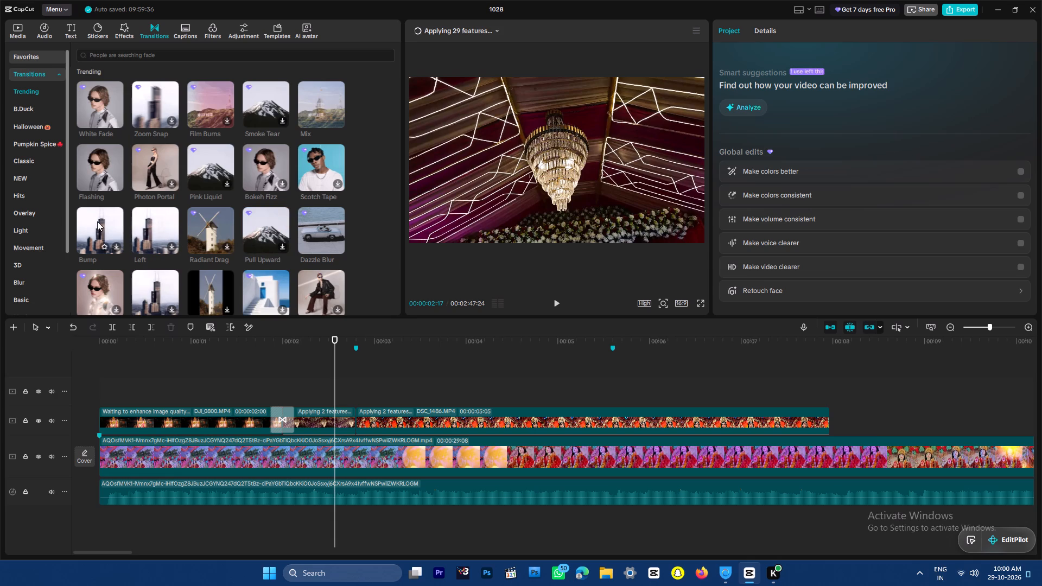
drag(342, 57, 0, 41)
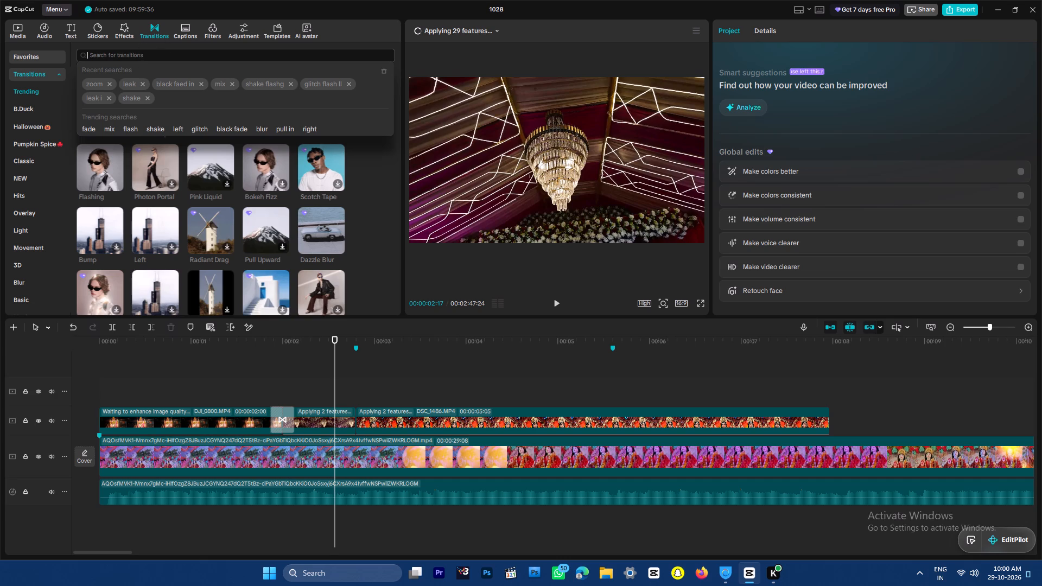
text(zoom)
key(Return)
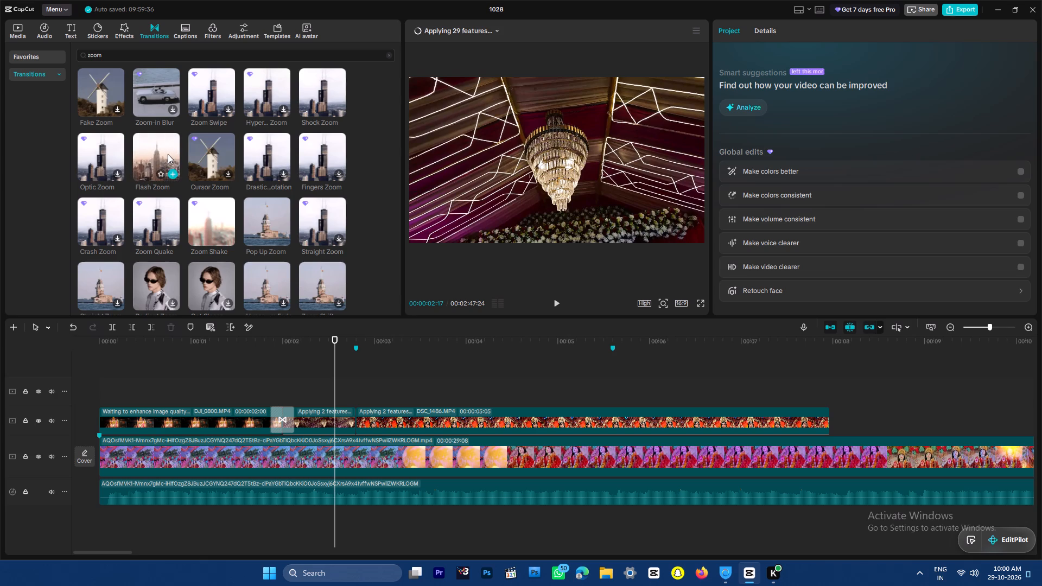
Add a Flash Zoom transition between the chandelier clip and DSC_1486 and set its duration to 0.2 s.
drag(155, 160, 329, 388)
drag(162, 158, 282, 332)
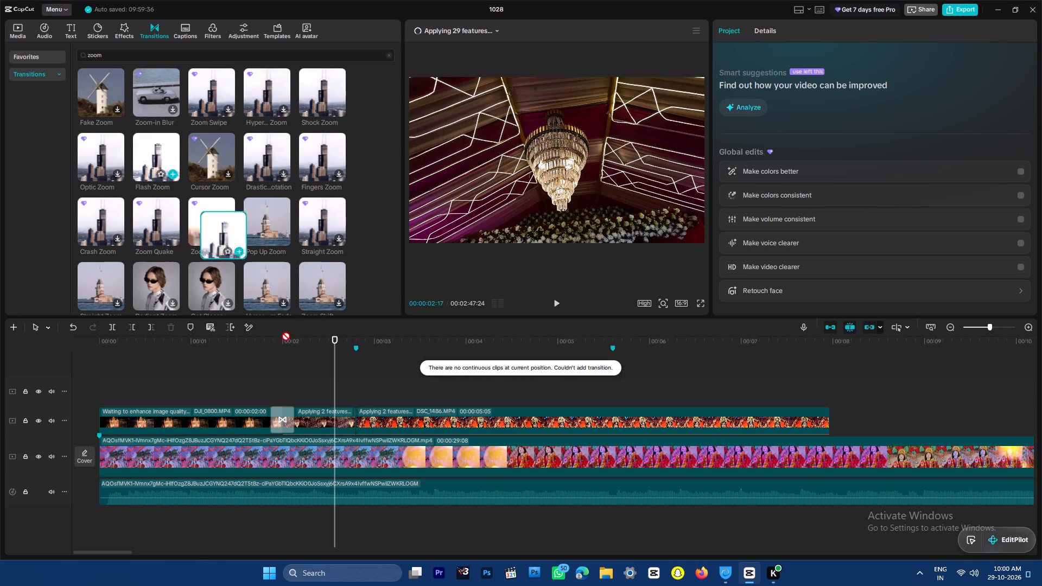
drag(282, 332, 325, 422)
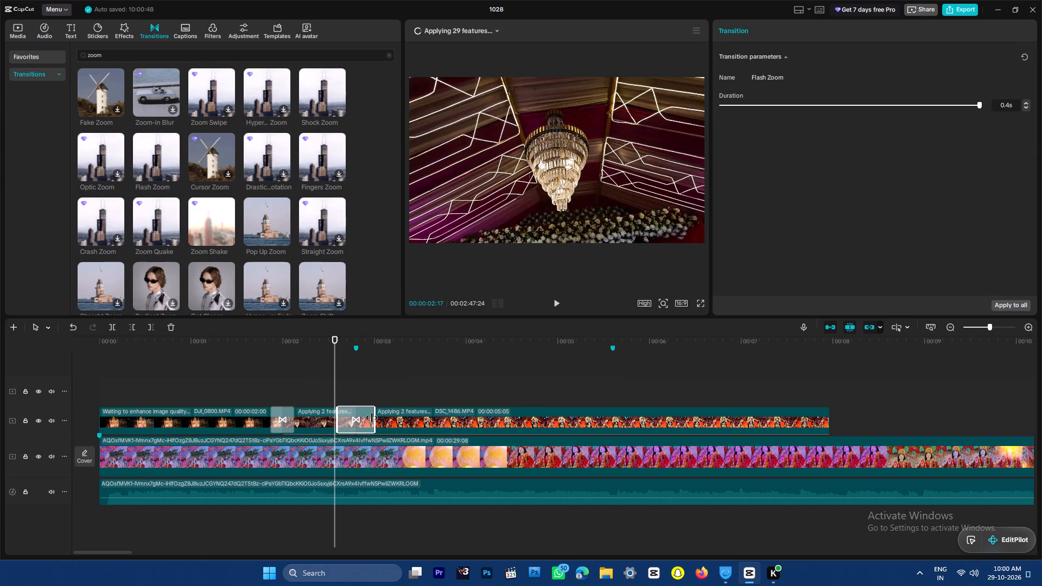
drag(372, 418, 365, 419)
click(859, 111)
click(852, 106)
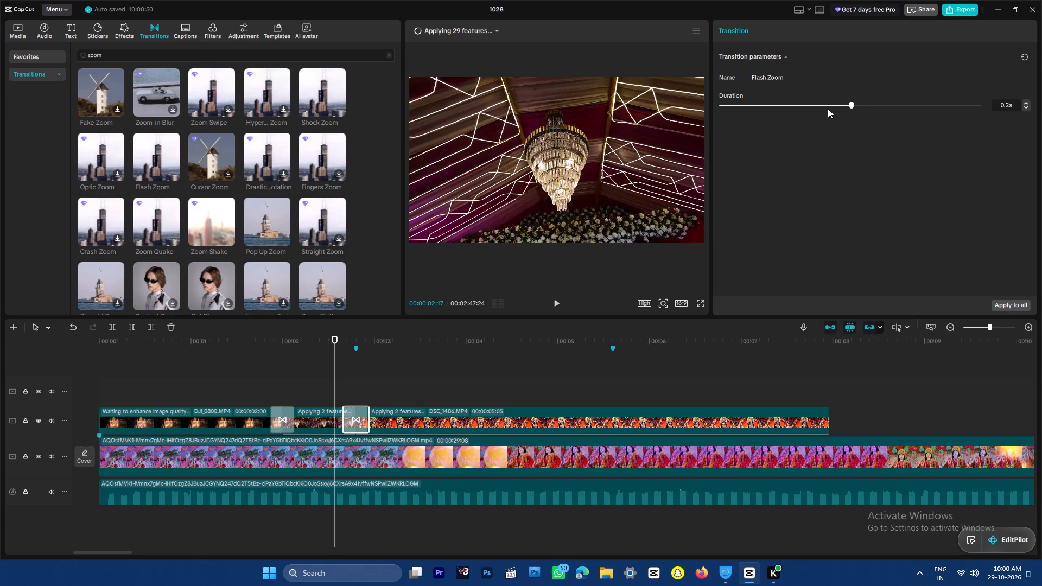
Play and scrub the opening repeatedly through the Flash Zoom transition and on into DSC_1486 to judge the timing.
click(302, 346)
drag(294, 348, 251, 354)
key(space)
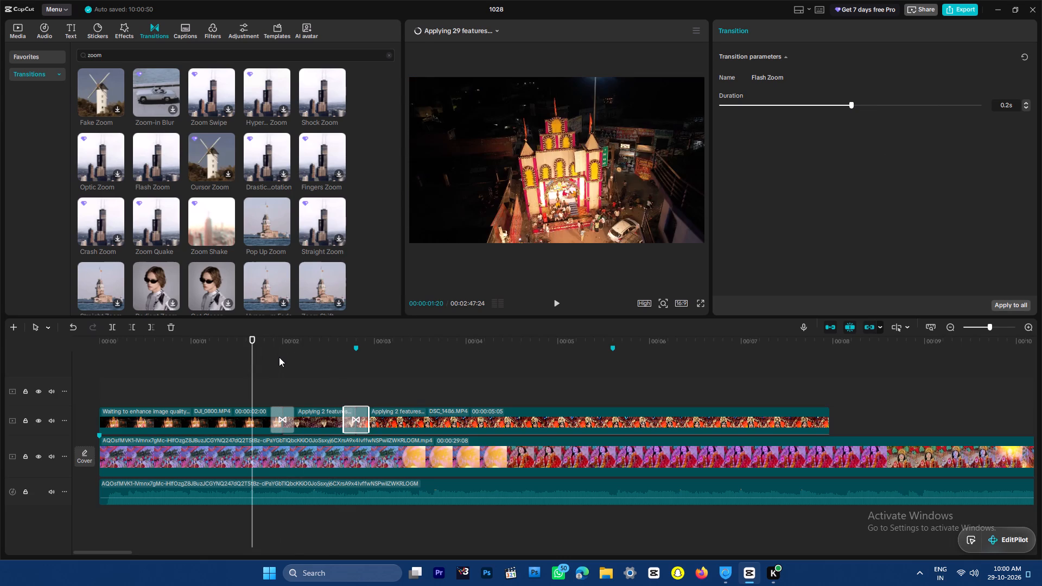
key(space)
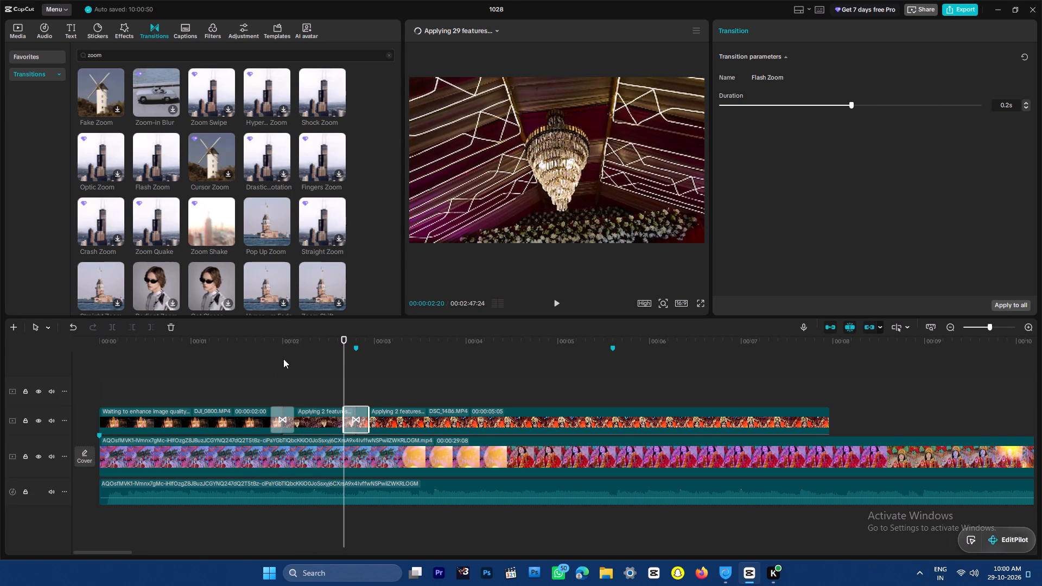
click(347, 341)
drag(350, 342, 333, 343)
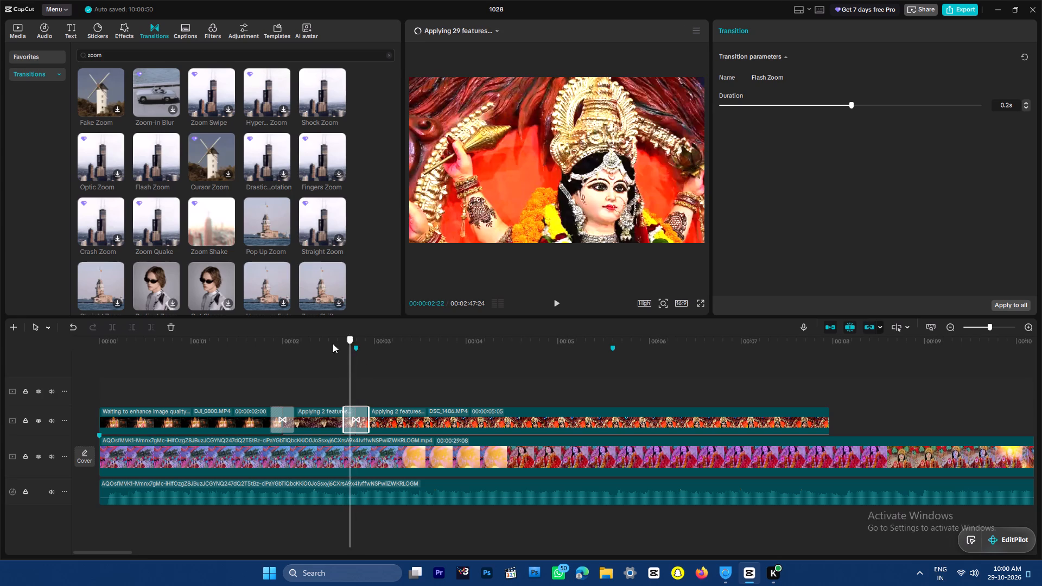
drag(333, 343, 298, 347)
drag(292, 347, 219, 345)
key(space)
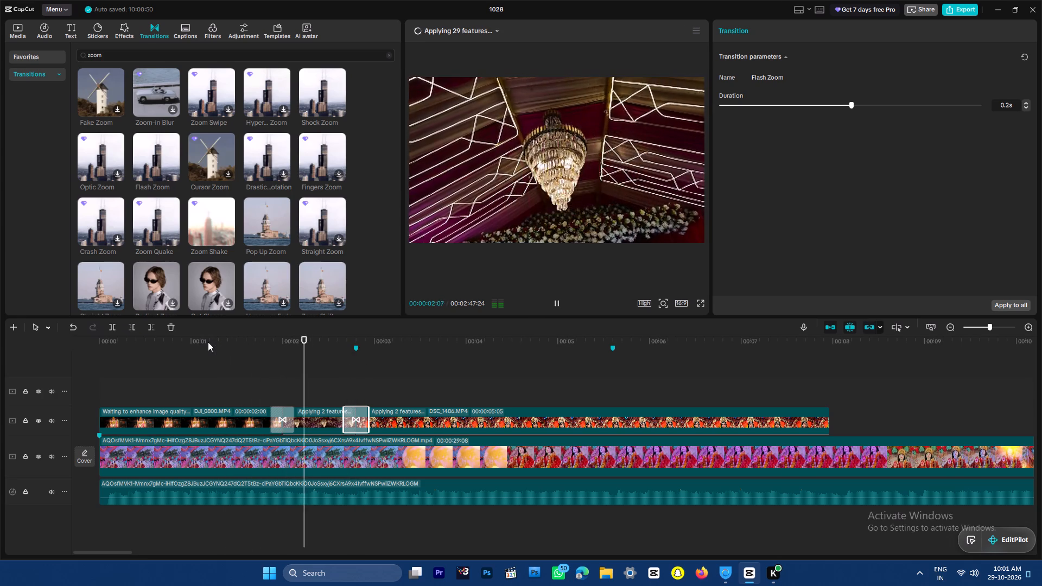
key(space)
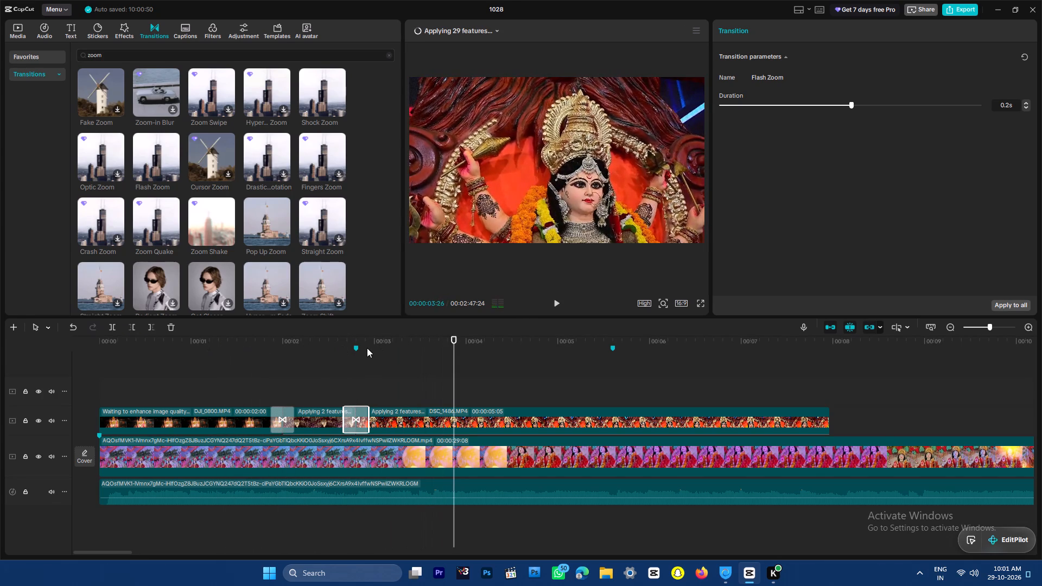
drag(335, 346, 297, 348)
key(space)
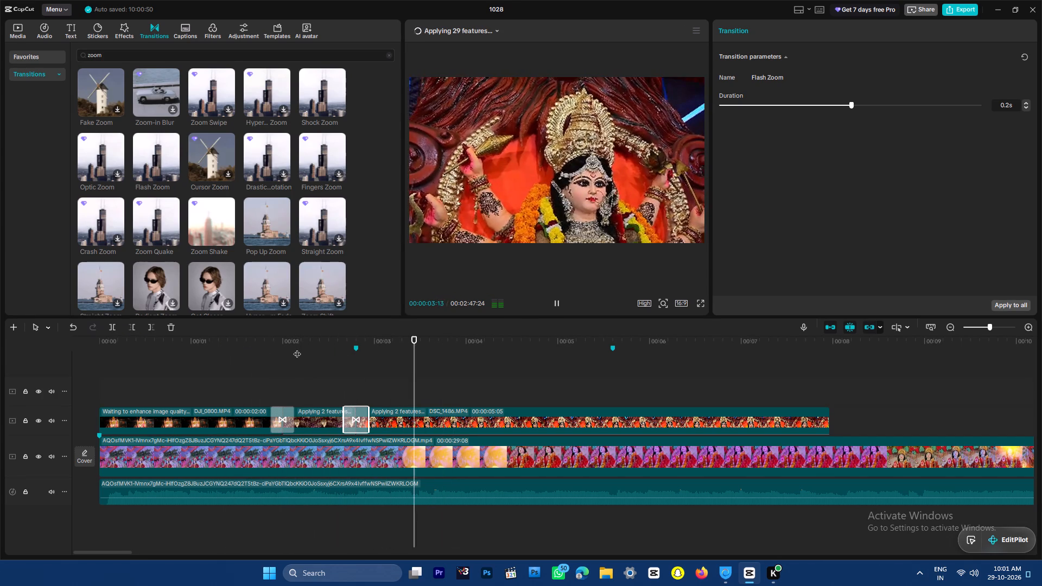
key(space)
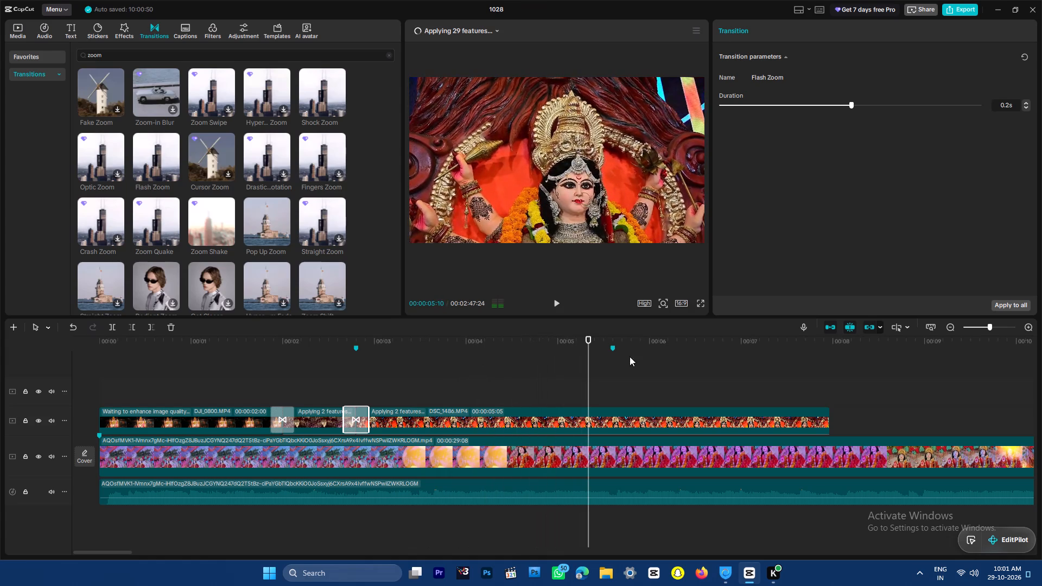
key(space)
key(space)
Find the cut point in DSC_1486, split it at 00:00:04:05 and delete the part before the cut.
drag(641, 339, 704, 339)
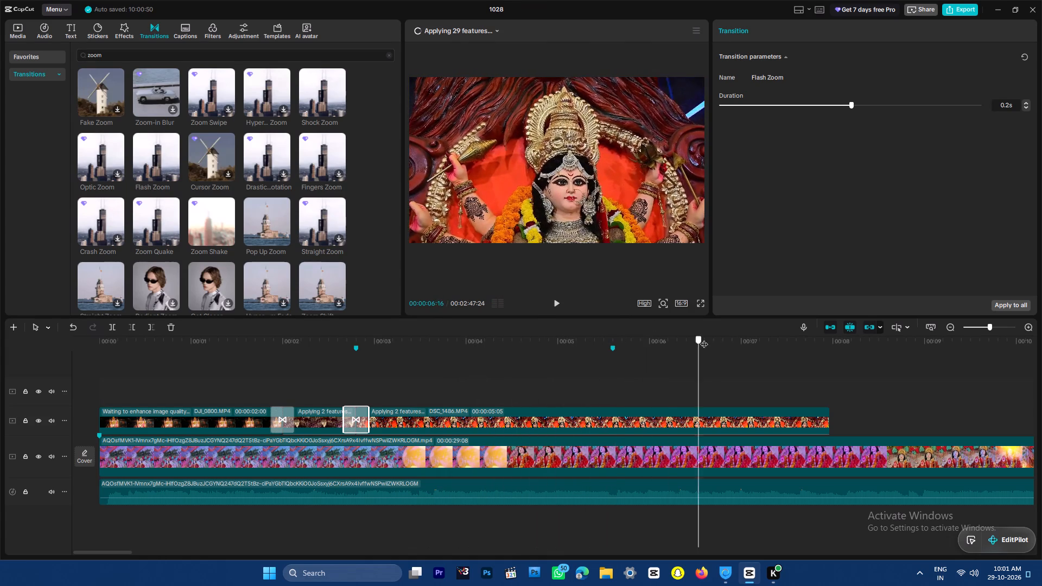
drag(704, 339, 597, 354)
drag(557, 355, 415, 352)
drag(394, 342, 387, 342)
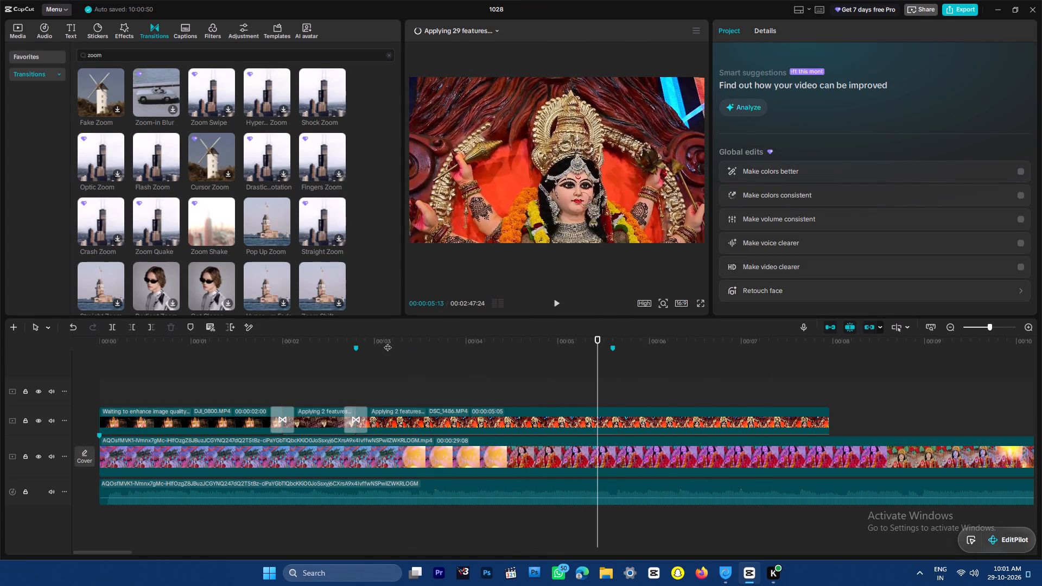
drag(387, 342, 401, 341)
drag(401, 341, 452, 339)
drag(454, 339, 479, 339)
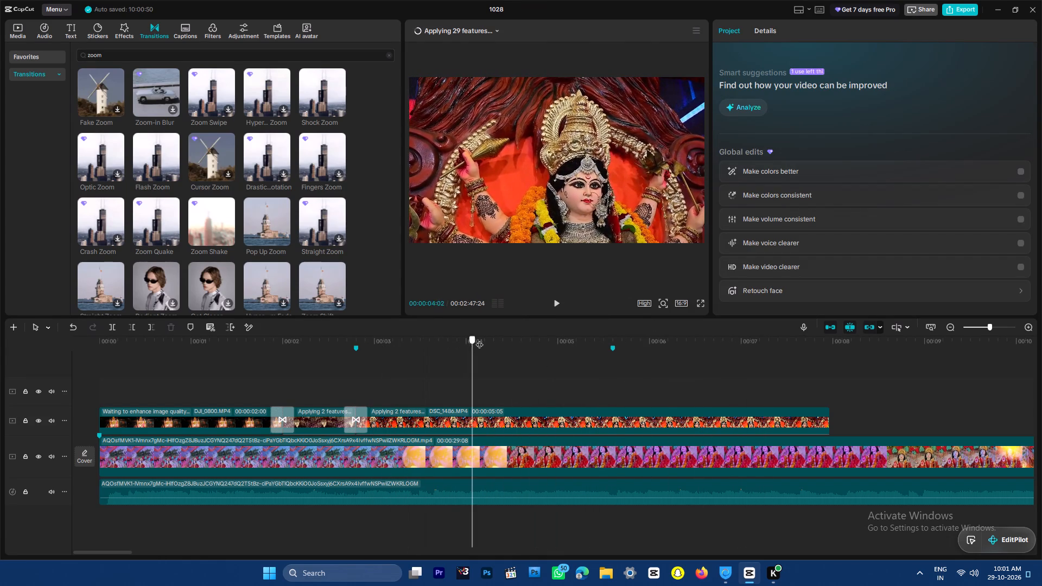
drag(479, 339, 481, 339)
click(514, 414)
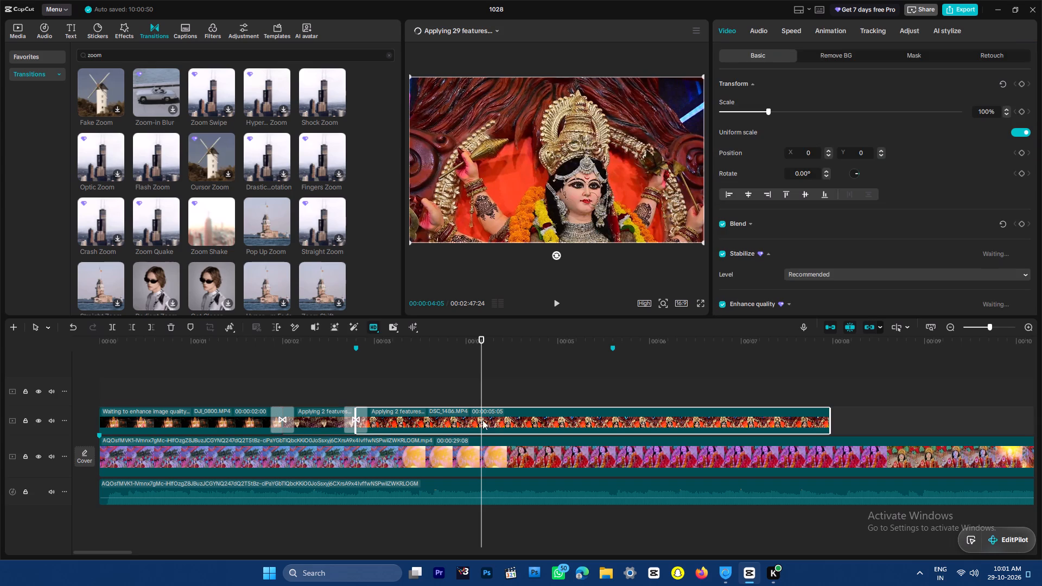
key(ctrl+b)
click(442, 417)
key(Delete)
Move the remaining part of DSC_1486 back against the end of the chandelier clip, at the first marker after the start.
drag(536, 414, 446, 419)
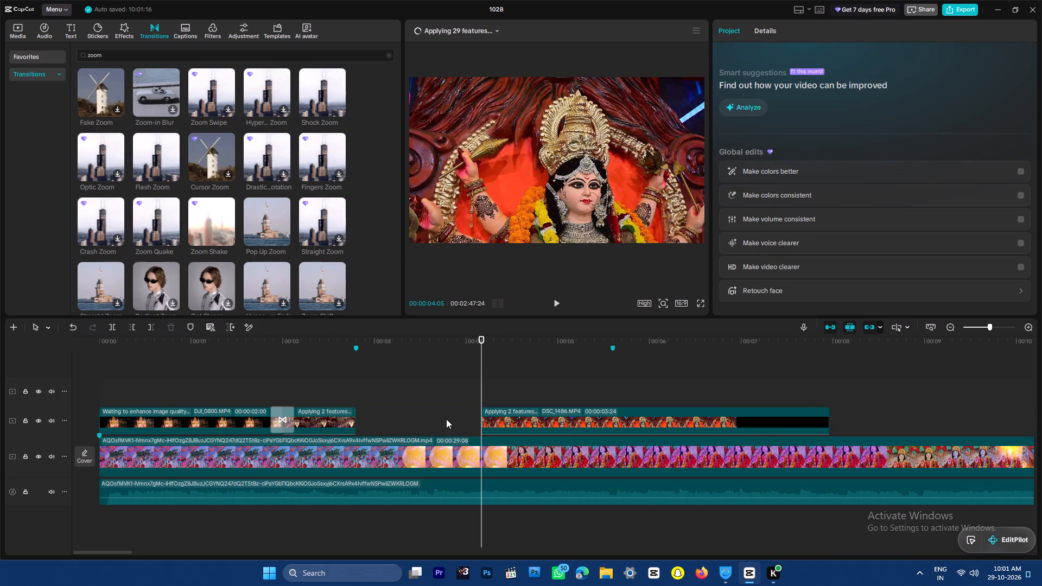
drag(446, 419, 425, 419)
drag(503, 411, 413, 414)
drag(520, 409, 516, 410)
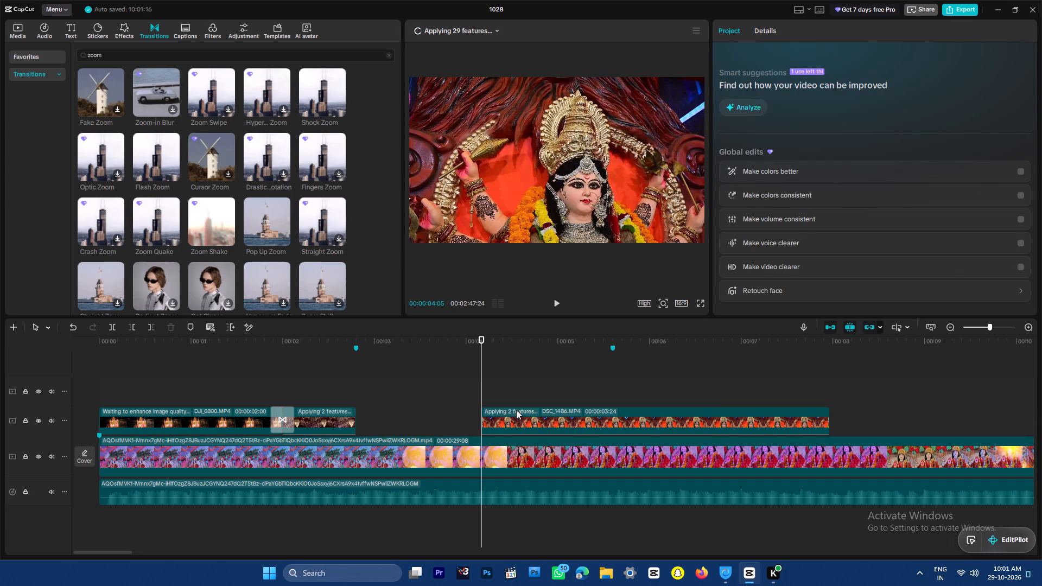
drag(516, 410, 466, 413)
drag(539, 414, 420, 418)
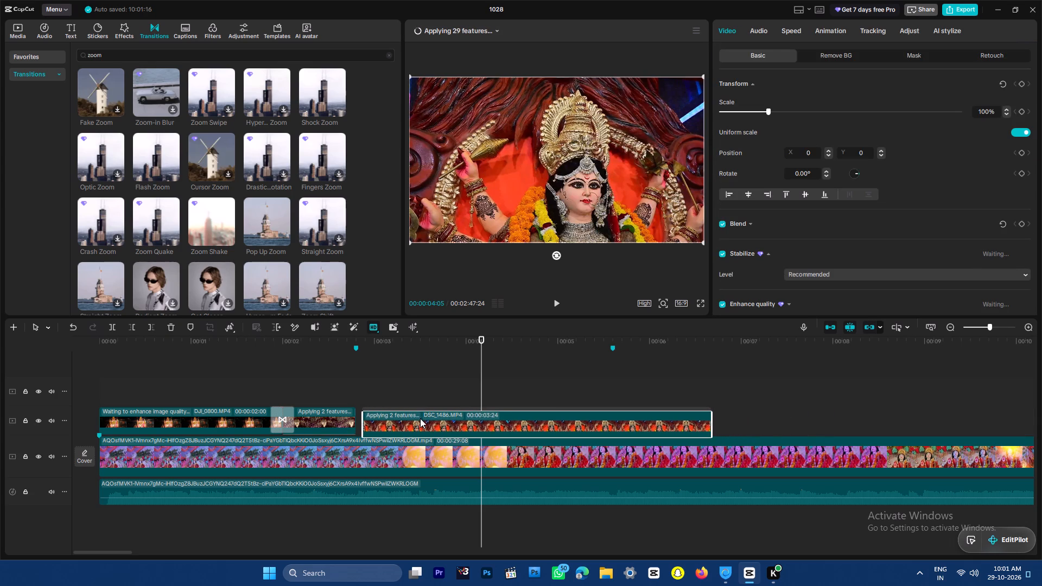
drag(420, 418, 416, 418)
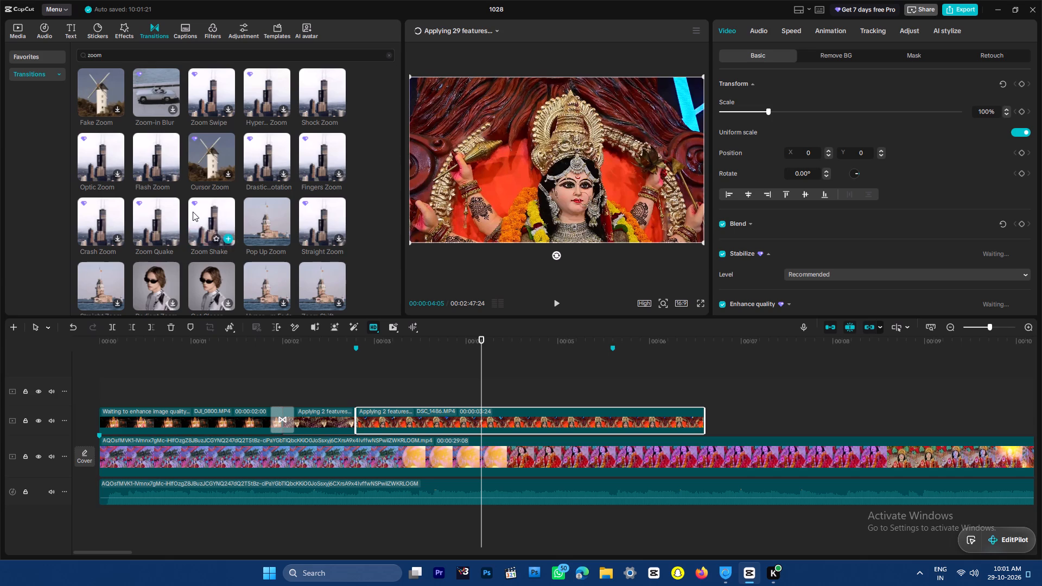
Add a Zoom Shake transition between the chandelier clip and DSC_1486, and play the sequence from the start.
drag(211, 215, 320, 416)
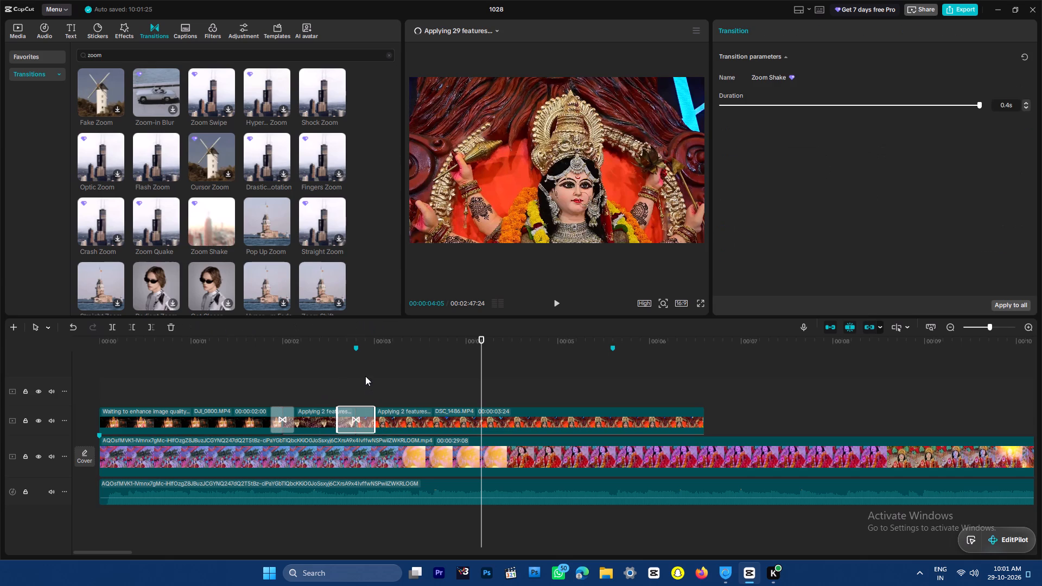
drag(255, 341, 16, 342)
key(space)
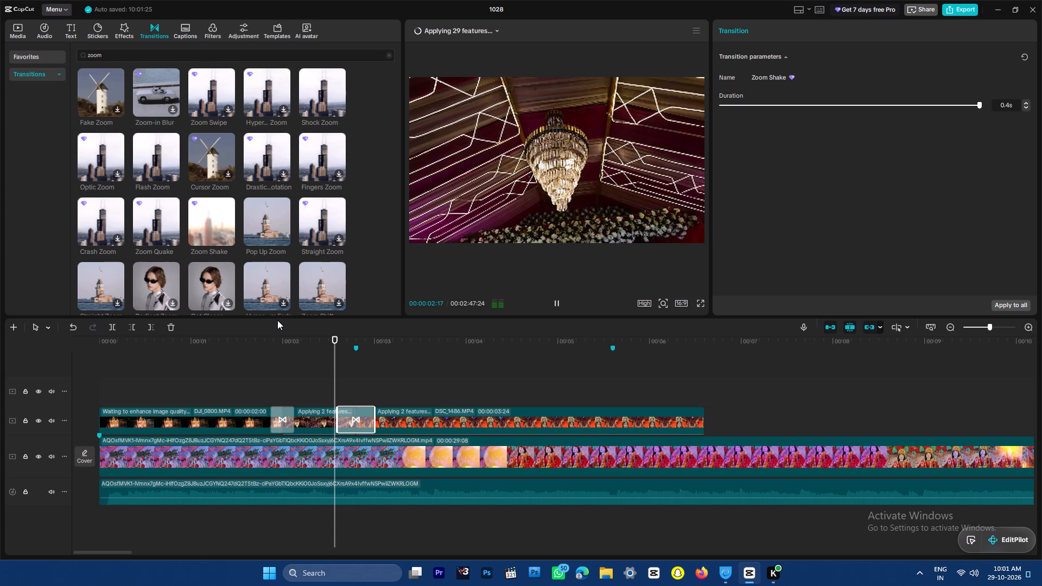
key(space)
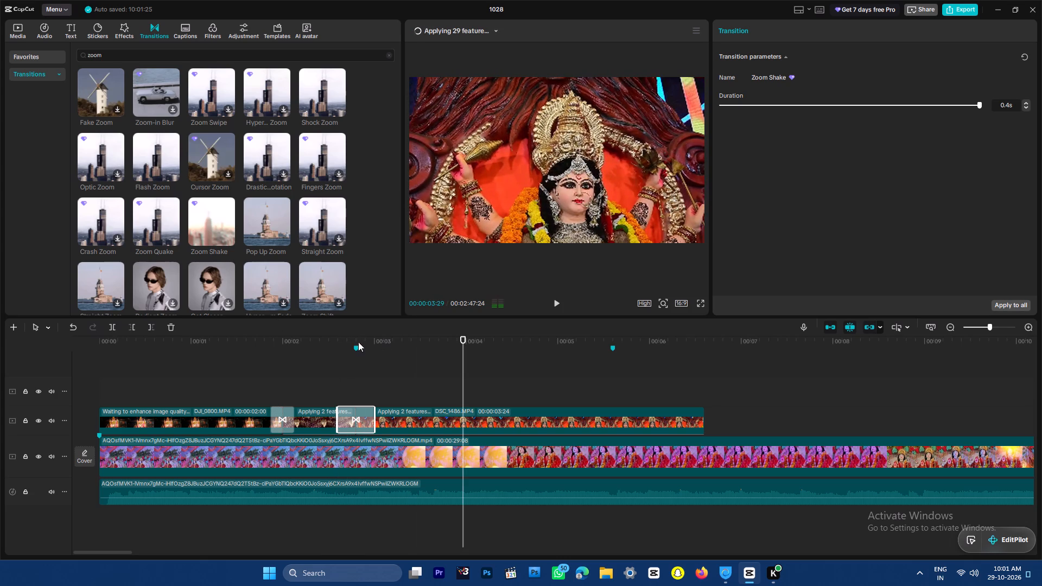
drag(346, 341, 0, 333)
key(space)
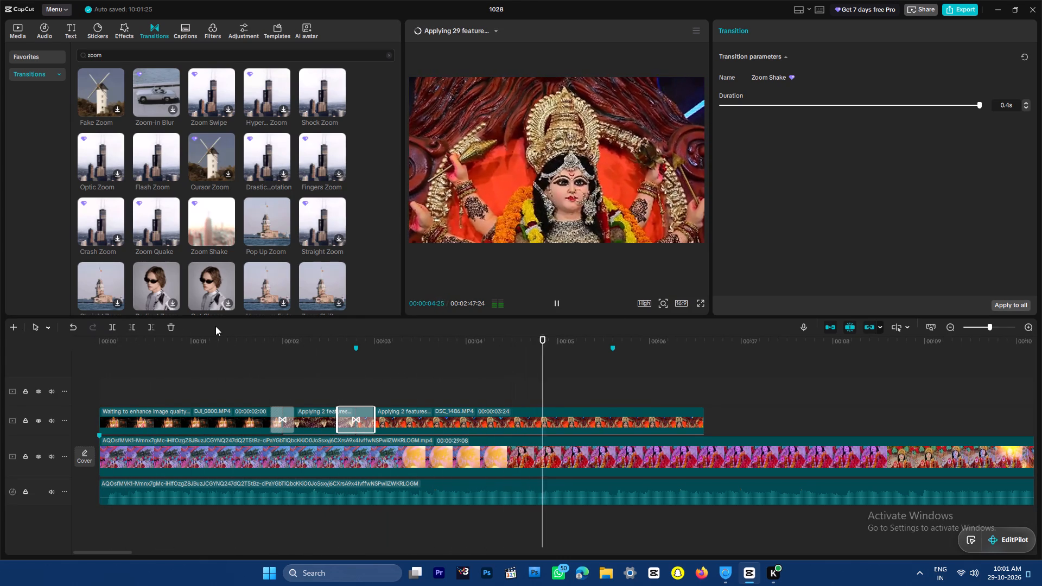
key(space)
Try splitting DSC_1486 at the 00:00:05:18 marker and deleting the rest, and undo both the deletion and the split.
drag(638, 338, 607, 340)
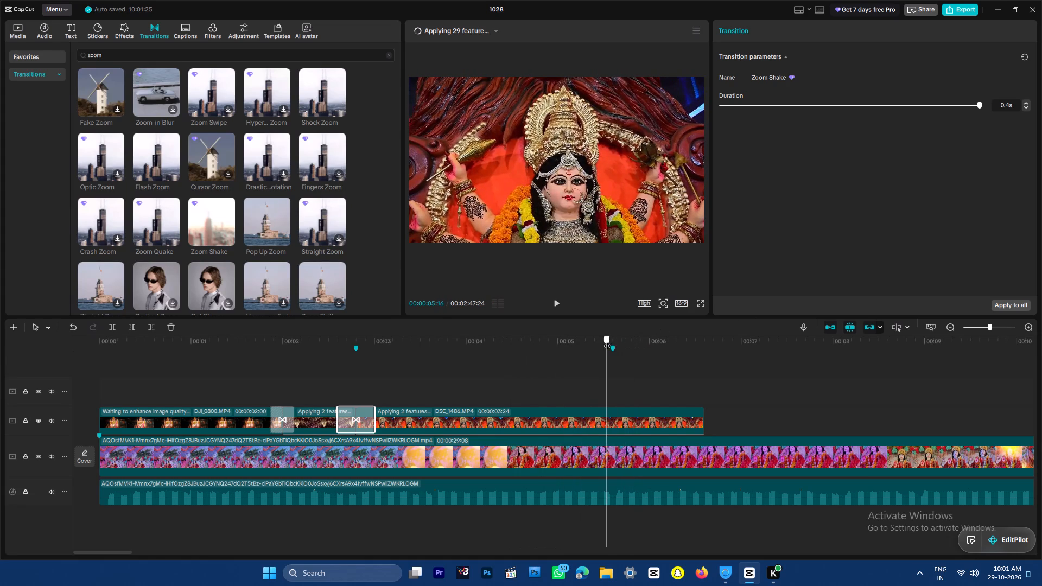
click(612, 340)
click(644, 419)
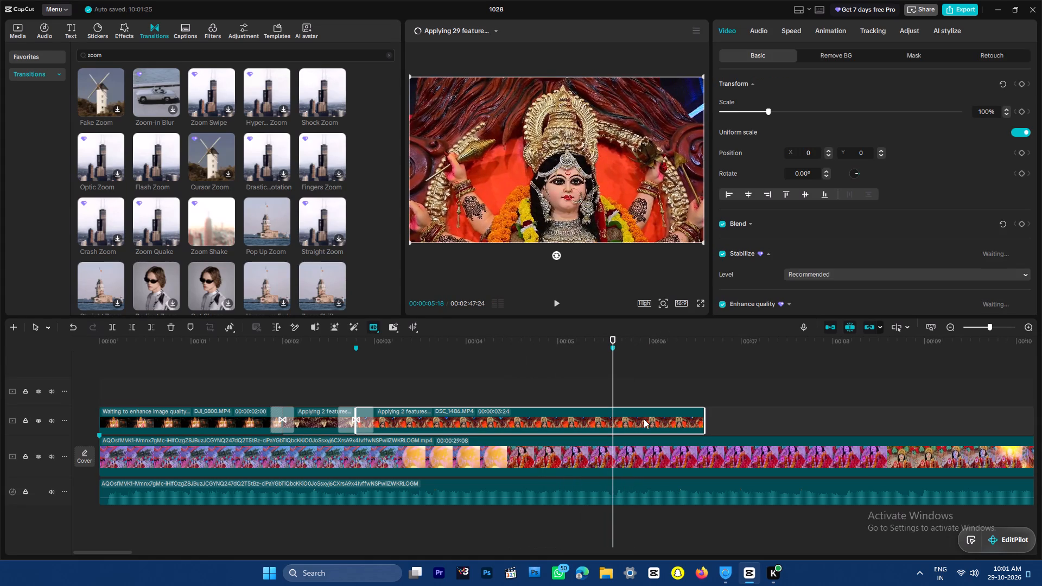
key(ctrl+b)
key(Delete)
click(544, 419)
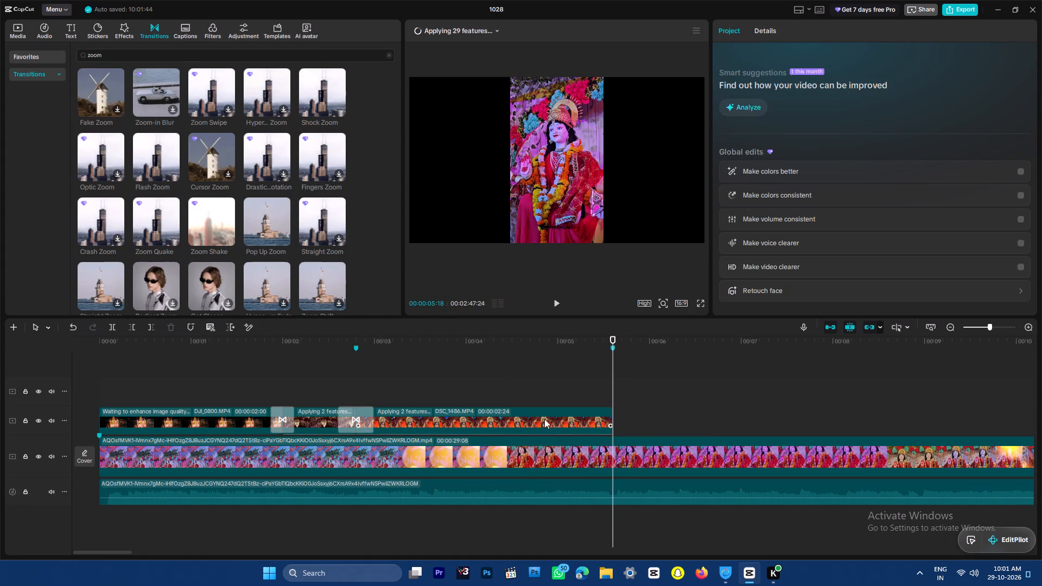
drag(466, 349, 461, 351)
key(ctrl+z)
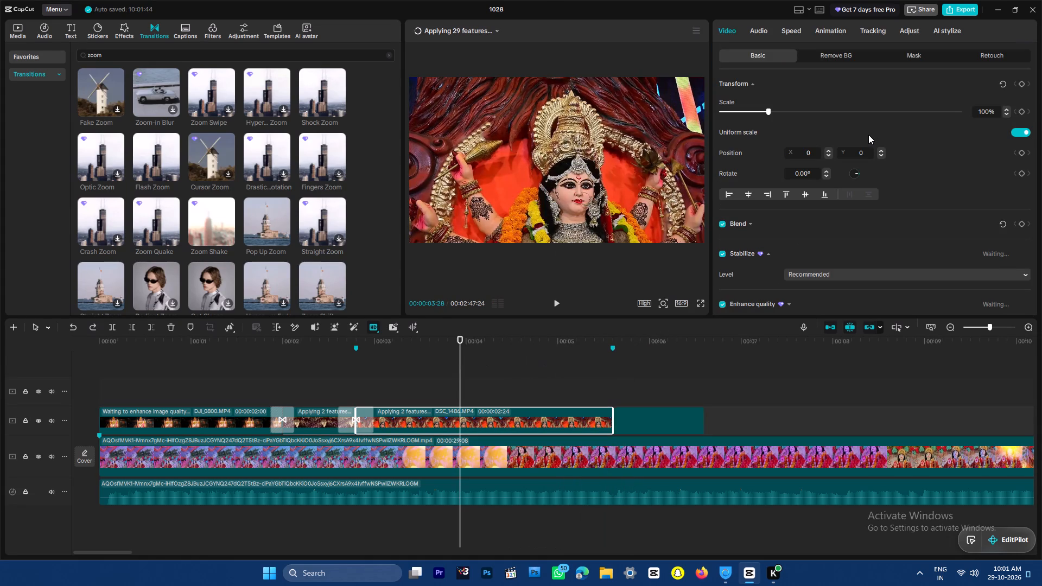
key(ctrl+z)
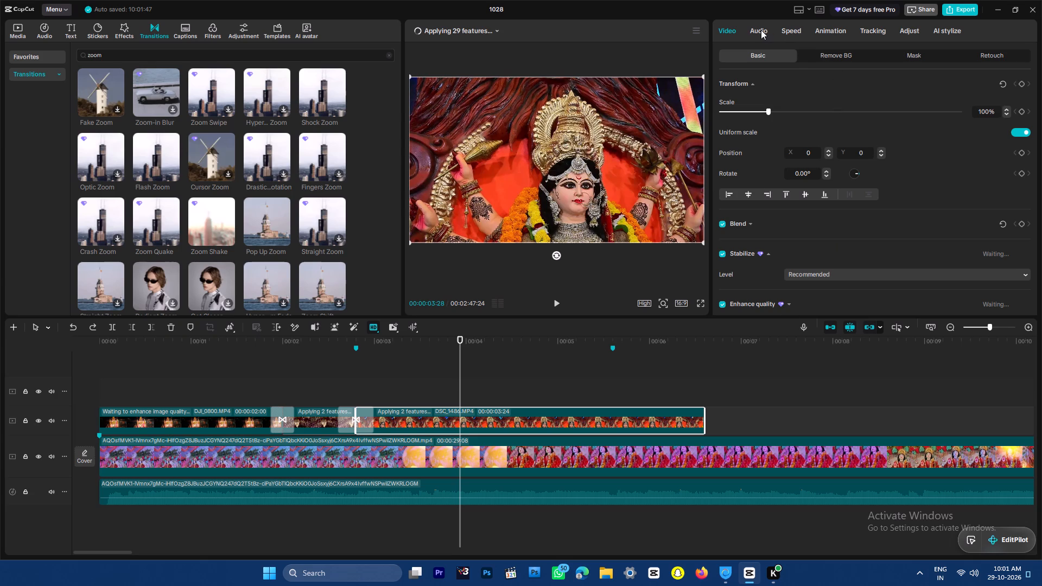
Apply the Bullet speed curve to clip DSC_1486.
click(790, 30)
click(884, 59)
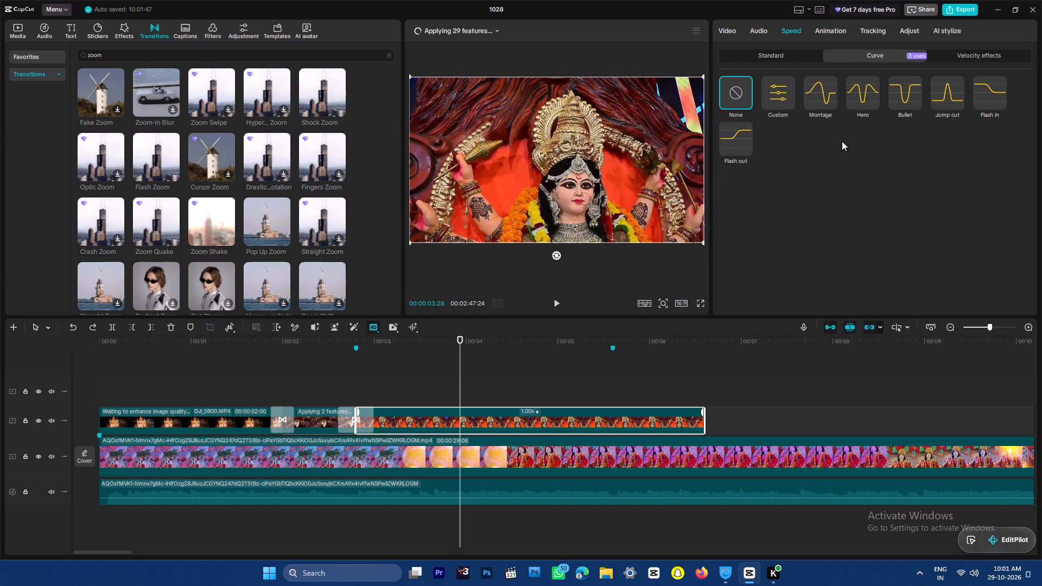
click(907, 94)
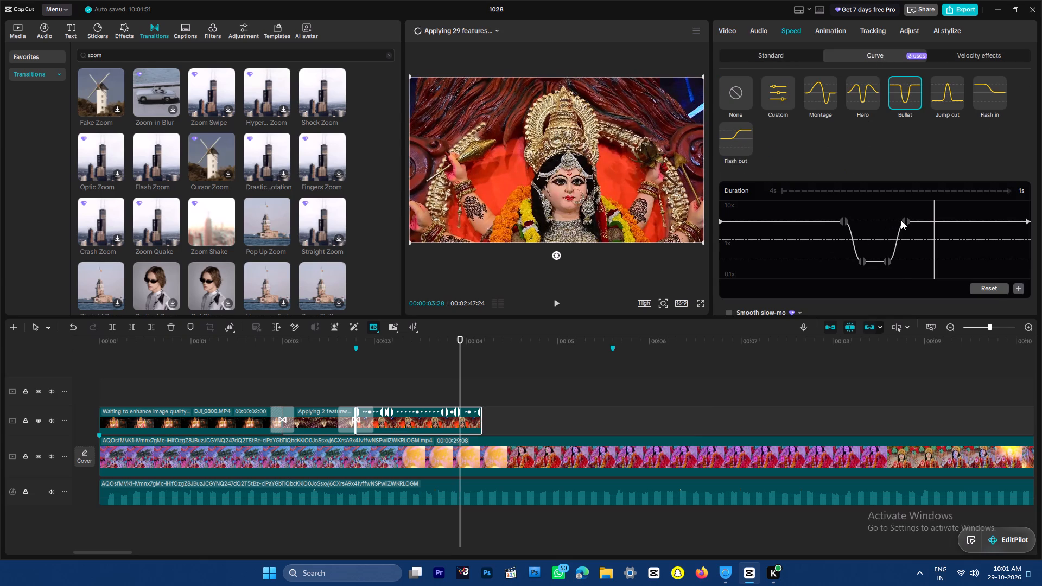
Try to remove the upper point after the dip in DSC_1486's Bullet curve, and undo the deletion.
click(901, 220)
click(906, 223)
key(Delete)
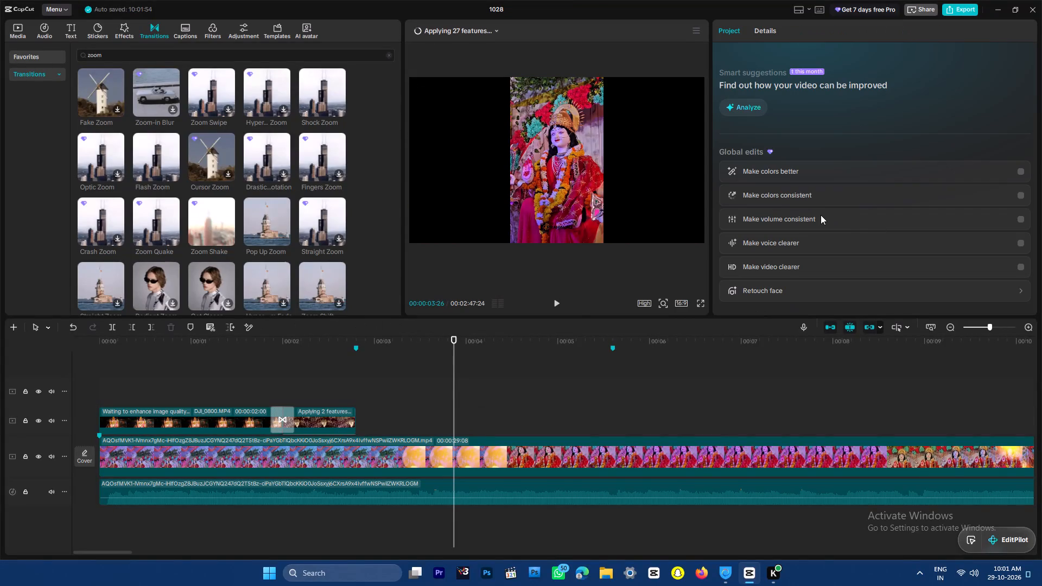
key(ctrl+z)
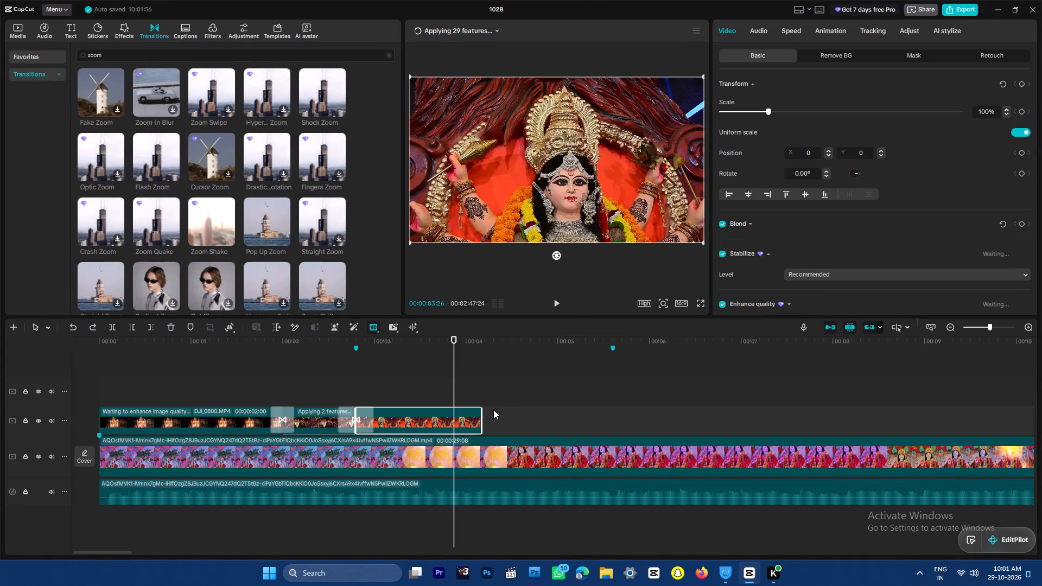
Lower DSC_1486's Bullet curve points before and after the dip to about 0.6x and 0.5x, and play the clip back.
click(457, 409)
click(796, 31)
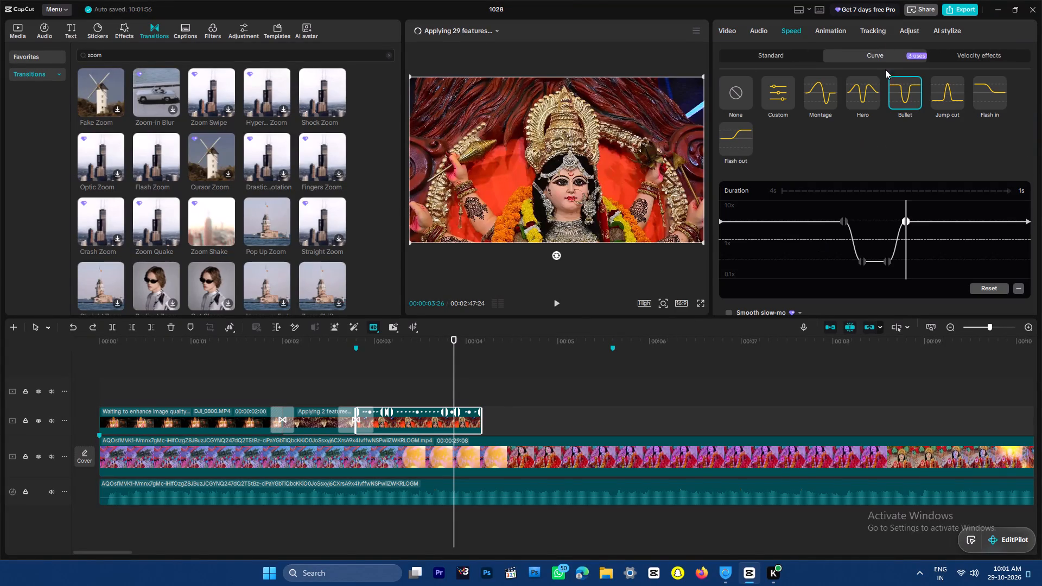
click(907, 218)
drag(906, 220, 904, 260)
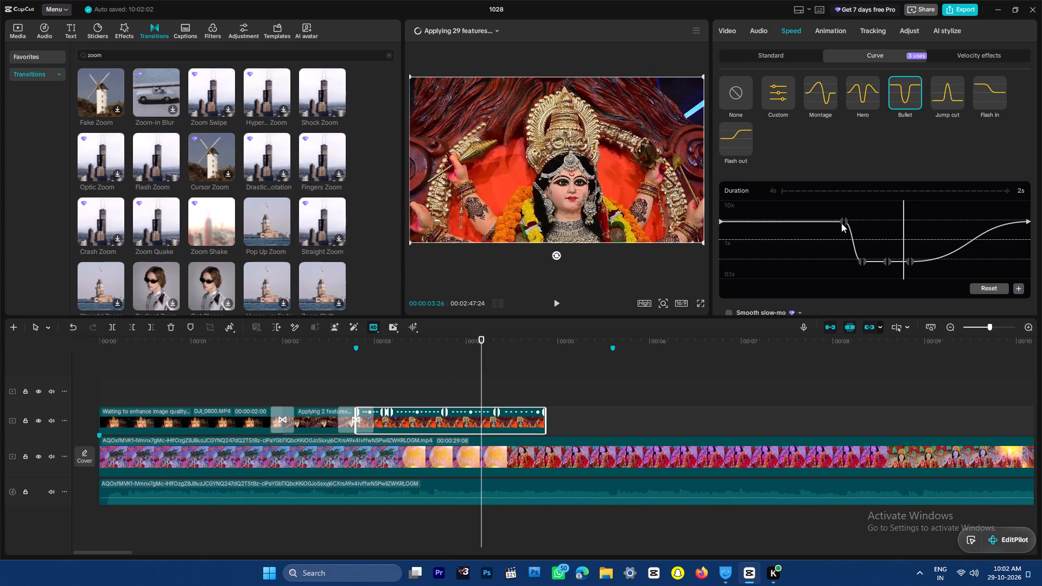
drag(841, 224, 840, 257)
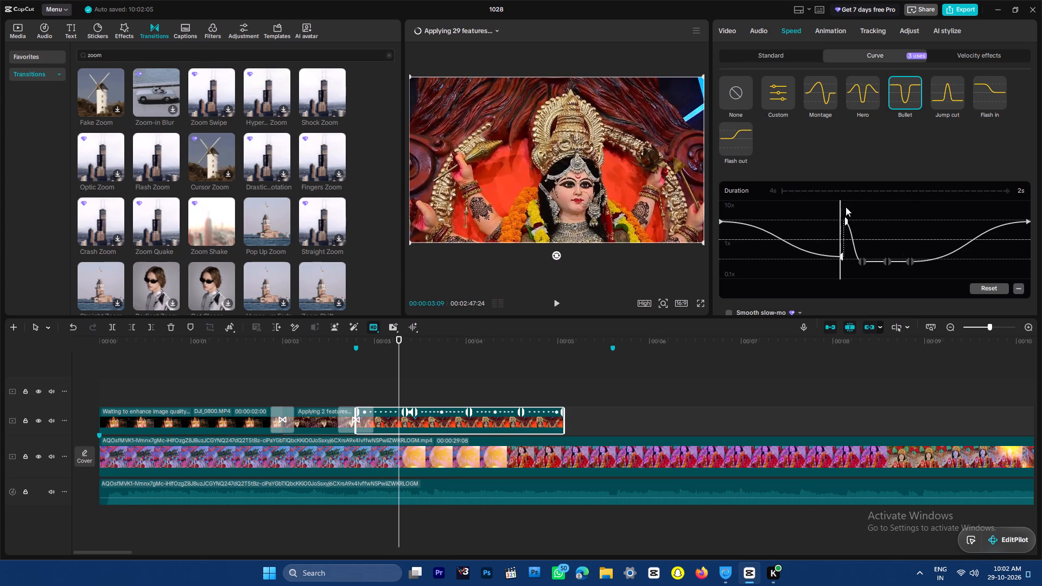
drag(846, 220, 845, 257)
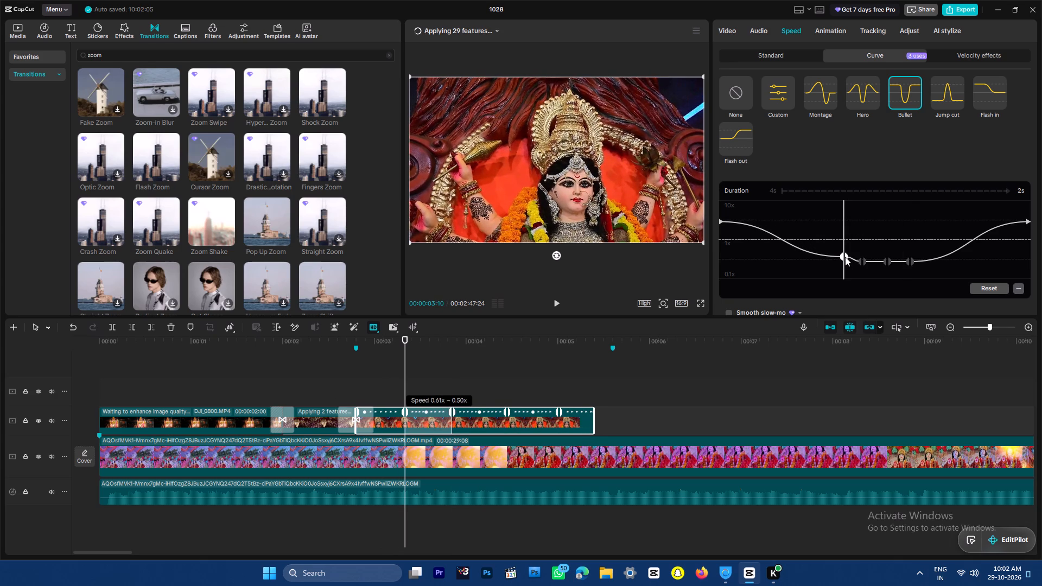
drag(387, 345, 365, 352)
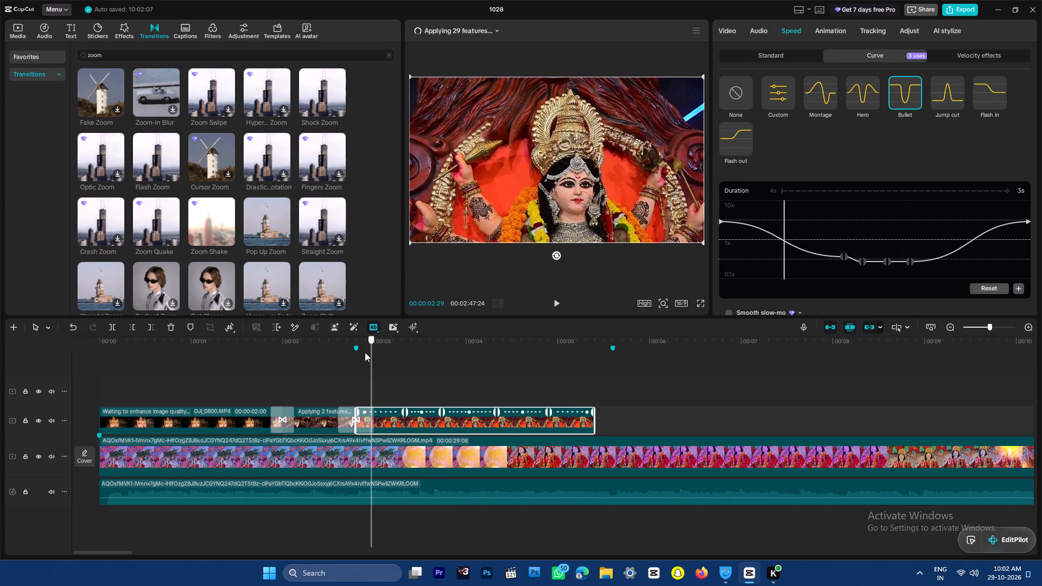
drag(365, 352, 362, 353)
key(space)
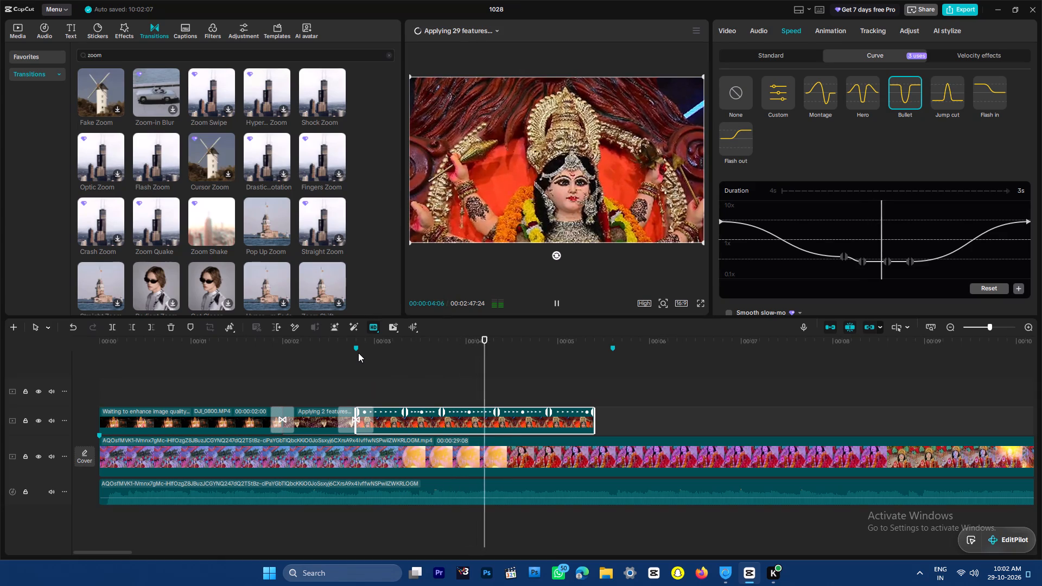
key(space)
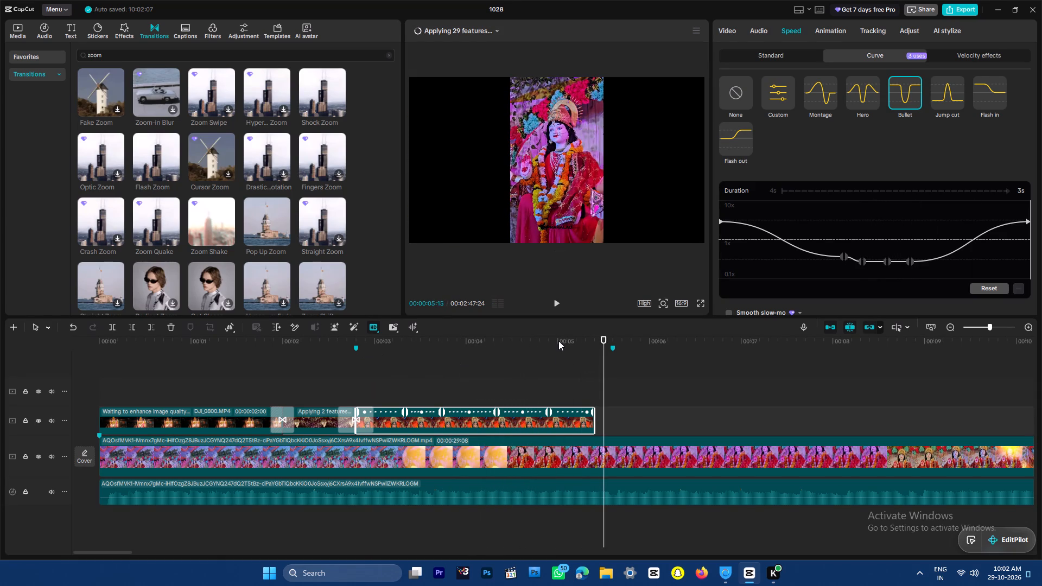
Lower the start point of DSC_1486's Bullet curve to about 1x and play the clip from its beginning.
drag(560, 340, 454, 347)
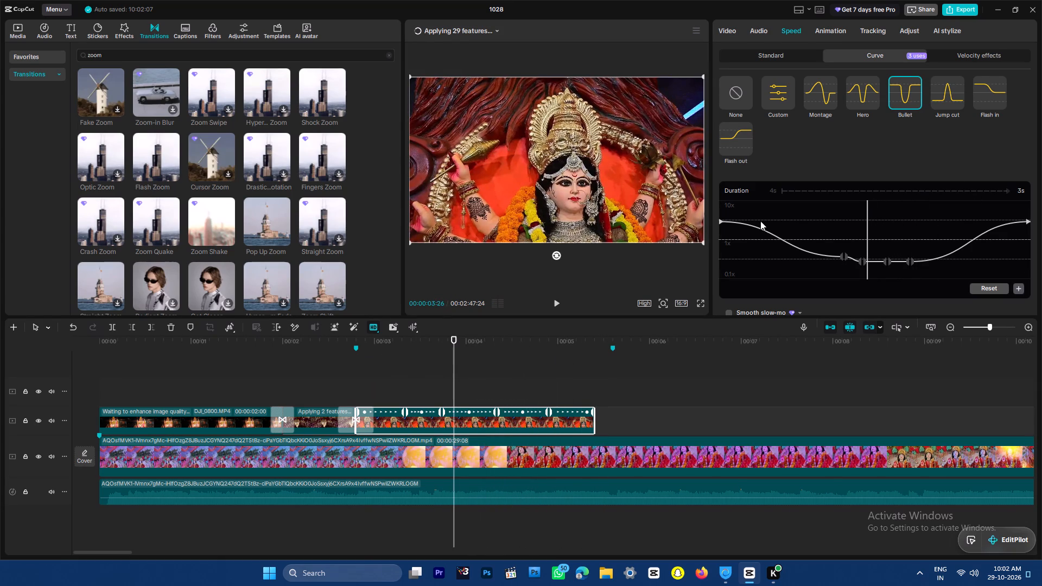
drag(721, 223, 720, 240)
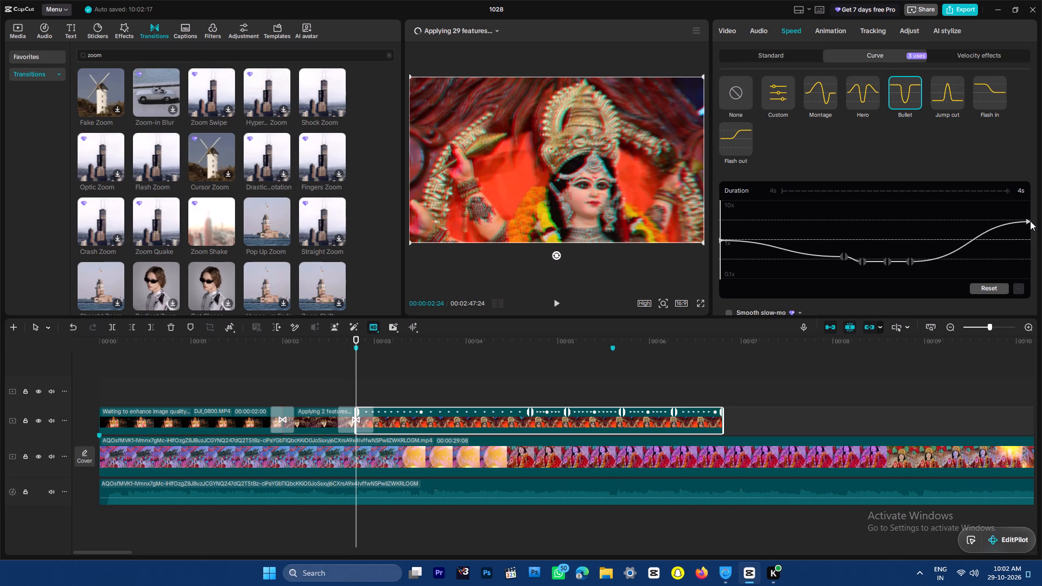
key(space)
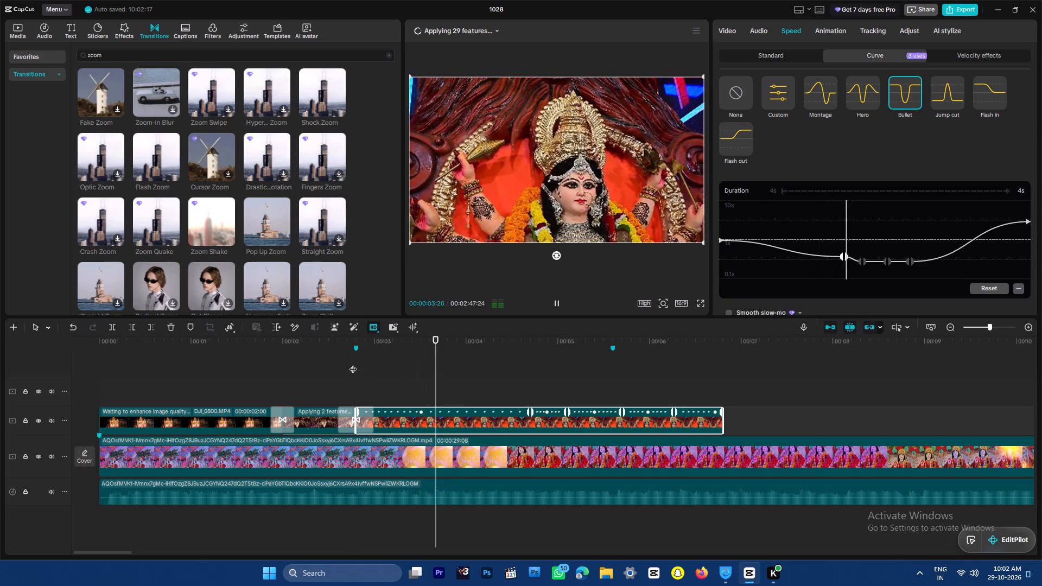
key(space)
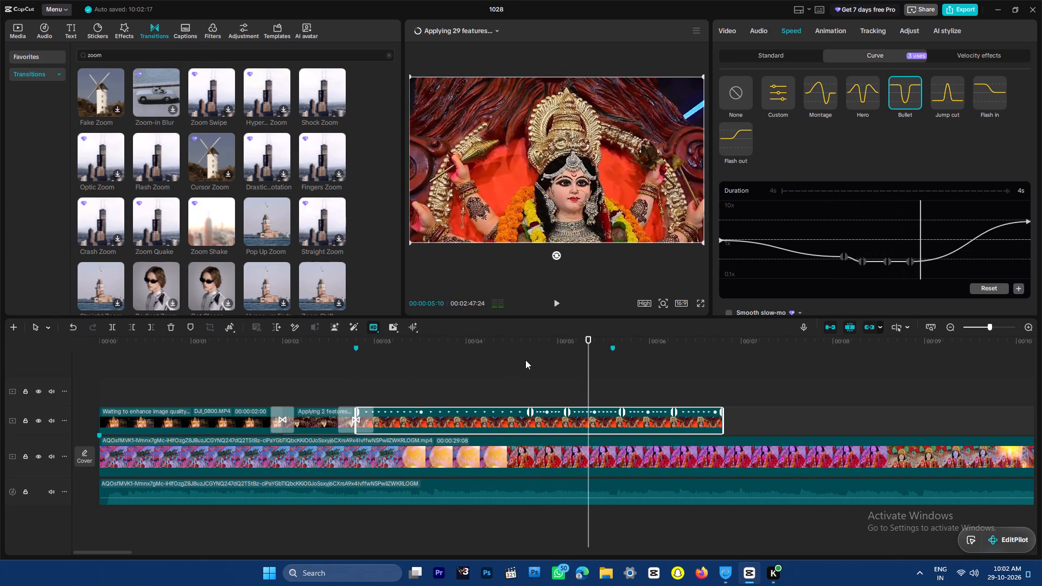
key(space)
key(space)
Split DSC_1486 at the 00:00:05:18 marker and delete the part after it.
drag(640, 340, 608, 340)
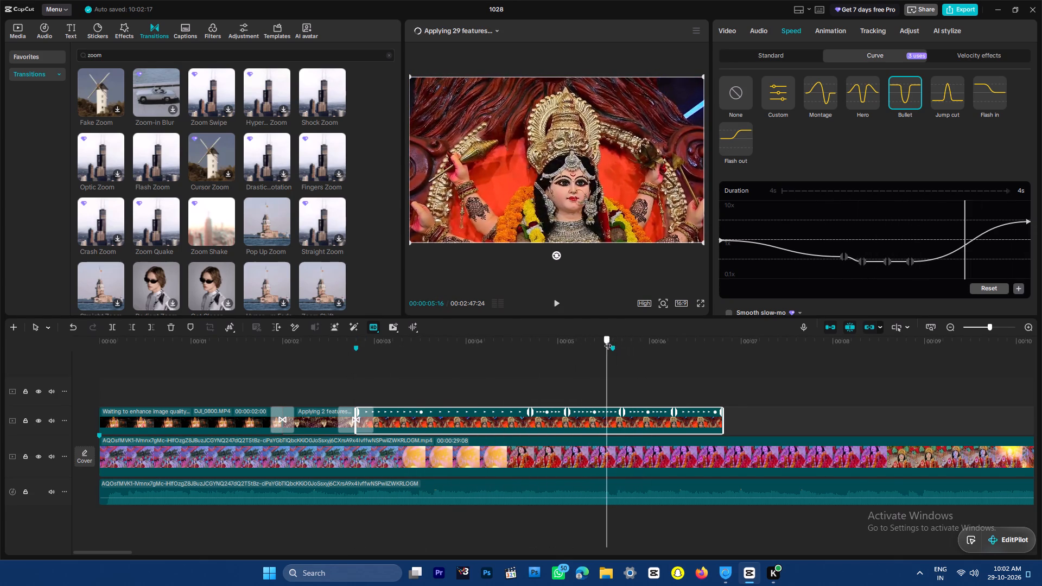
drag(608, 340, 614, 339)
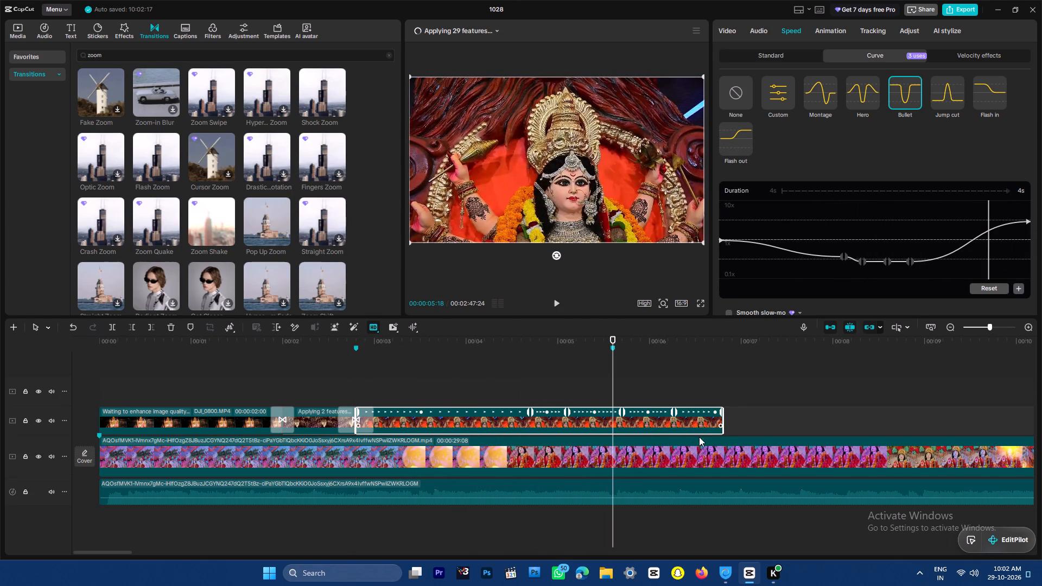
click(720, 418)
key(ctrl+z)
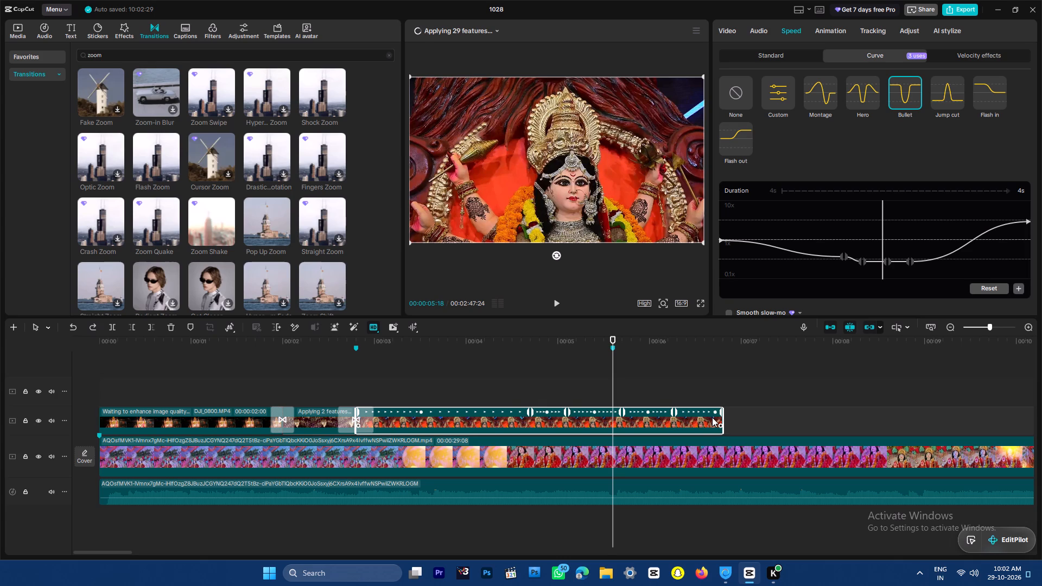
click(710, 417)
key(ctrl+b)
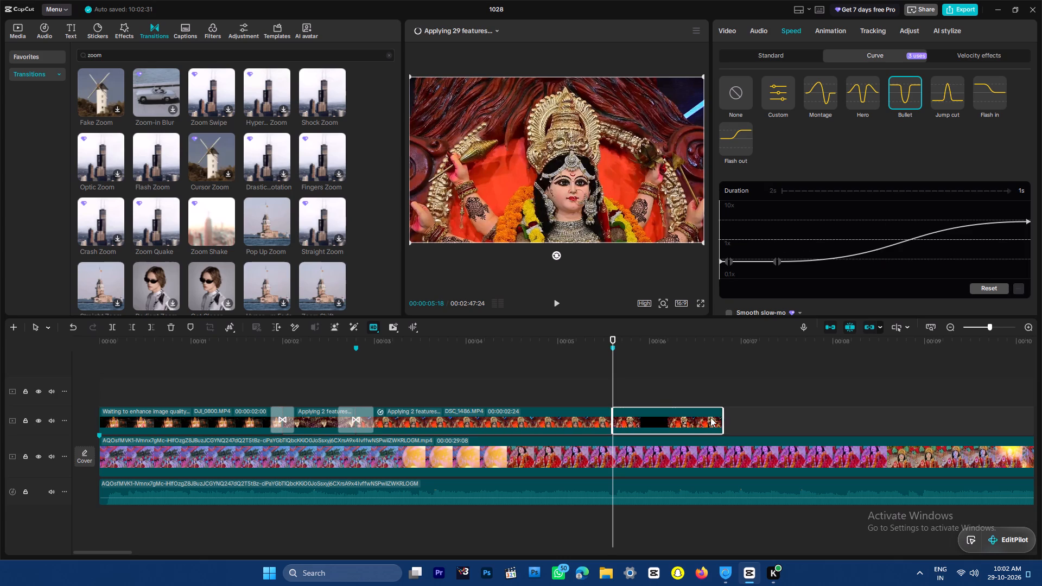
key(Delete)
Review the trimmed DSC_1486's speed curve and play the clip through its end.
click(532, 341)
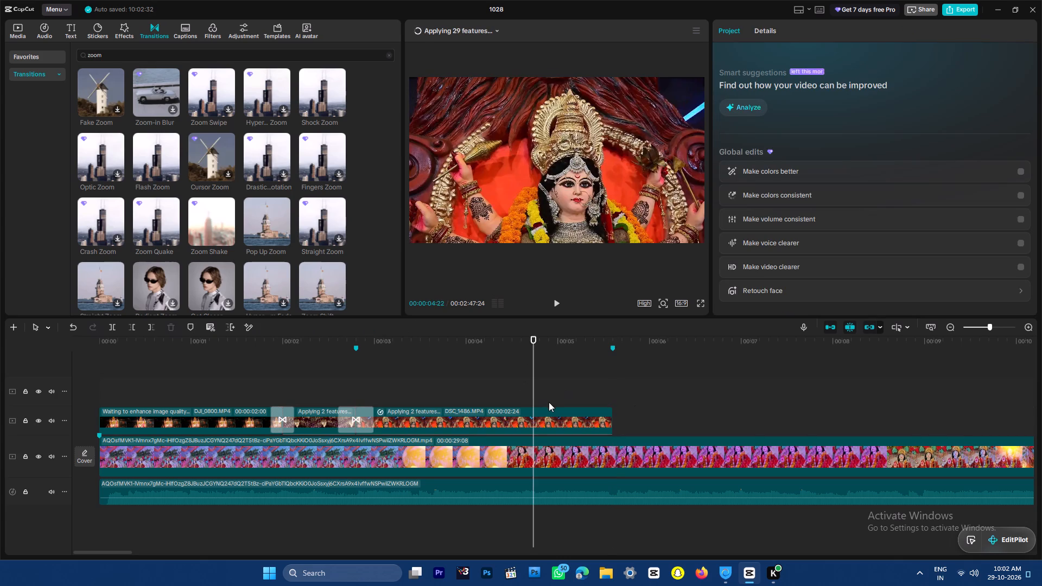
click(549, 402)
click(562, 416)
click(795, 26)
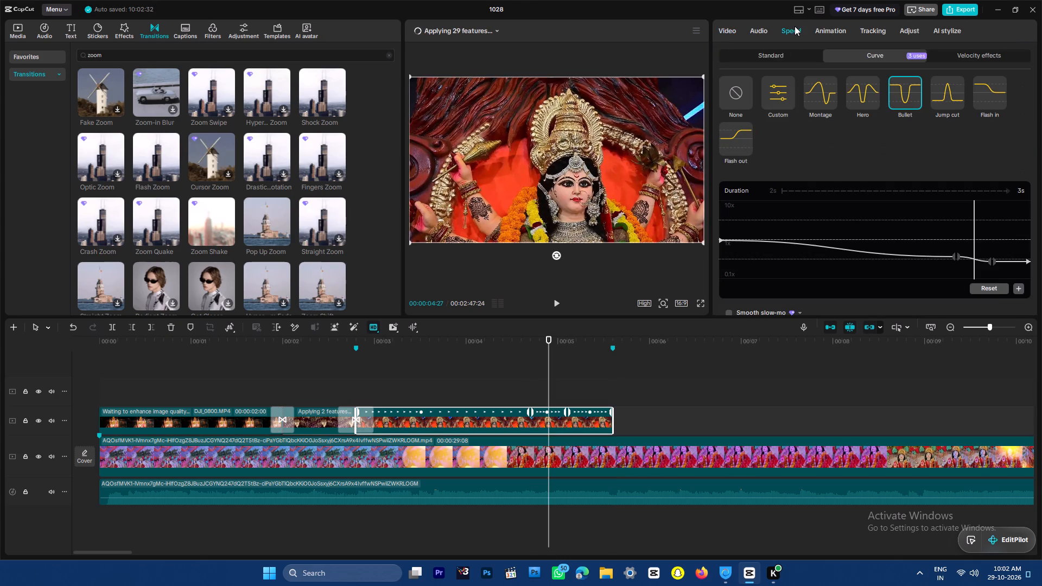
drag(425, 343, 402, 343)
key(space)
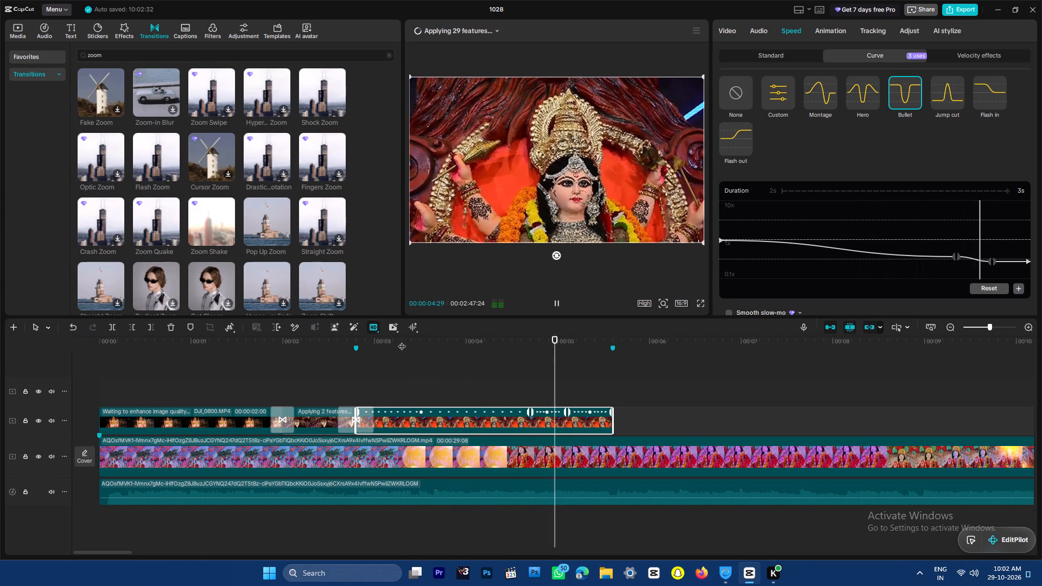
key(space)
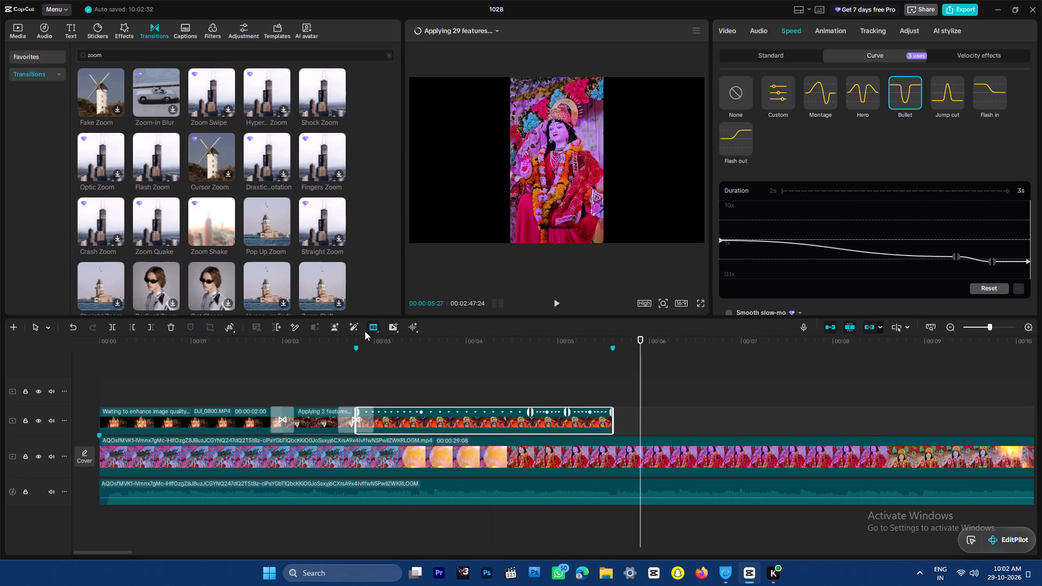
Play the reference clip from 00:00:08:24 to the lion shot at its 00:00:13:29 marker, and look over the unused clips.
key(ctrl+minus)
key(ctrl+minus)
key(ctrl+minus)
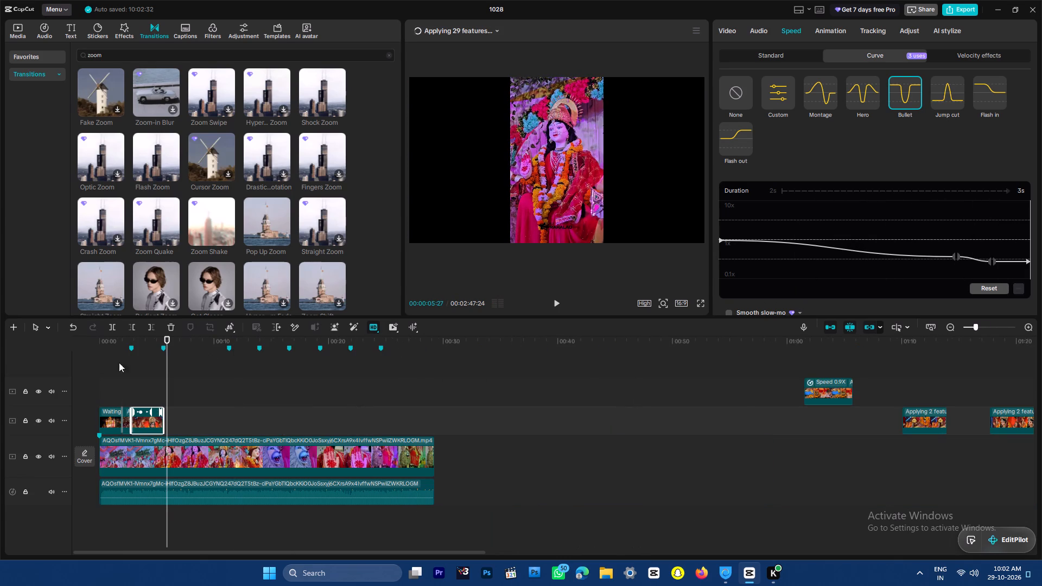
drag(835, 338, 824, 345)
drag(916, 345, 933, 342)
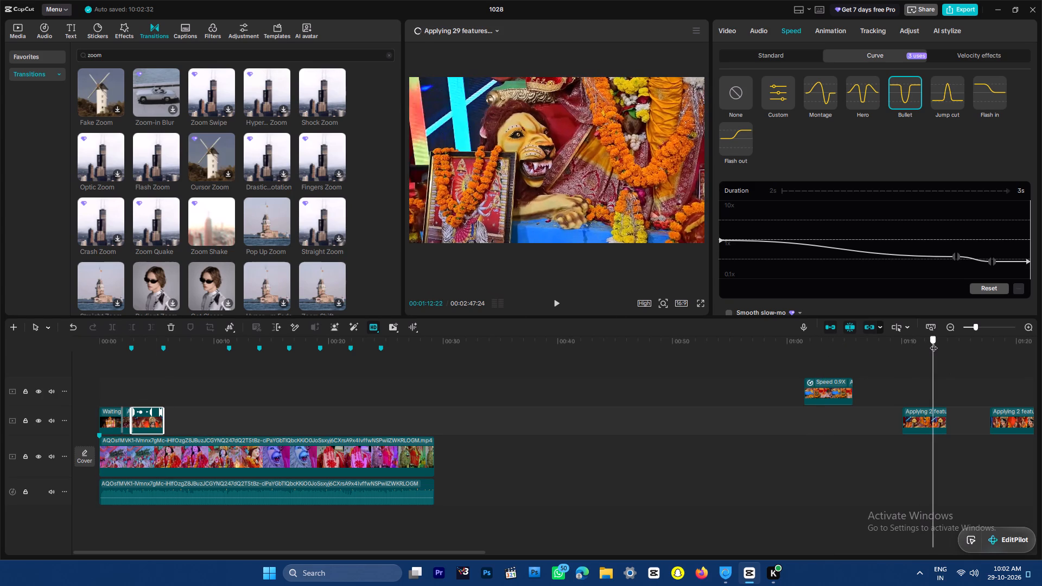
drag(933, 342, 205, 404)
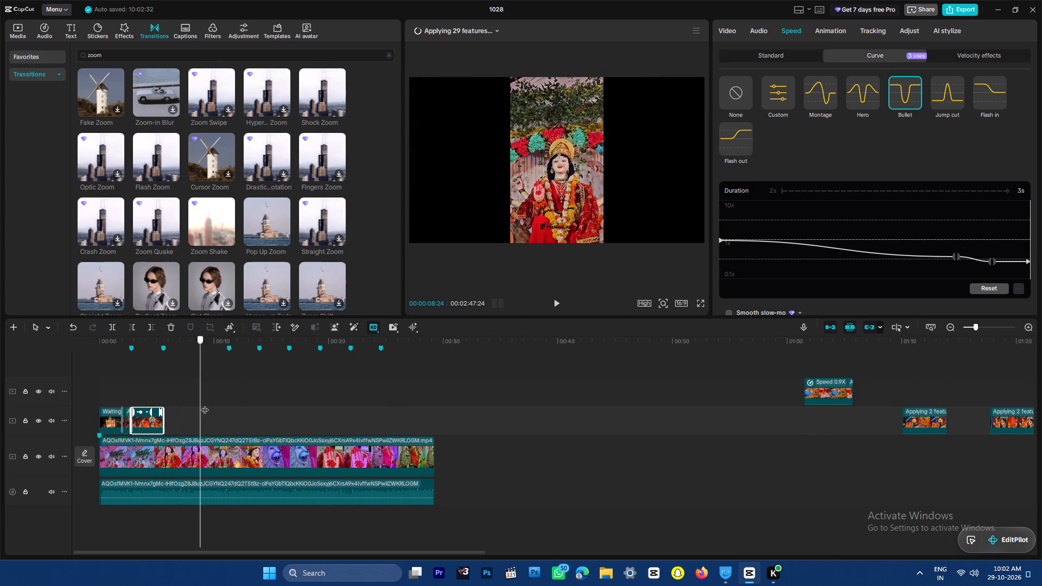
drag(205, 404, 206, 404)
key(space)
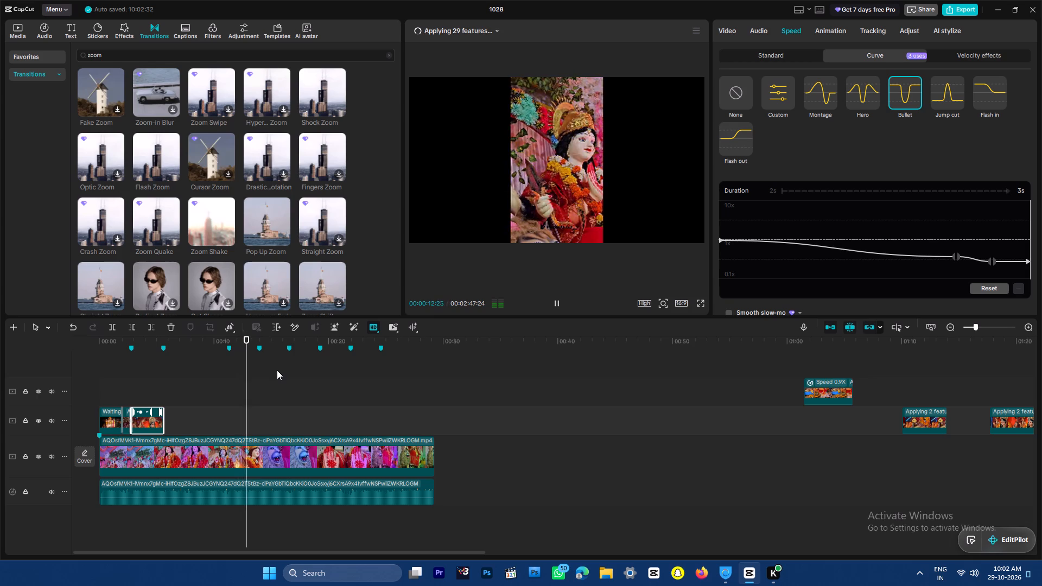
drag(271, 336, 261, 341)
click(259, 341)
key(ctrl+minus)
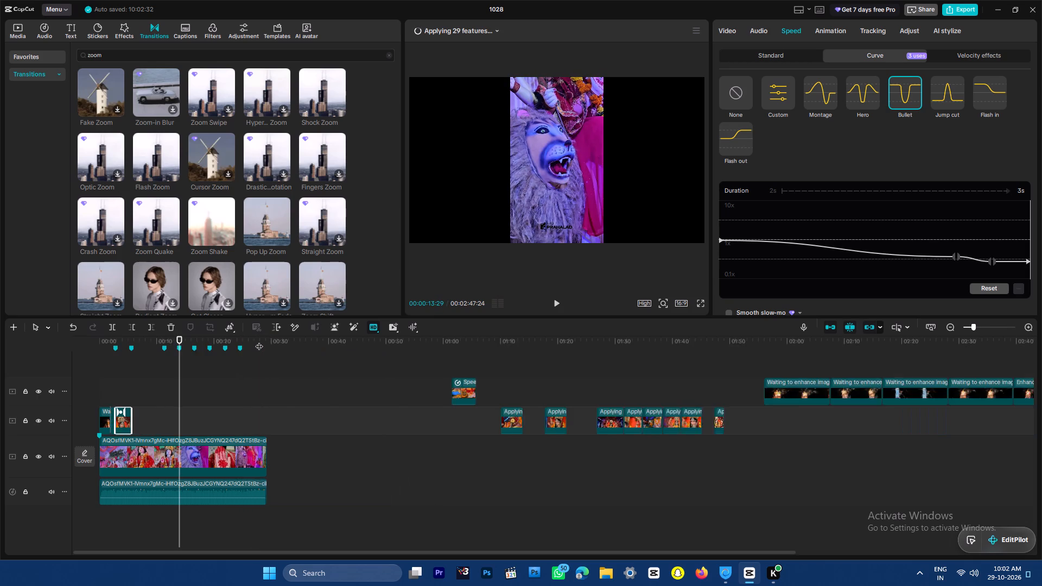
key(ctrl+minus)
click(409, 416)
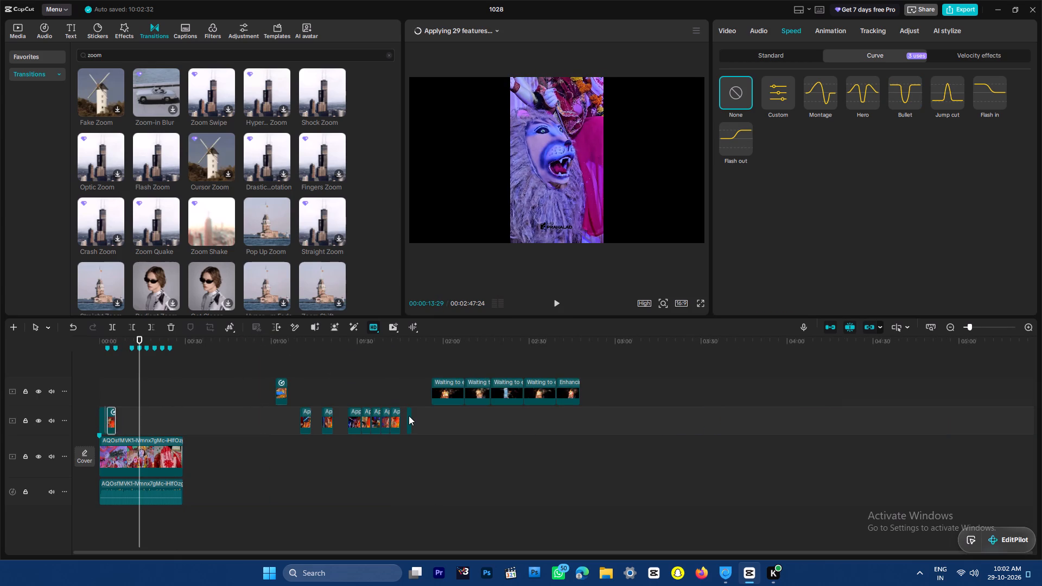
click(280, 387)
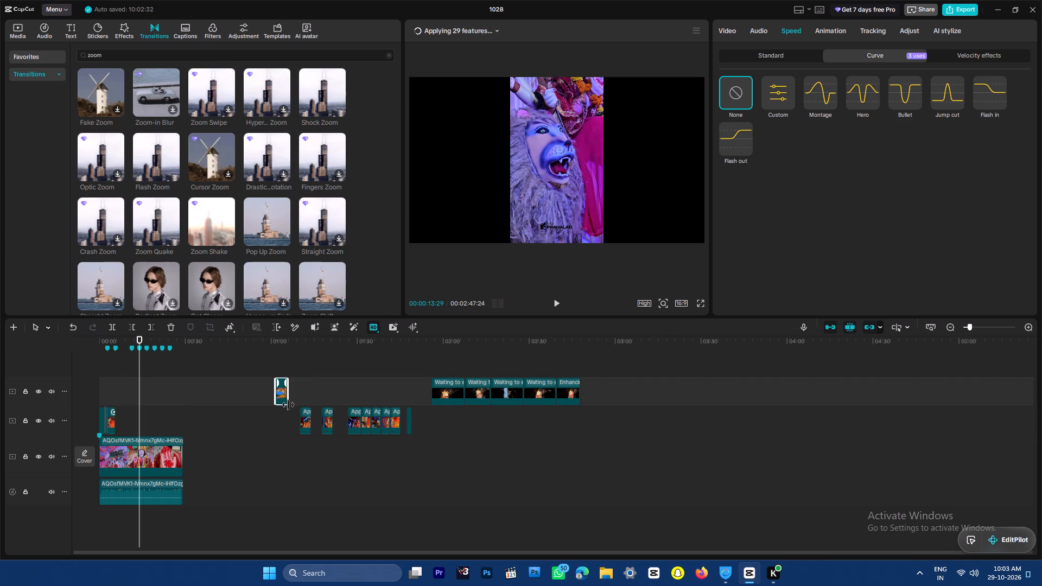
click(282, 344)
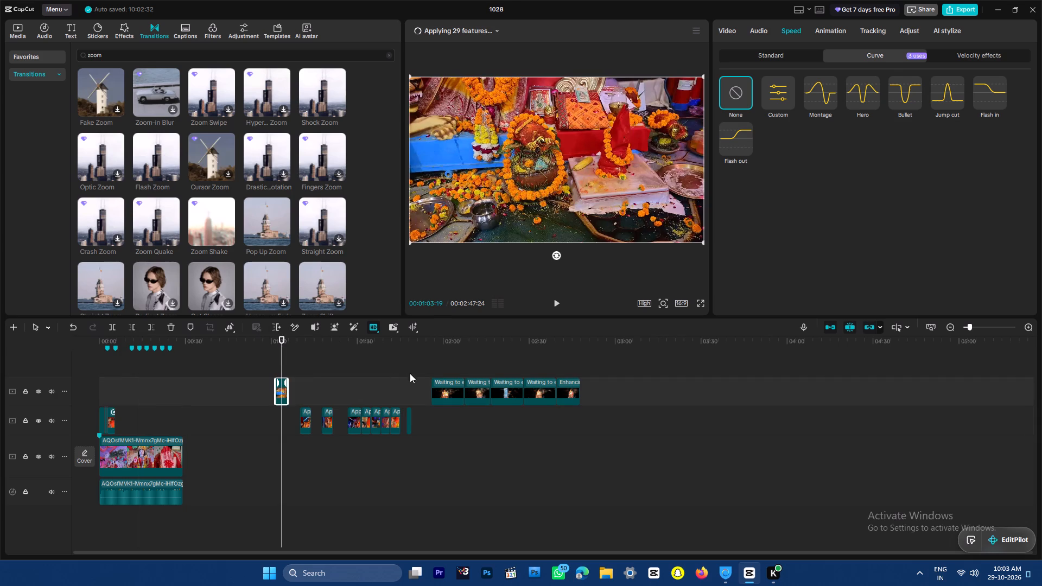
Preview the short goddess-statue clip starting at 00:01:47:10, including in full screen.
click(405, 342)
key(space)
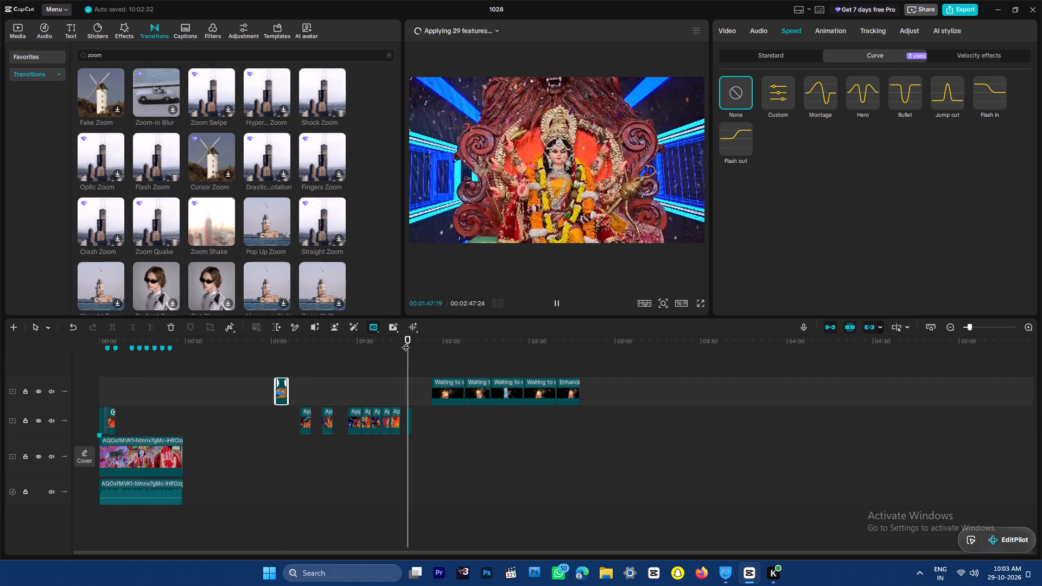
key(space)
click(410, 339)
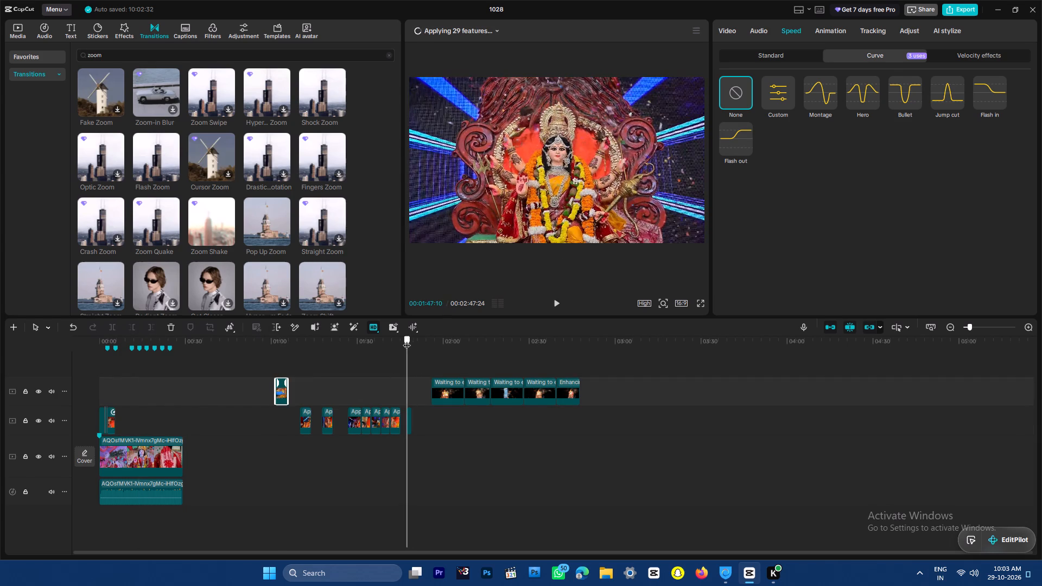
key(space)
key(space)
key(ctrl+plus)
key(ctrl+plus)
key(ctrl+plus)
key(ctrl+plus)
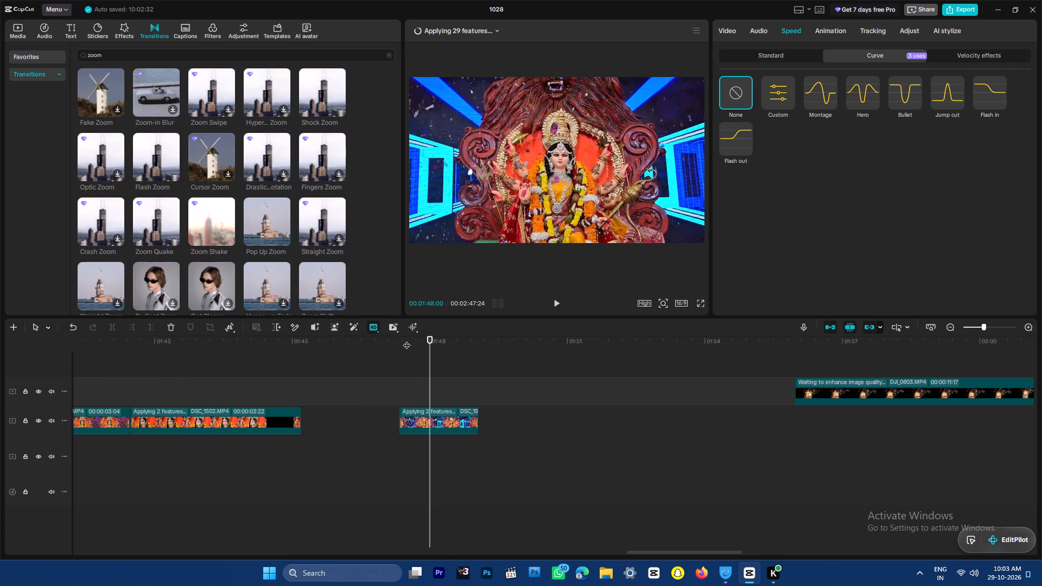
drag(410, 340, 402, 345)
key(Return)
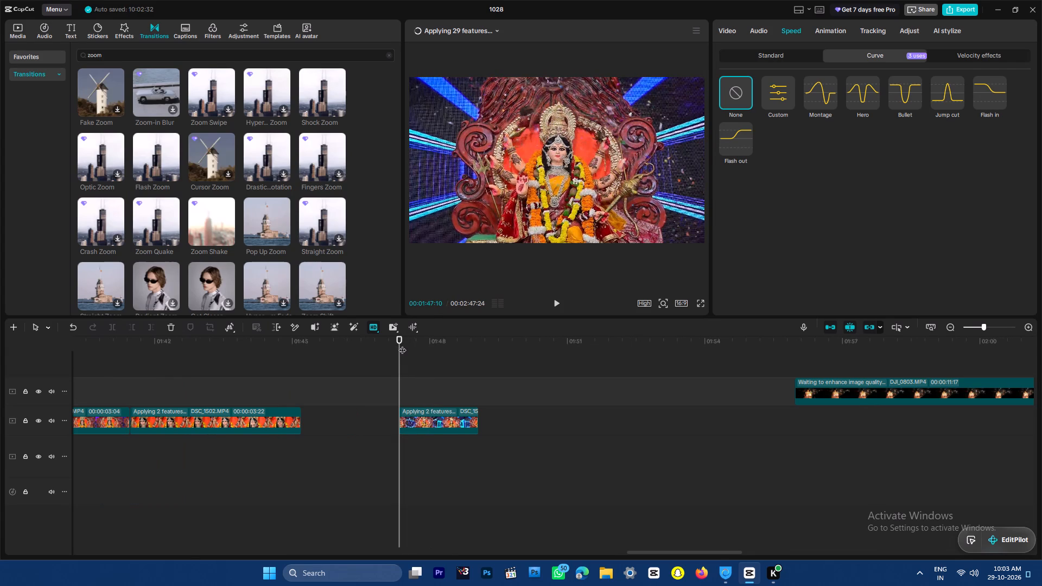
key(Return)
click(700, 302)
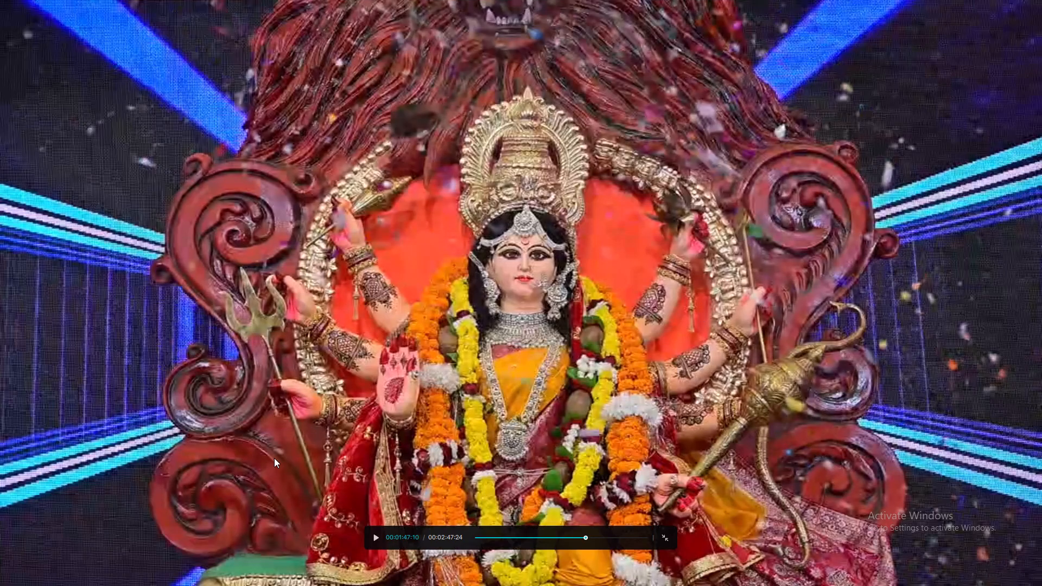
key(space)
key(space)
key(Escape)
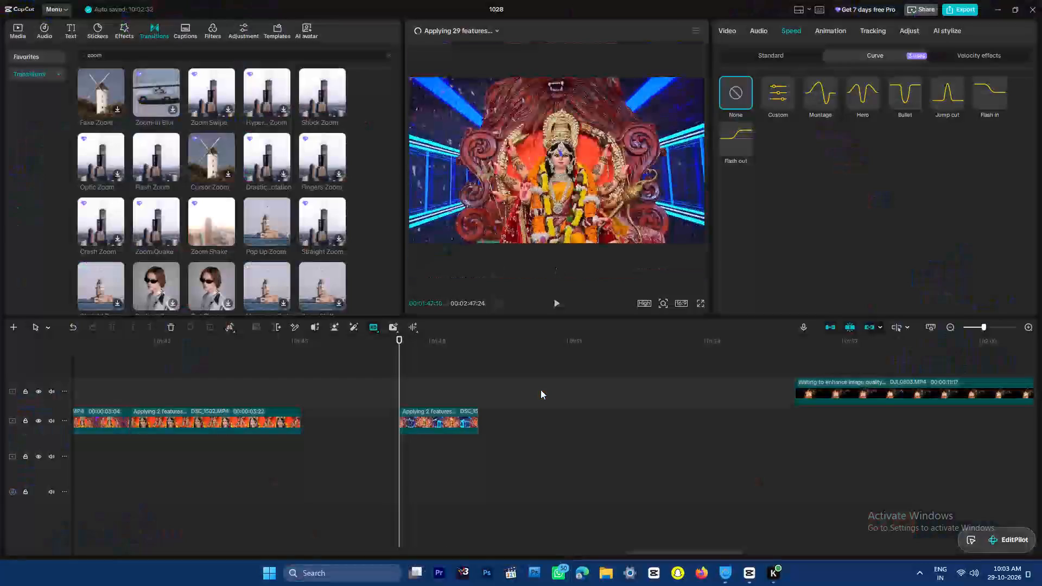
Delete the short goddess-statue clip starting at 00:01:47:10.
drag(450, 338, 462, 337)
drag(449, 387, 407, 461)
key(Delete)
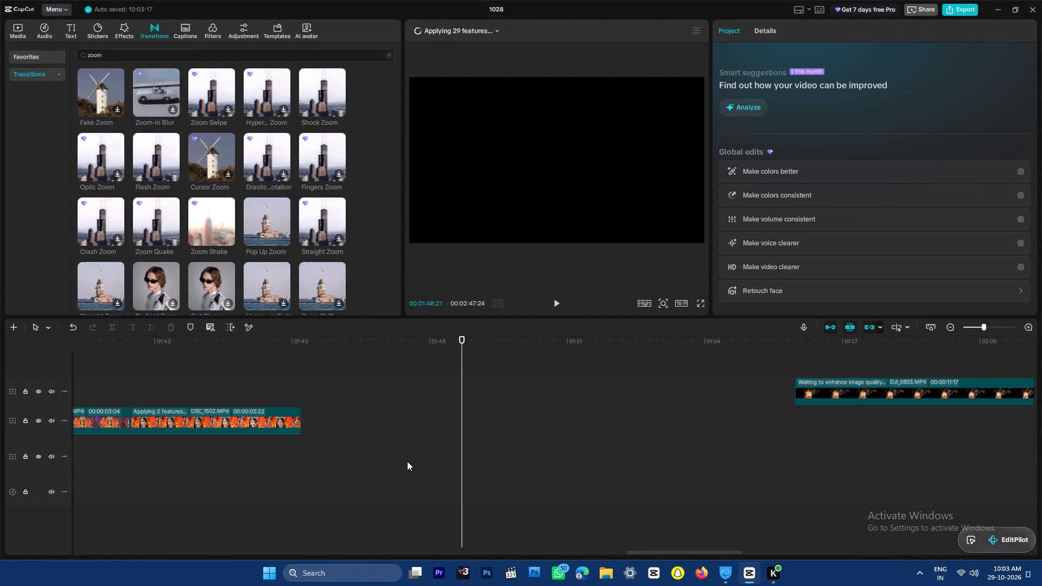
Look through the unused goddess-statue clips between about 00:01:27 and 00:01:41 for a shot to use next.
key(ctrl+minus)
key(ctrl+minus)
key(ctrl+minus)
drag(344, 351, 348, 351)
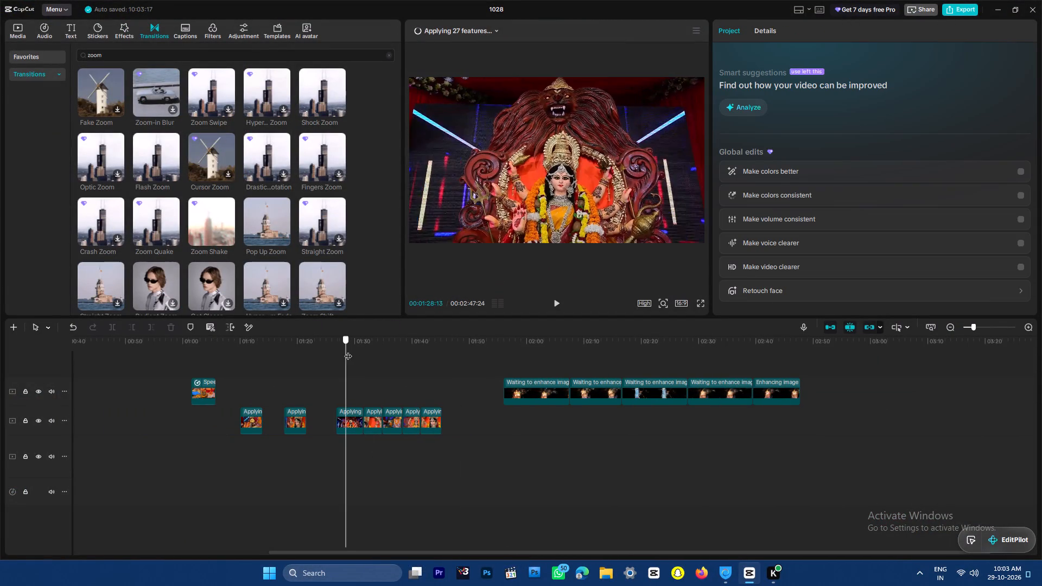
drag(348, 351, 387, 351)
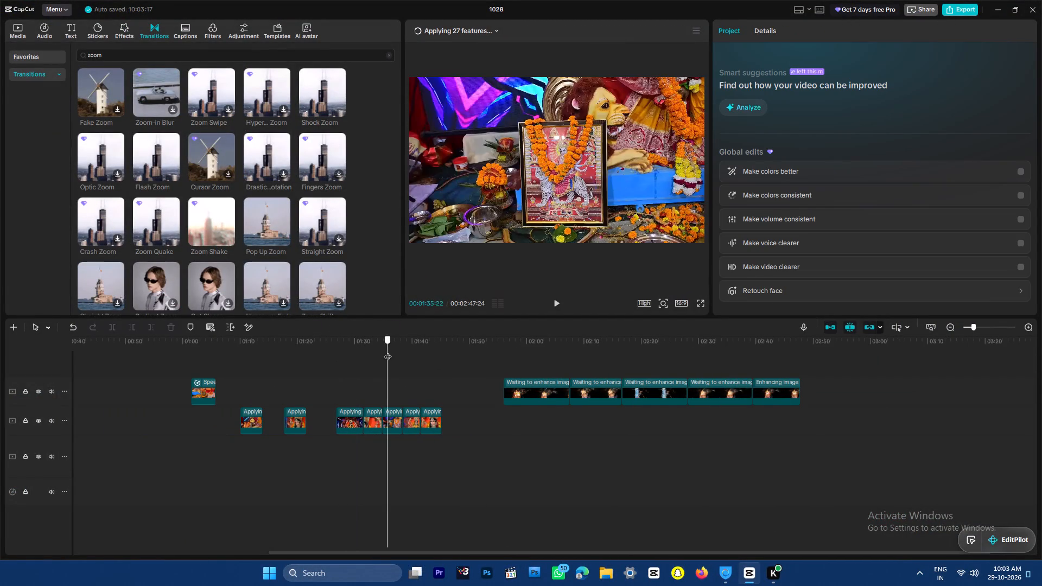
drag(387, 351, 416, 348)
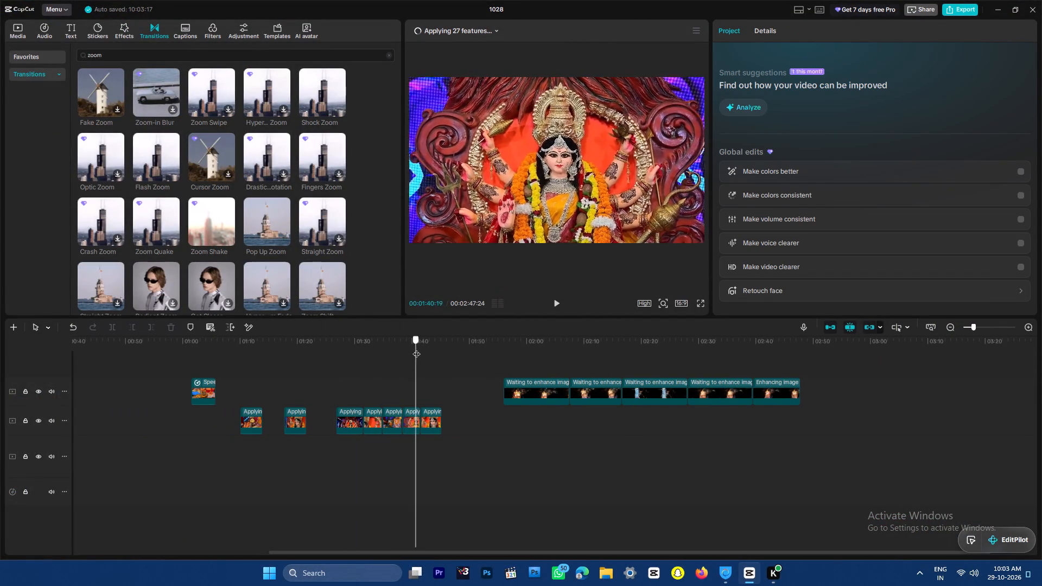
drag(416, 348, 412, 352)
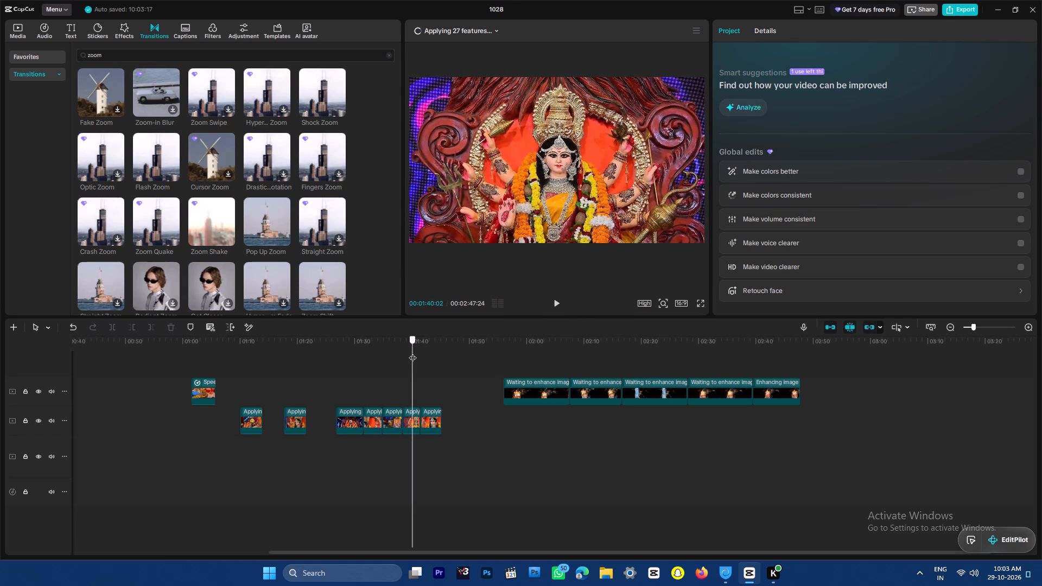
drag(412, 352, 344, 353)
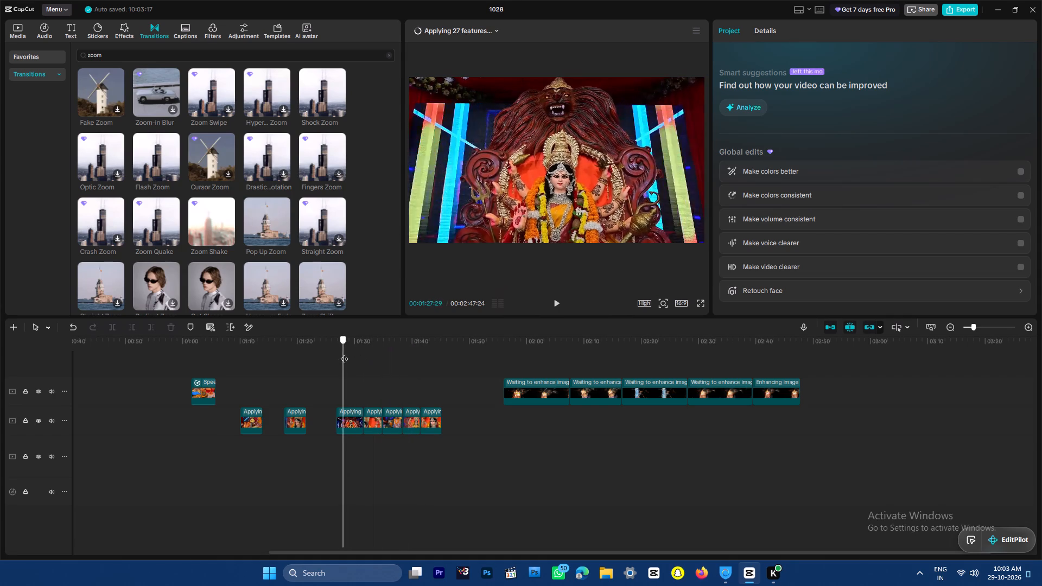
drag(344, 353, 414, 356)
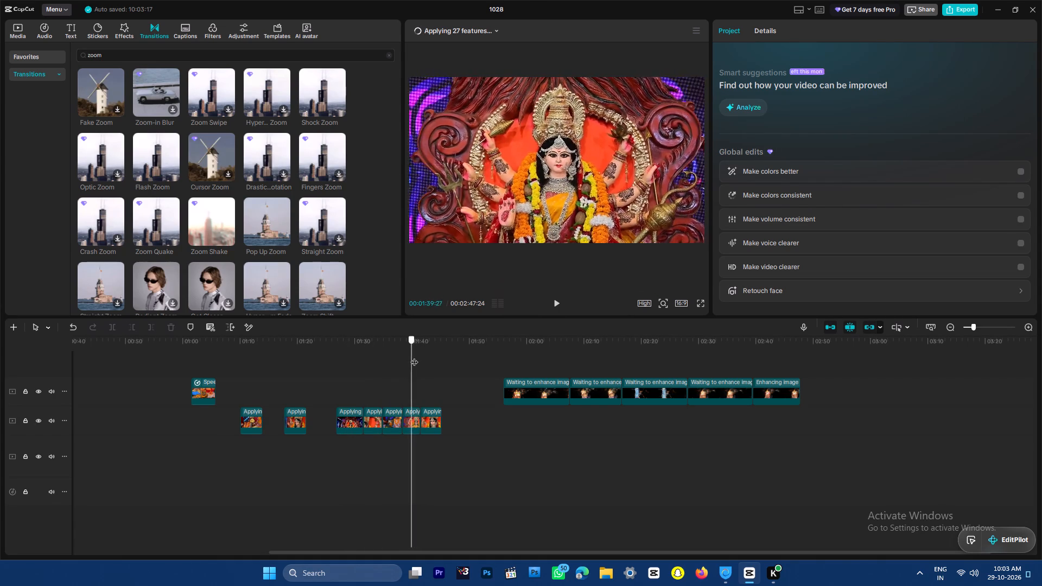
drag(414, 356, 408, 363)
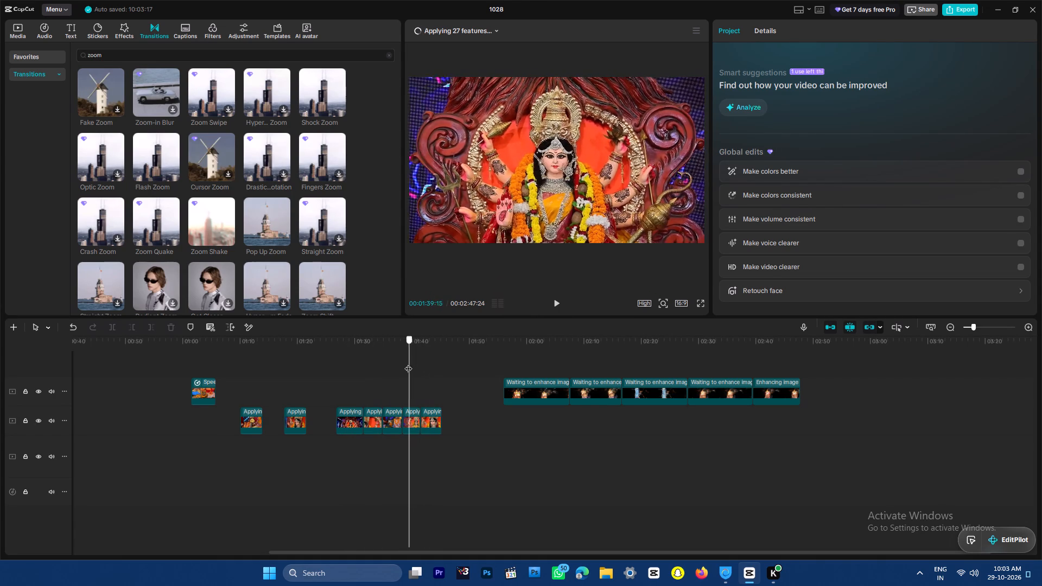
drag(408, 363, 407, 364)
Move the close goddess-statue clip found at 00:01:39:04 to the reference clip's 00:00:13:29 marker, checking the reference playback around it.
click(410, 421)
key(ctrl+x)
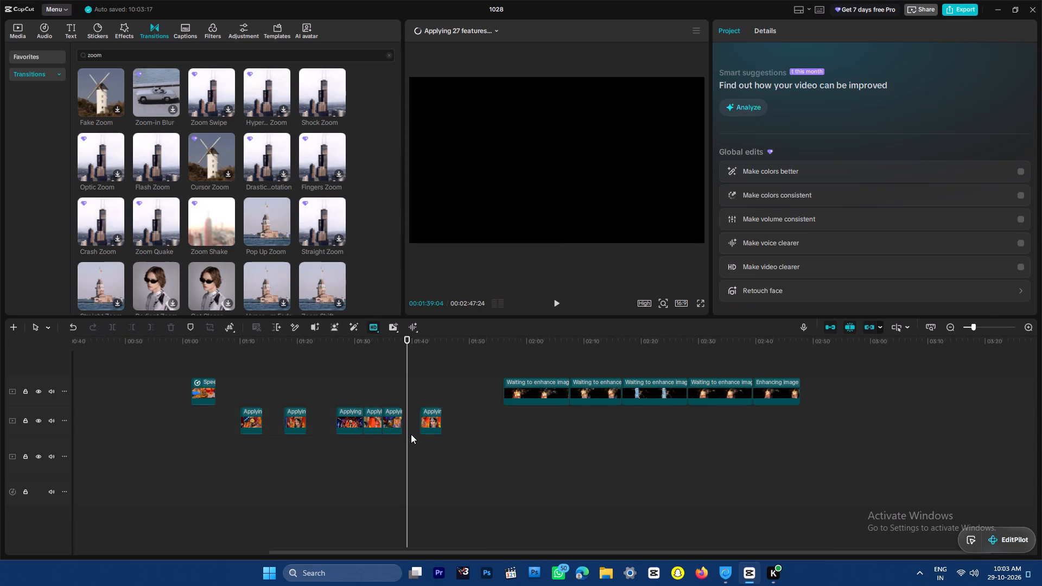
key(ctrl+minus)
key(ctrl+minus)
click(116, 331)
click(113, 331)
click(117, 338)
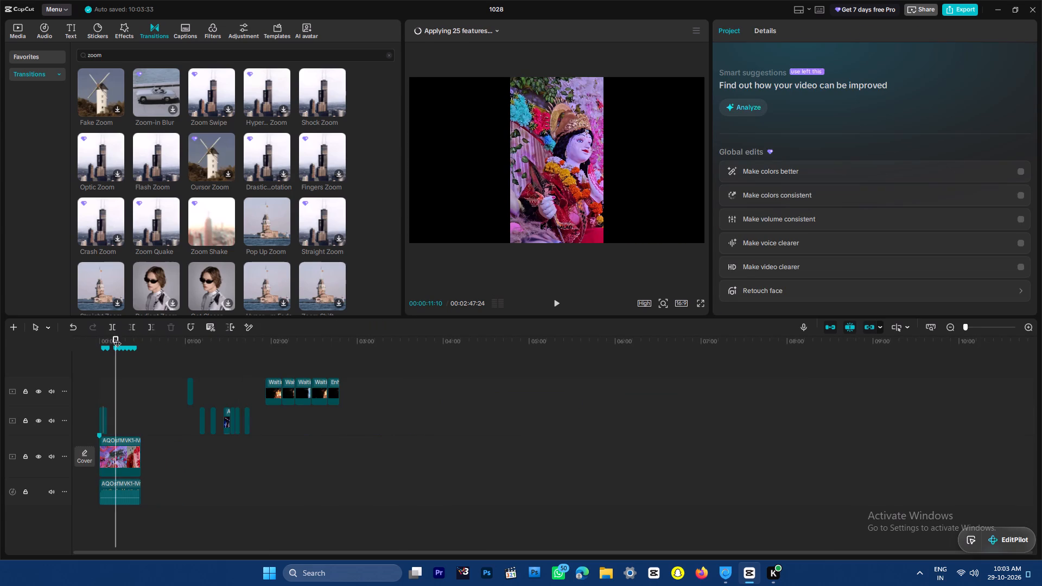
key(ctrl+plus)
key(ctrl+plus)
key(ctrl+plus)
key(ctrl+plus)
key(space)
drag(134, 336, 126, 337)
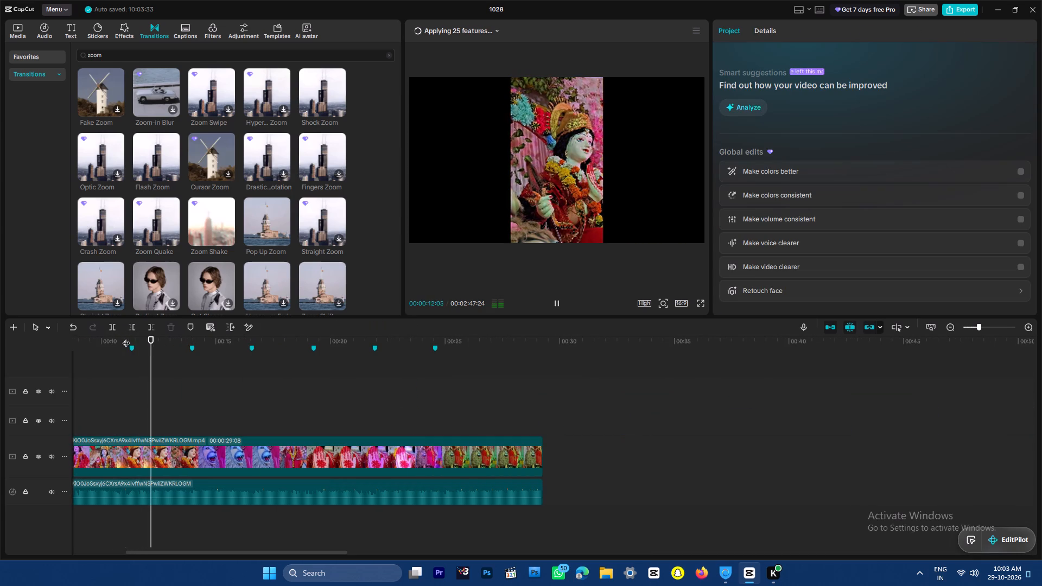
drag(126, 337, 195, 333)
key(space)
key(space)
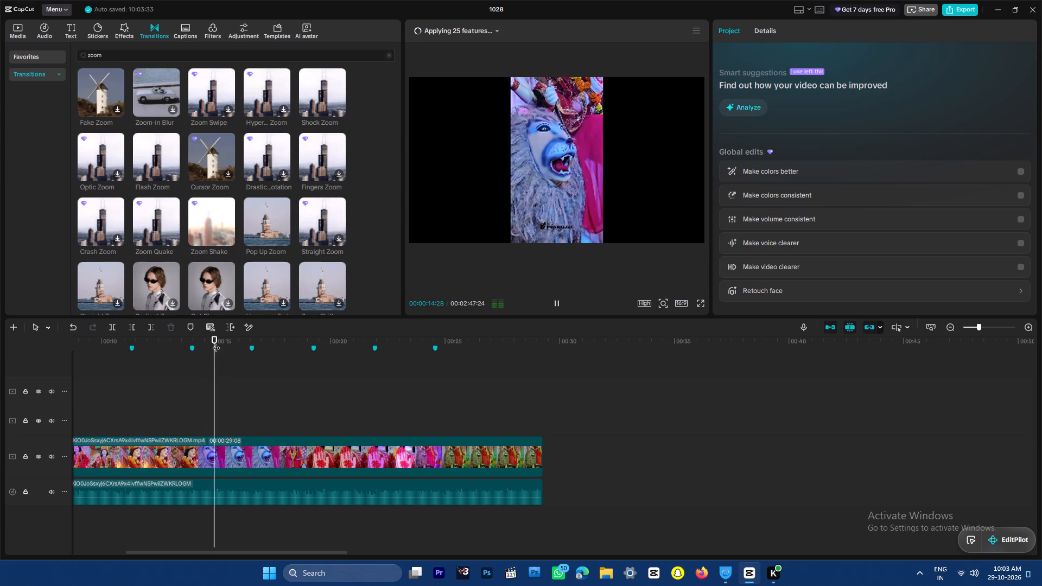
drag(244, 337, 221, 340)
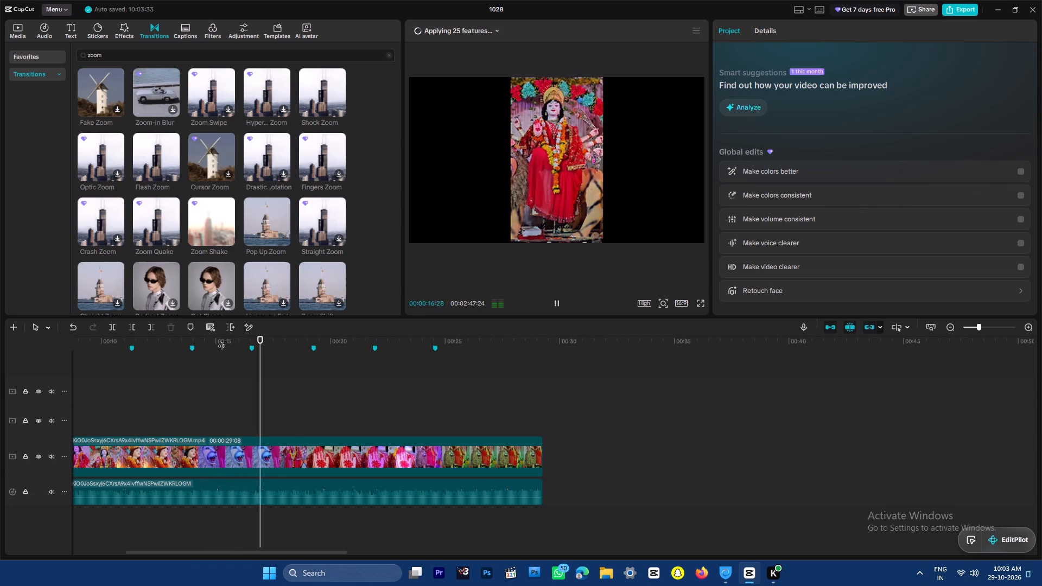
drag(221, 340, 191, 340)
key(ctrl+v)
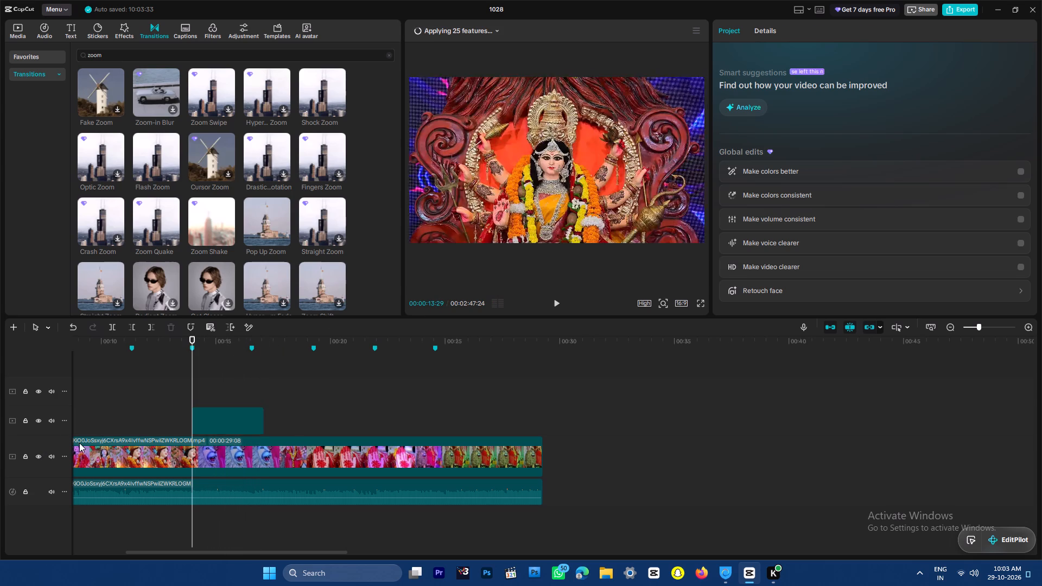
Play the placed goddess-statue clip, set its standard speed to 0.84x, and enable Smooth slow-mo with Frame blending.
key(space)
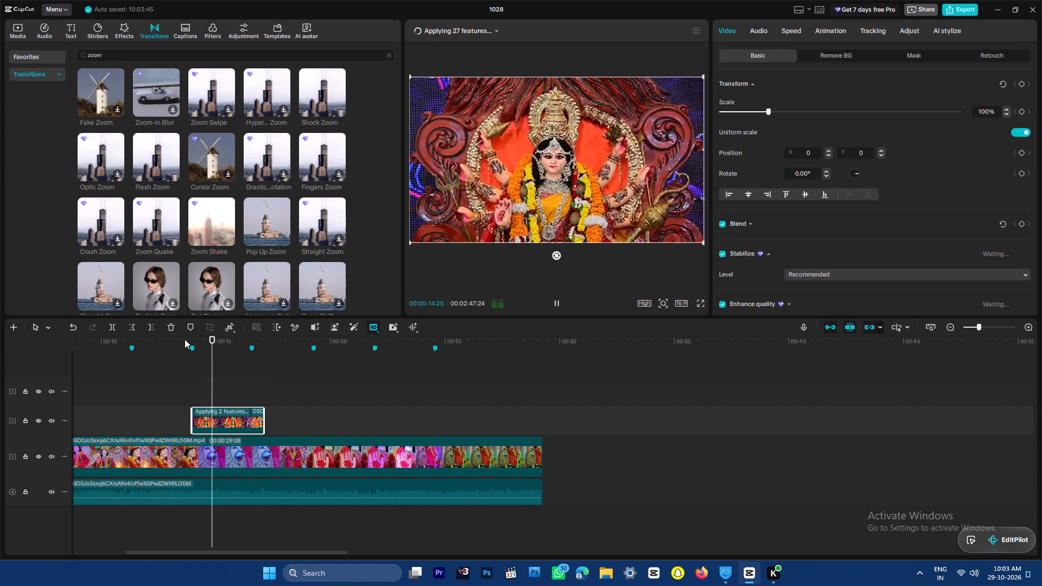
key(space)
click(226, 419)
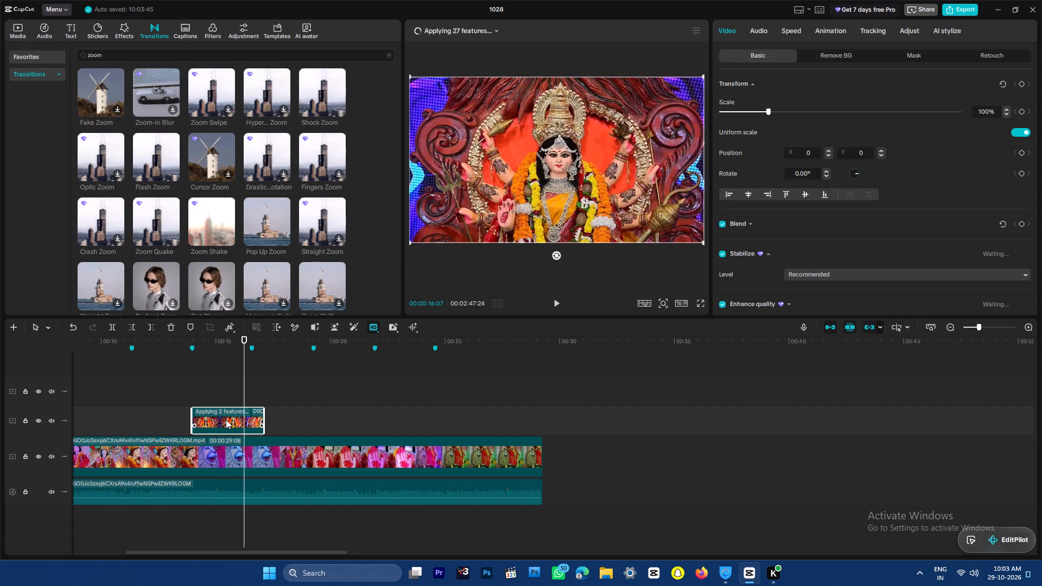
click(794, 37)
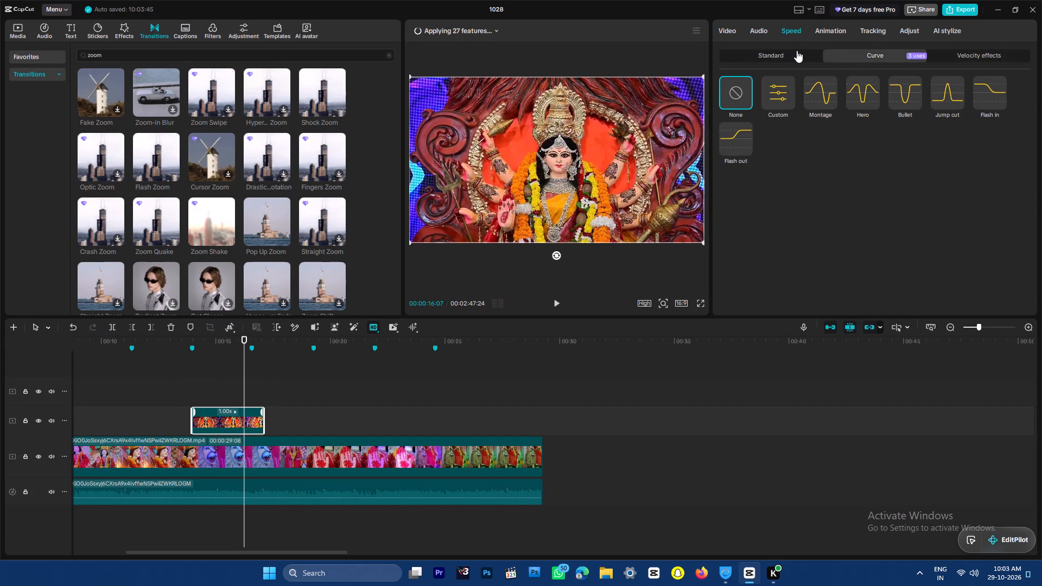
click(795, 52)
click(763, 97)
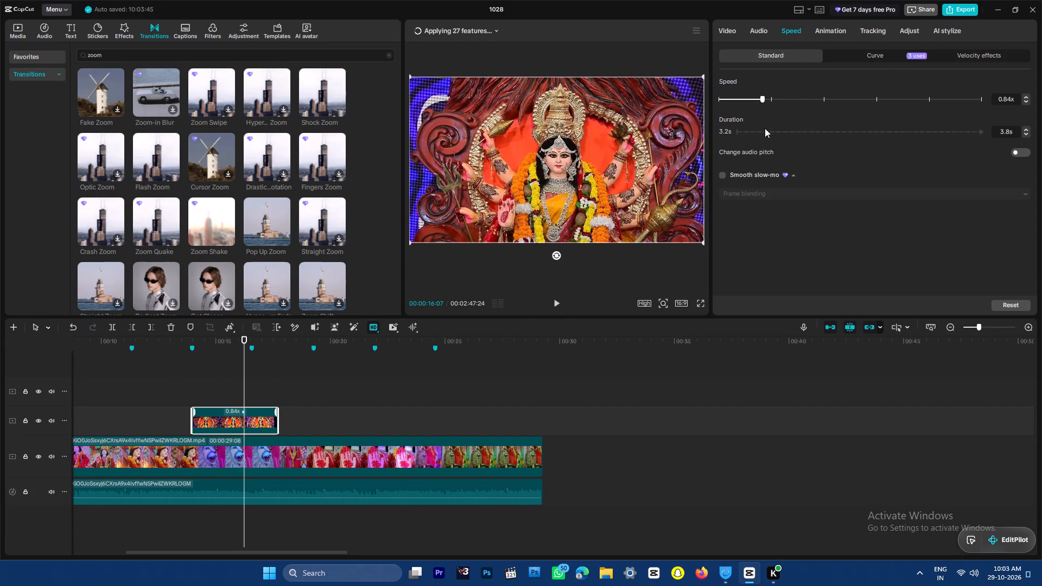
click(722, 175)
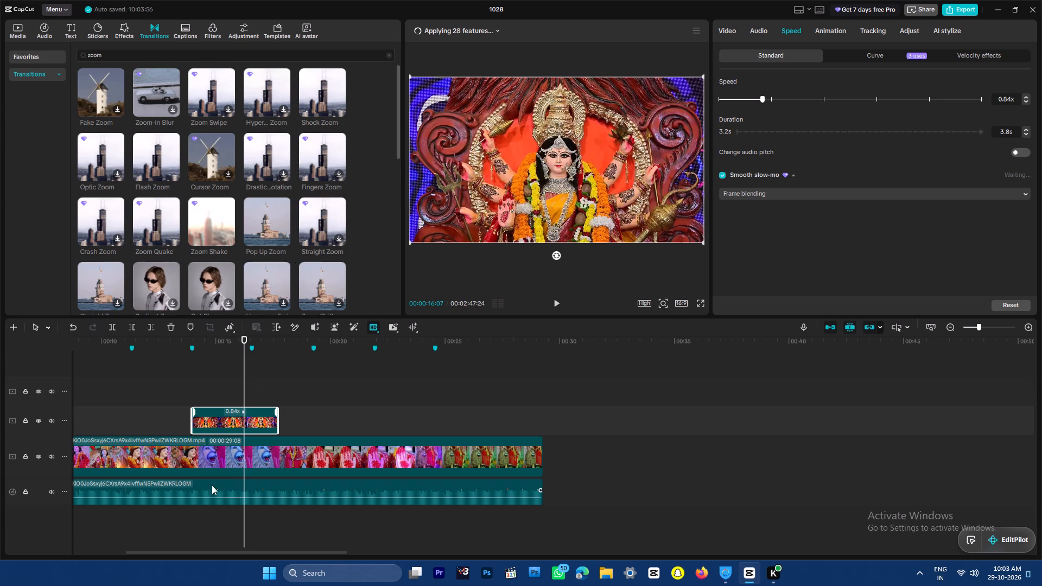
Cut off the slowed clip's opening up to 00:00:14:17 and move the rest back to the 00:00:13:29 marker.
drag(198, 341, 189, 343)
click(189, 343)
key(space)
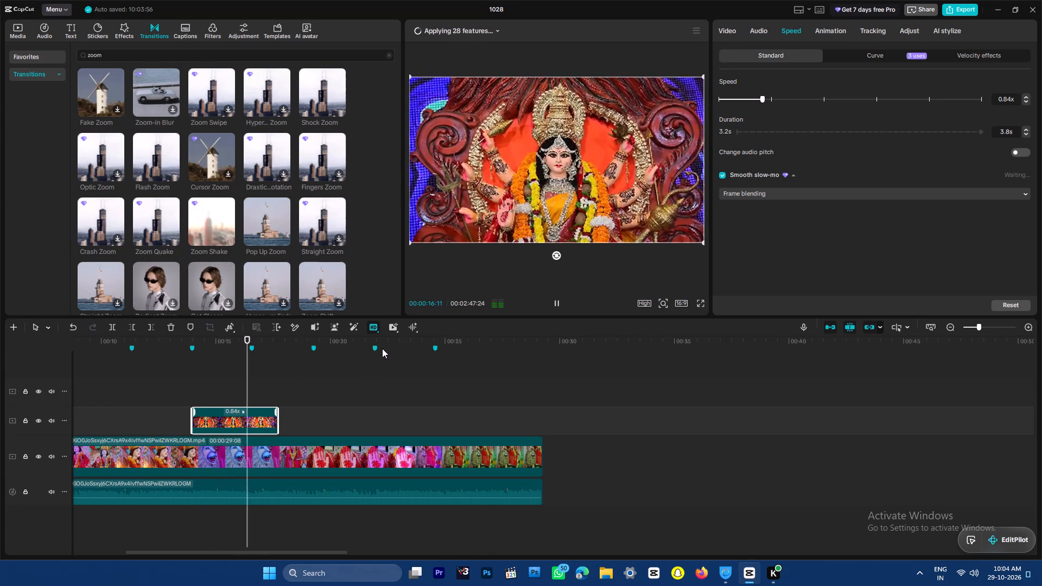
key(space)
drag(198, 341, 193, 342)
key(space)
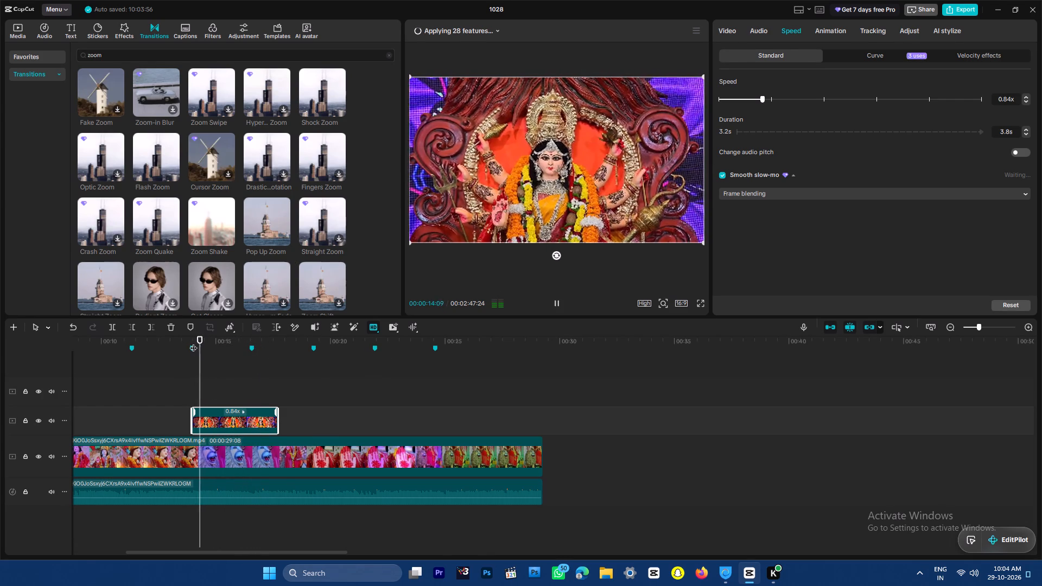
key(space)
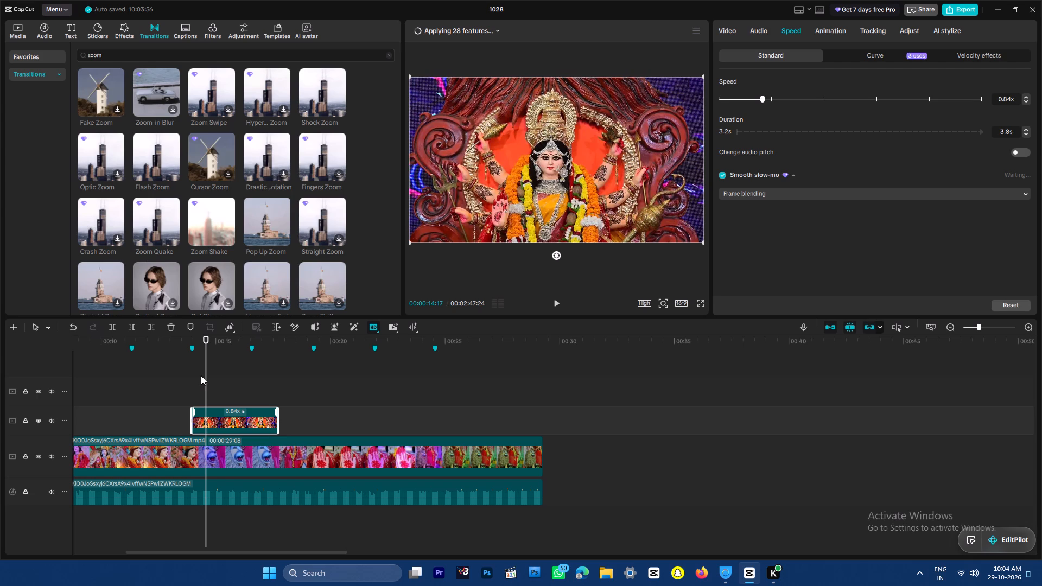
key(ctrl+b)
click(196, 419)
key(Delete)
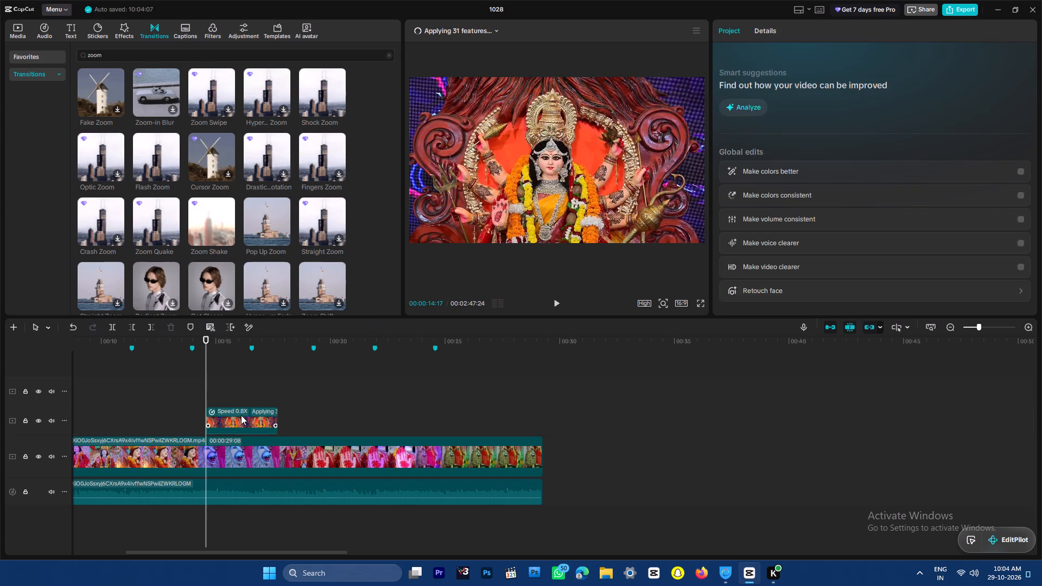
drag(239, 415, 224, 416)
Split the slowed goddess-statue clip at the 00:00:16:17 marker and delete the excess after it.
drag(214, 343, 236, 343)
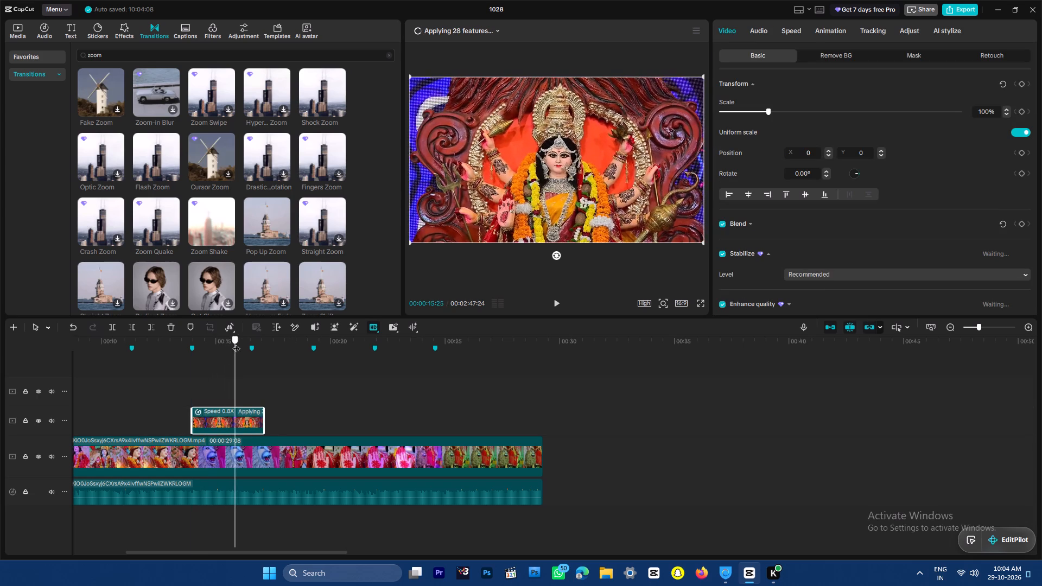
drag(236, 343, 252, 343)
key(c)
key(ctrl+b)
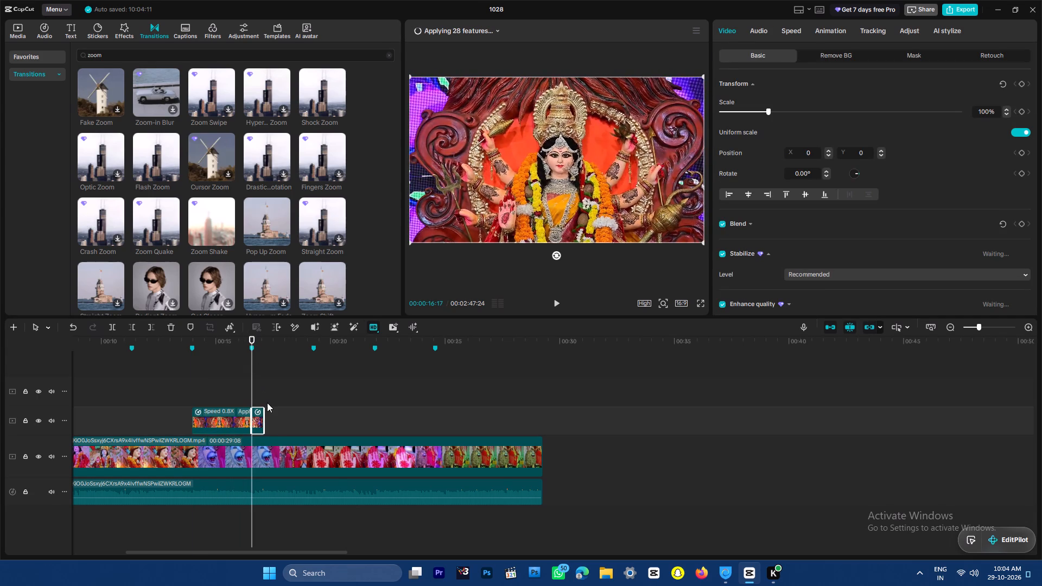
key(Delete)
Look through the night drone clips and place DJI_0804 directly after the goddess-statue clip, starting at the 00:00:16:17 marker.
key(ctrl+minus)
key(ctrl+minus)
key(ctrl+minus)
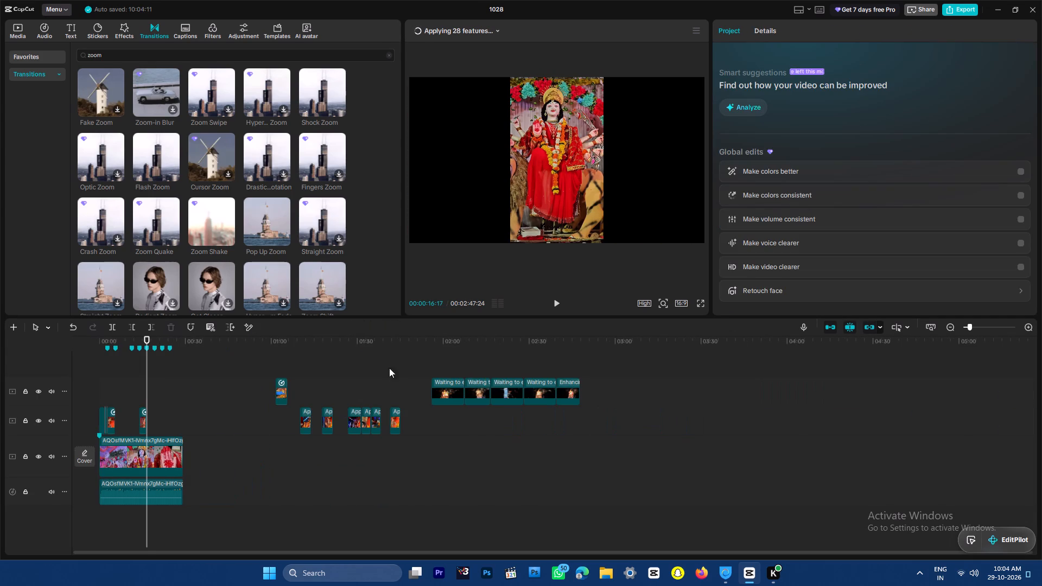
drag(426, 343, 482, 343)
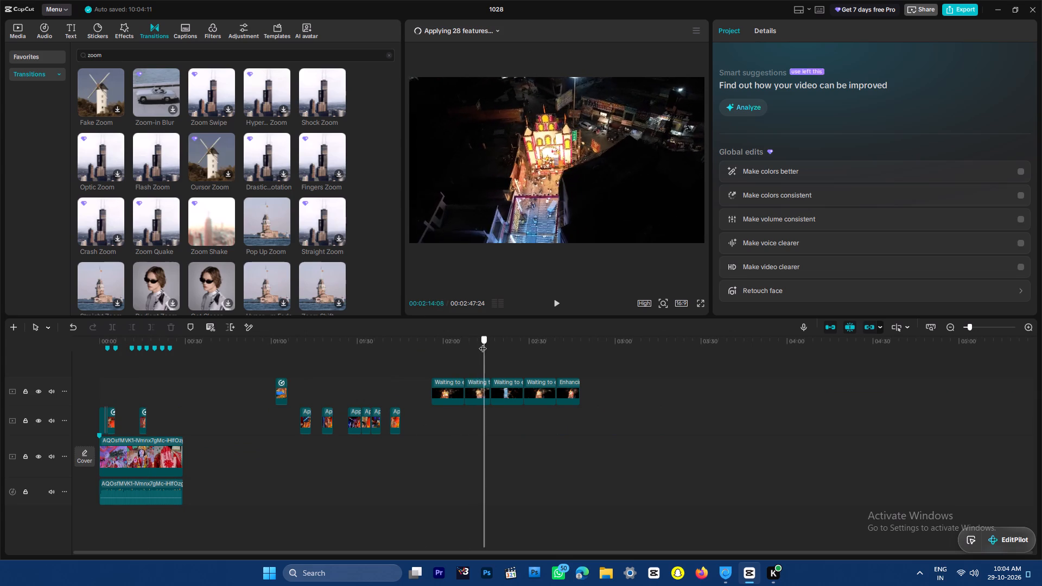
drag(482, 343, 531, 345)
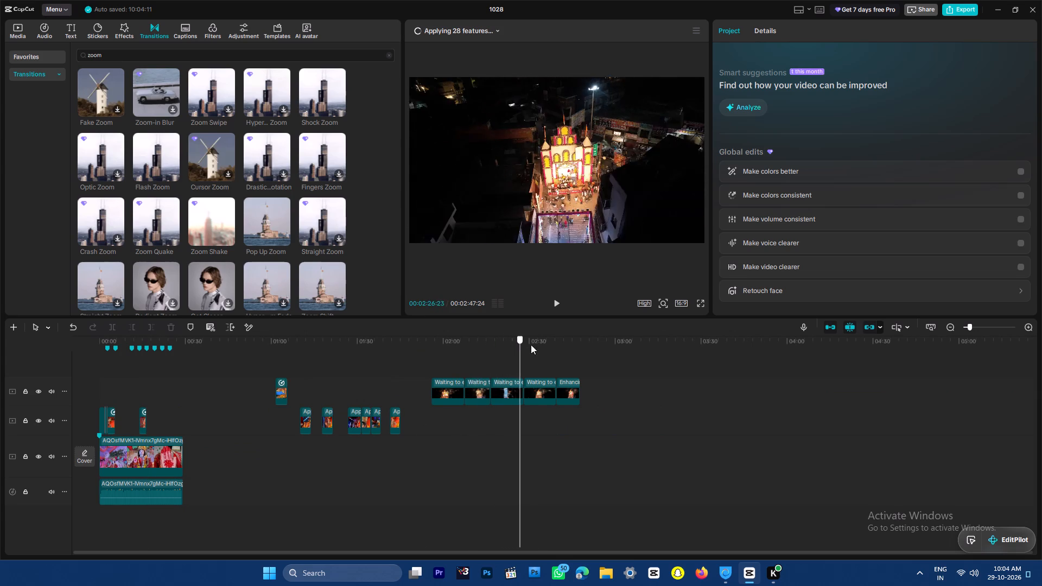
drag(531, 345, 563, 345)
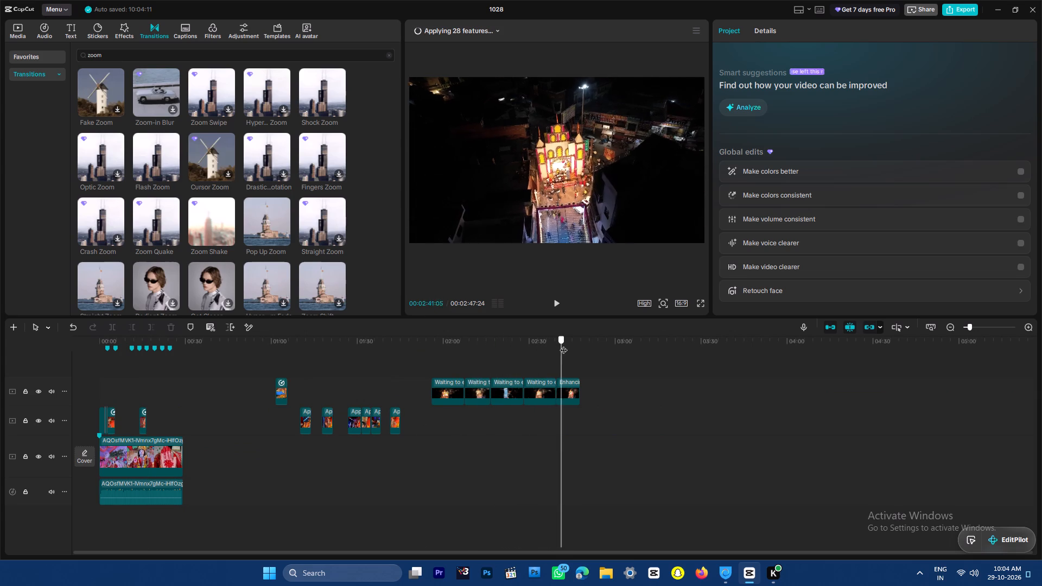
drag(563, 345, 476, 364)
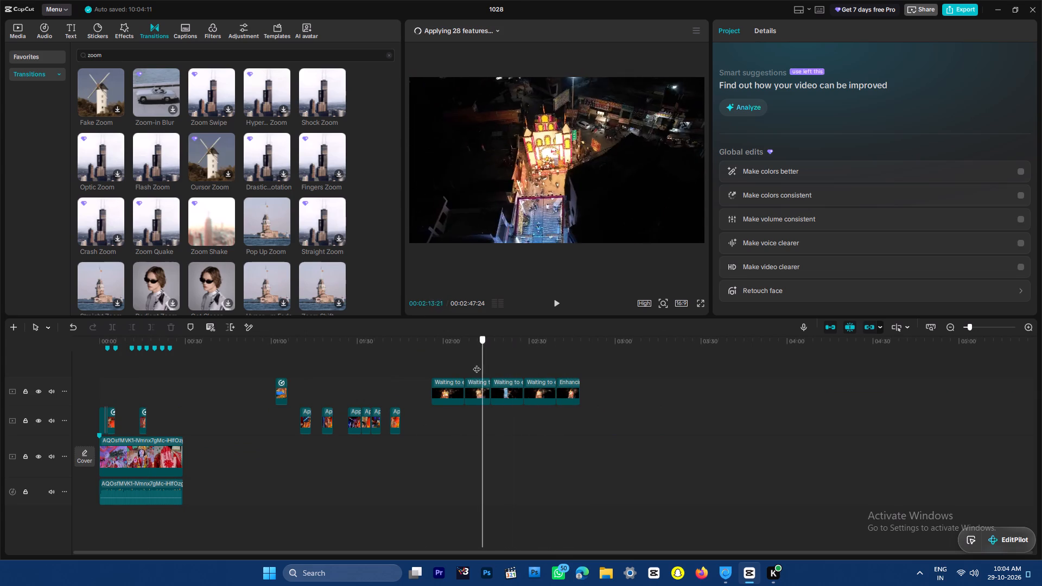
drag(476, 364, 474, 364)
drag(476, 391, 214, 415)
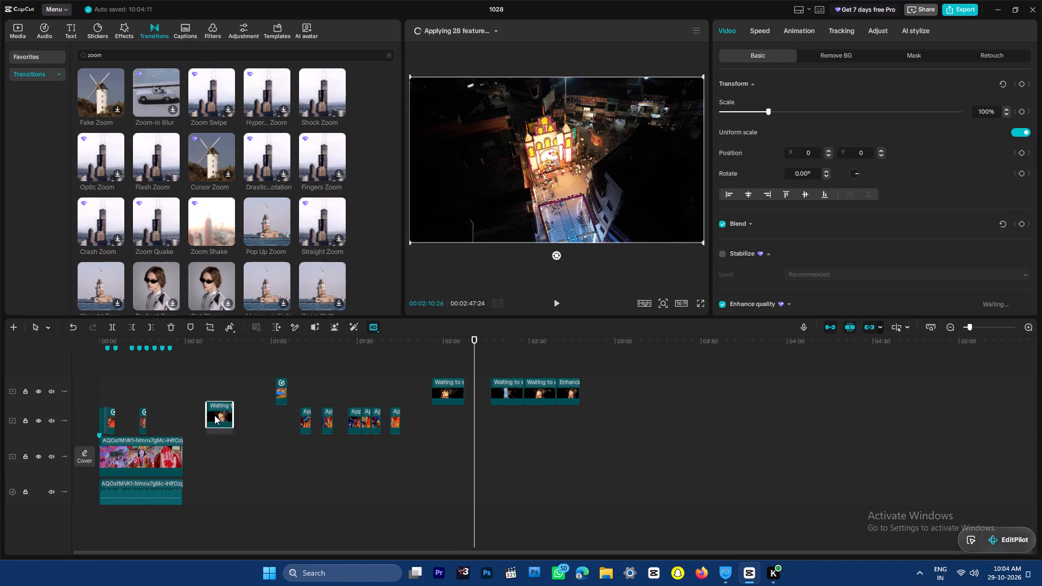
drag(214, 415, 161, 418)
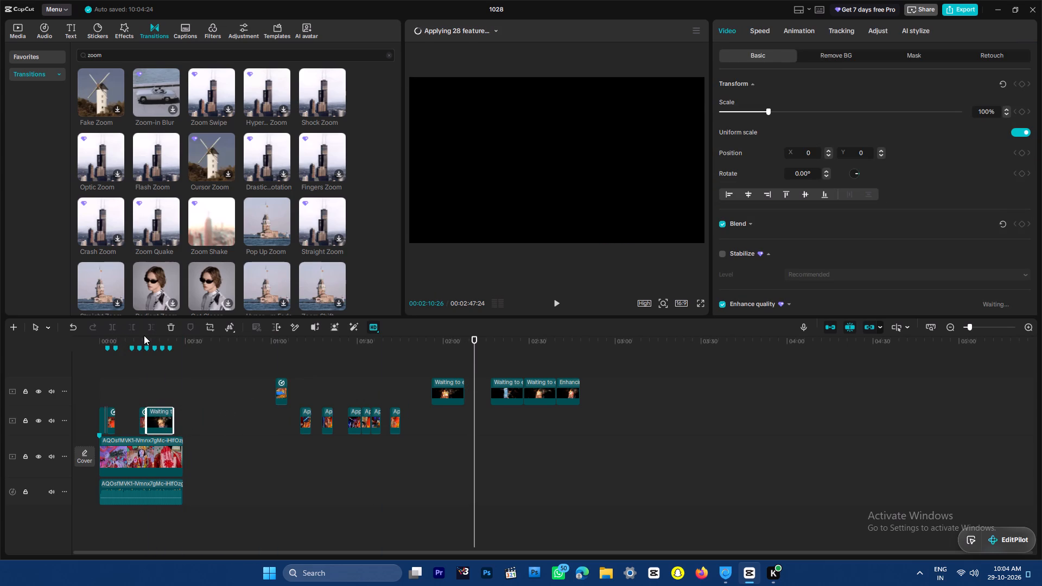
Play into DJI_0804, split it at 00:00:20:06, delete the part before the split, and play the remainder.
click(144, 335)
key(ctrl+plus)
key(ctrl+plus)
key(ctrl+plus)
key(ctrl+plus)
drag(134, 339, 116, 342)
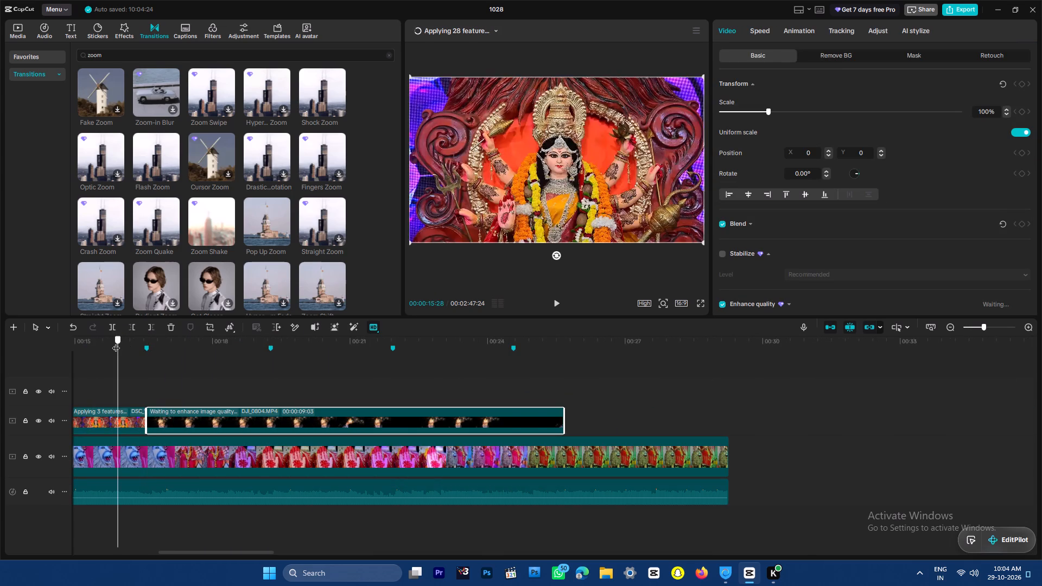
key(space)
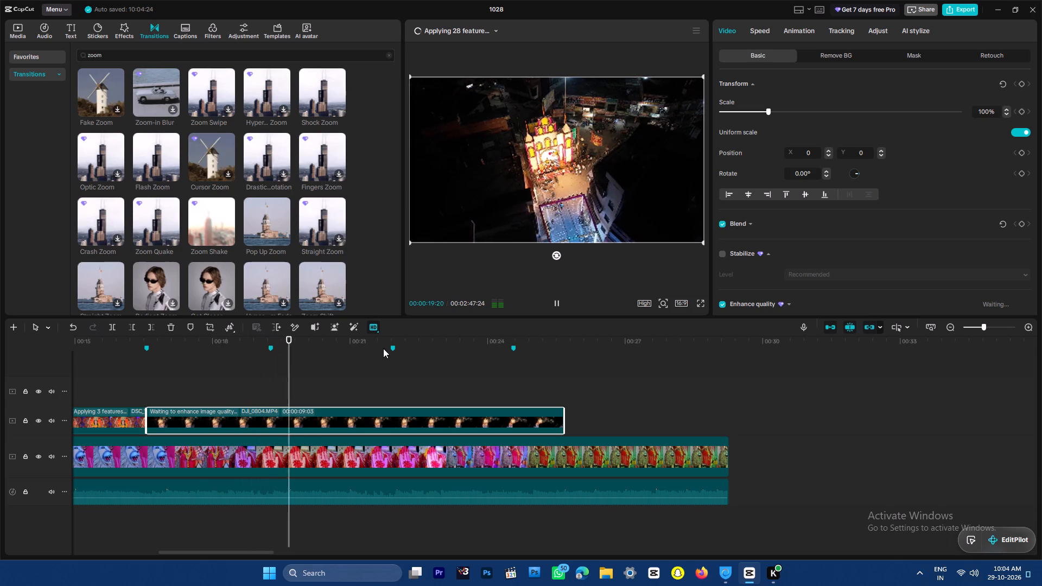
key(space)
key(ctrl+b)
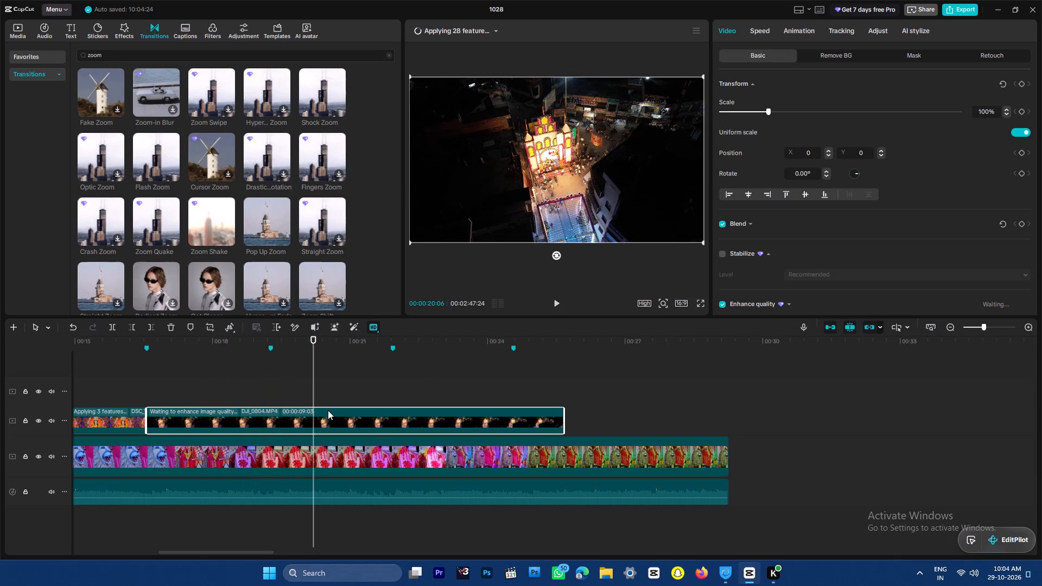
click(290, 416)
key(Delete)
key(space)
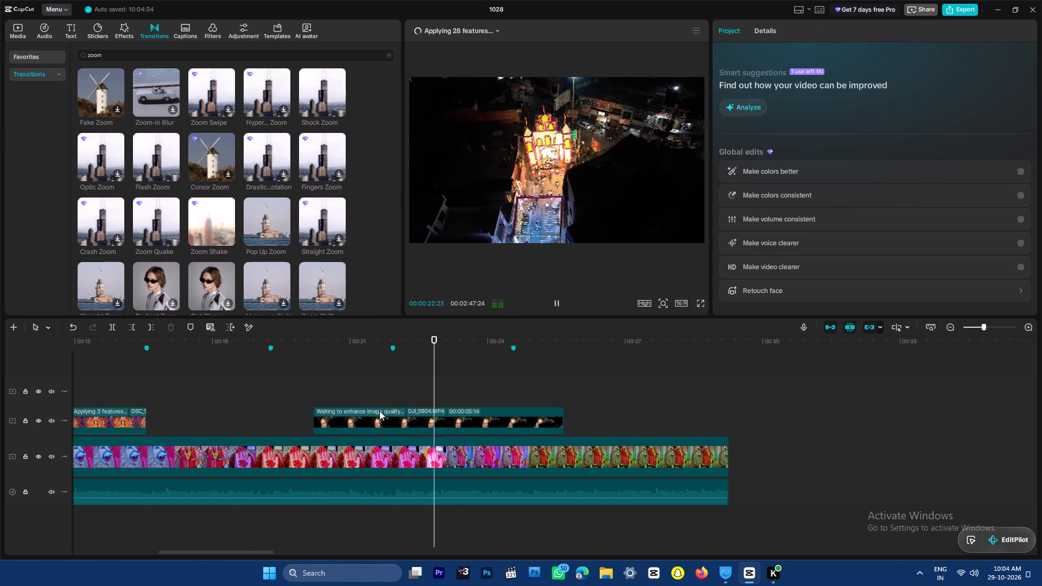
Finish previewing DJI_0804 and delete its remaining part from the timeline.
key(space)
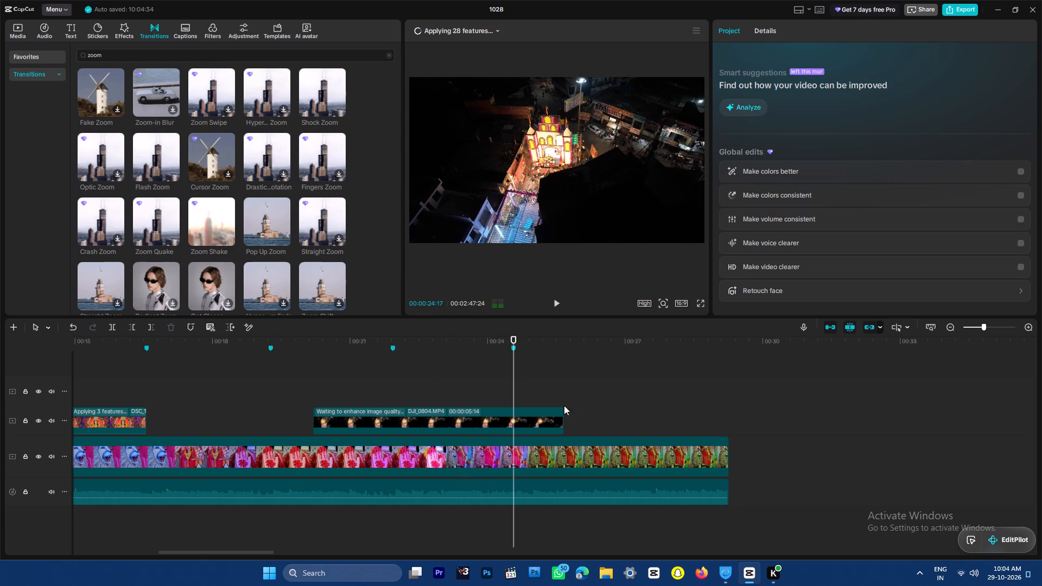
click(513, 416)
key(Delete)
Find DJI_0807 among the night drone clips and place it at the marker just after 00:00:19, above the reference clip.
key(ctrl+minus)
key(ctrl+minus)
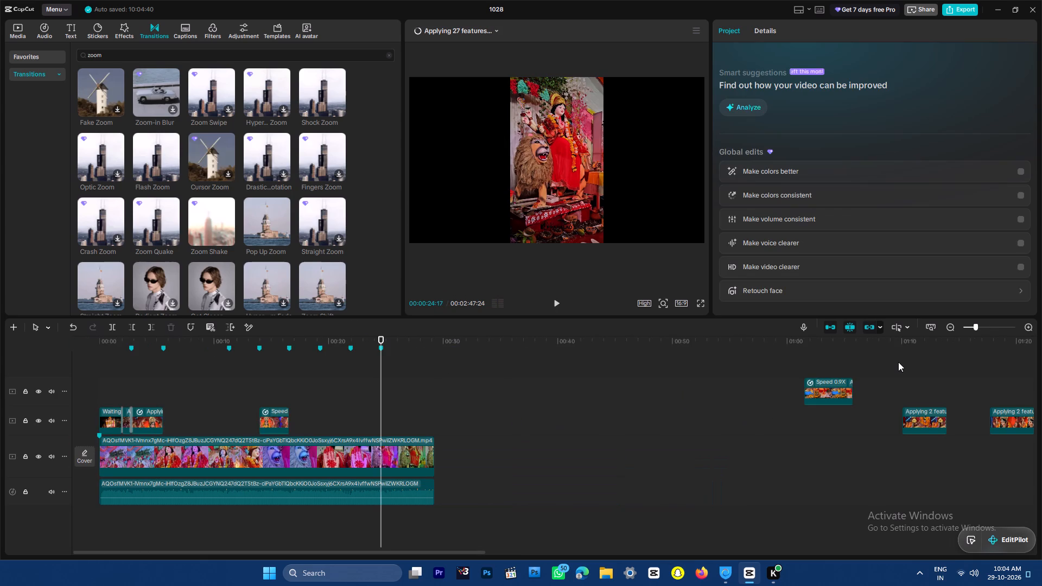
key(ctrl+minus)
key(ctrl+minus)
drag(566, 340, 570, 340)
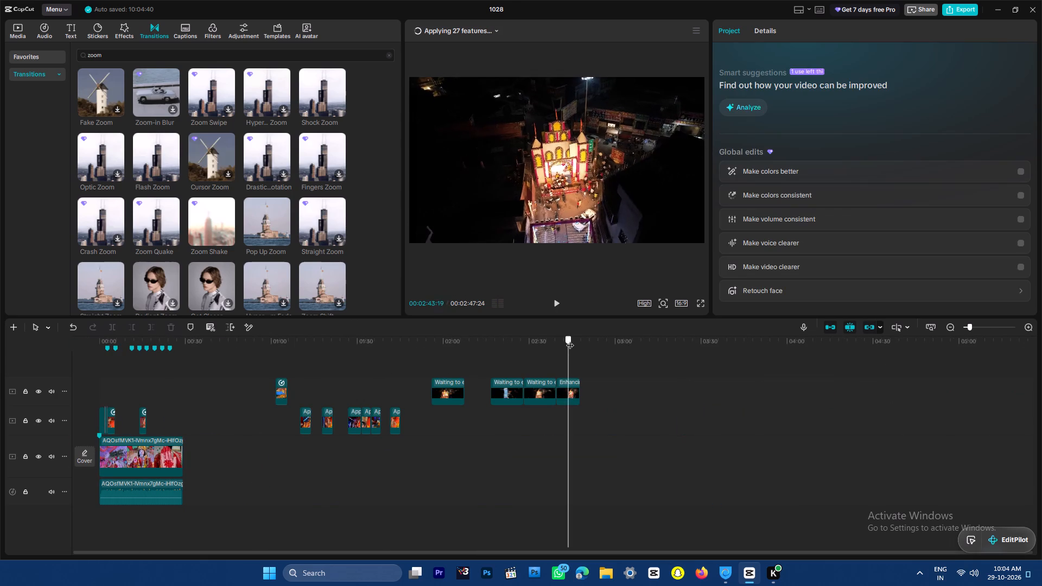
drag(570, 340, 571, 340)
drag(569, 384, 167, 416)
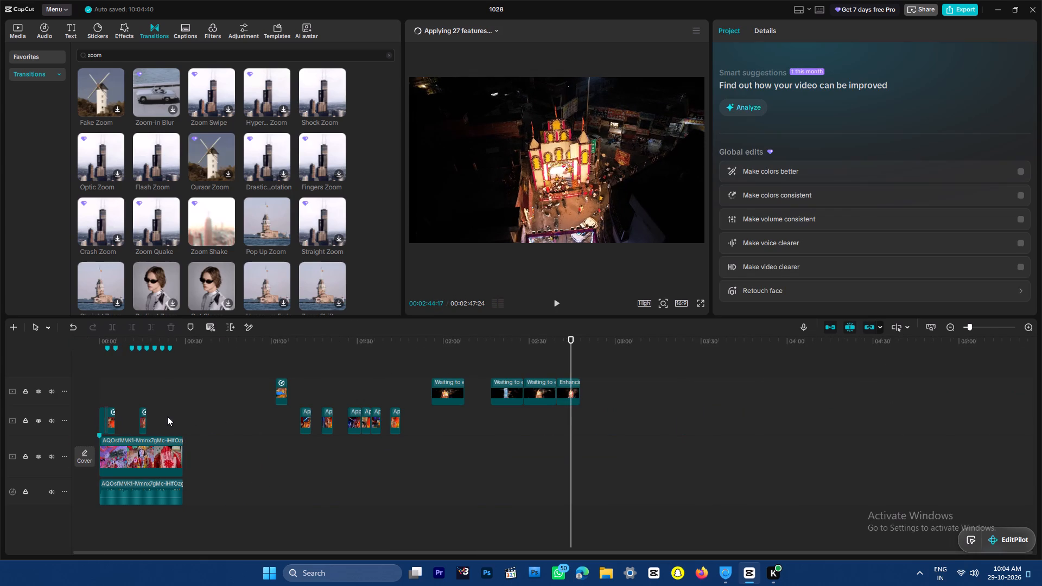
drag(566, 390, 163, 415)
Play into DJI_0807, split it at 00:00:21:26 and delete the part before the split.
click(155, 343)
key(ctrl+plus)
key(ctrl+plus)
key(ctrl+plus)
key(ctrl+plus)
key(space)
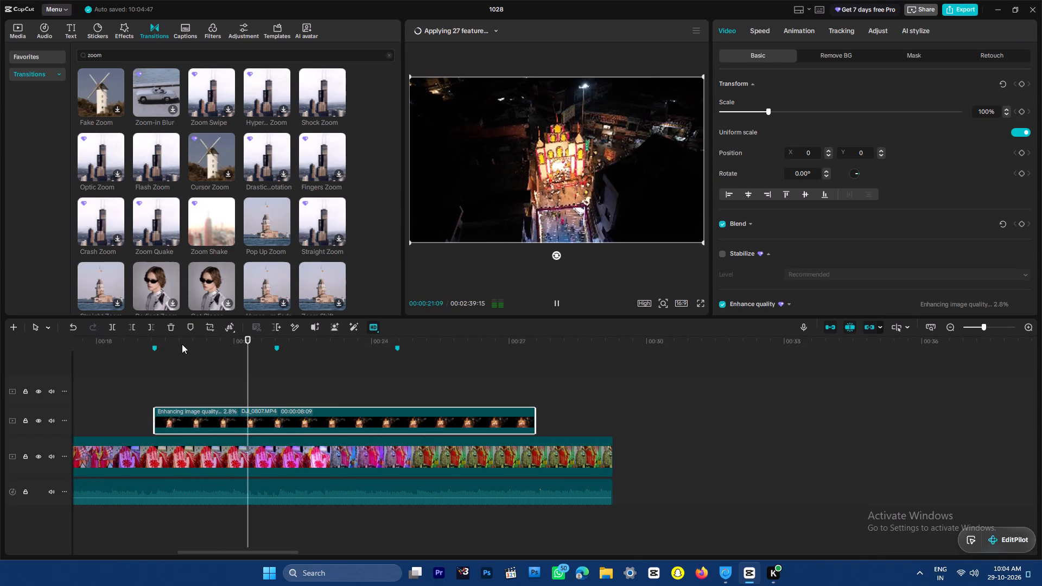
key(space)
key(ctrl+b)
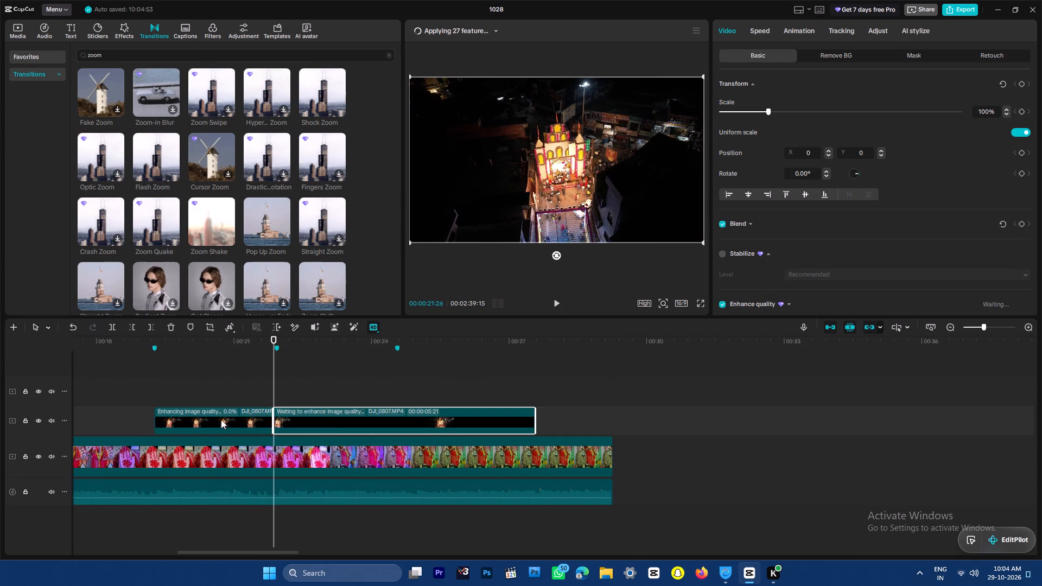
click(221, 419)
key(Delete)
Set DJI_0807's speed to 1.28x and play it from its start to just past the following marker.
click(421, 404)
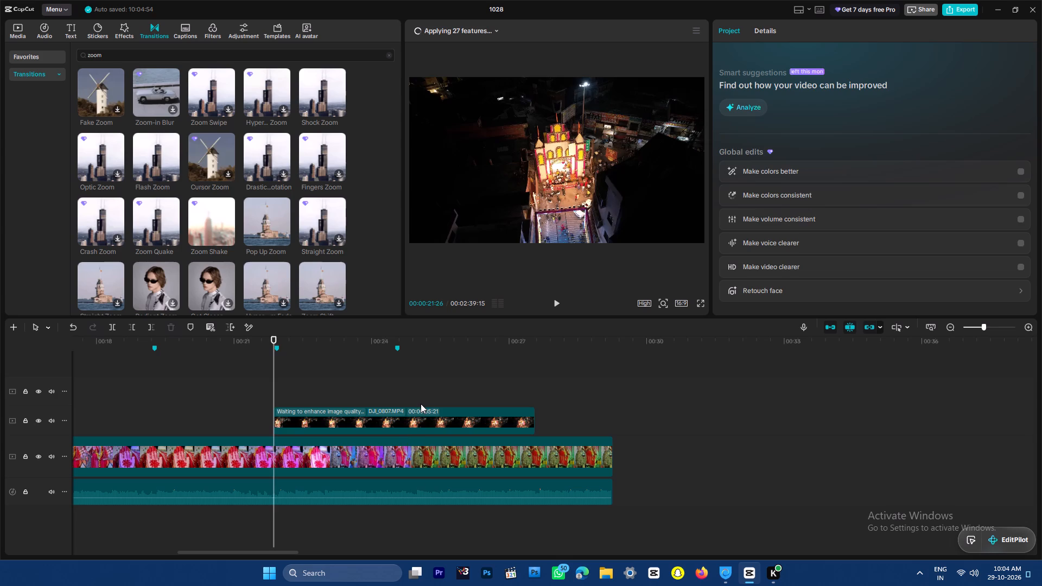
click(424, 415)
click(752, 29)
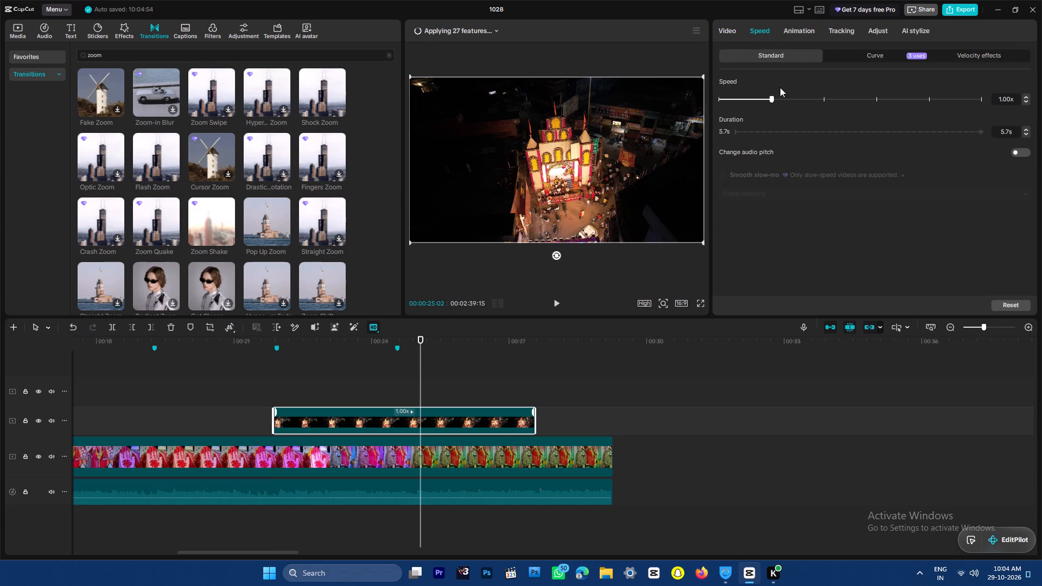
click(786, 96)
drag(285, 345, 272, 345)
key(space)
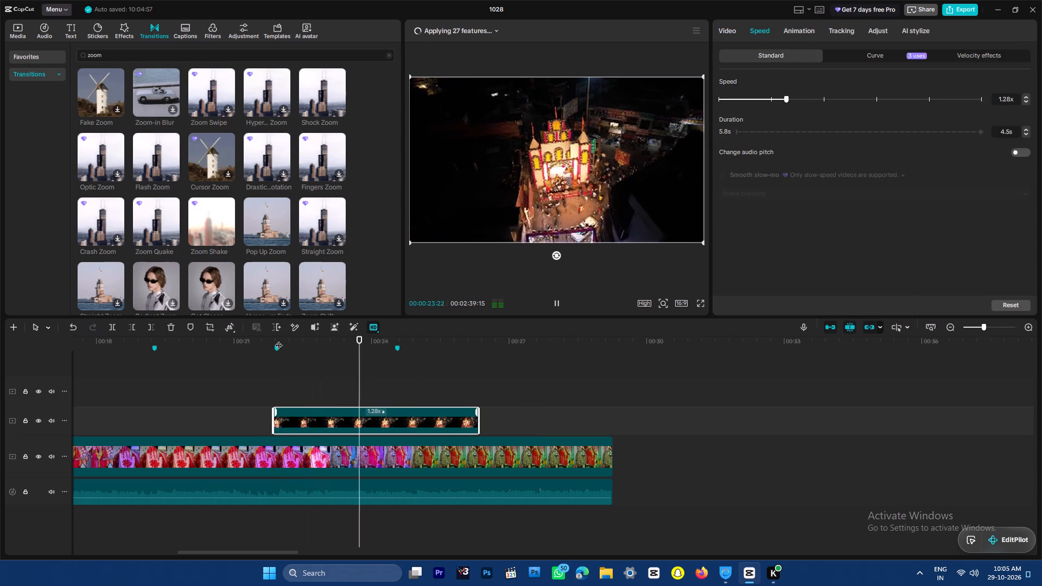
key(space)
drag(396, 339, 402, 338)
click(400, 338)
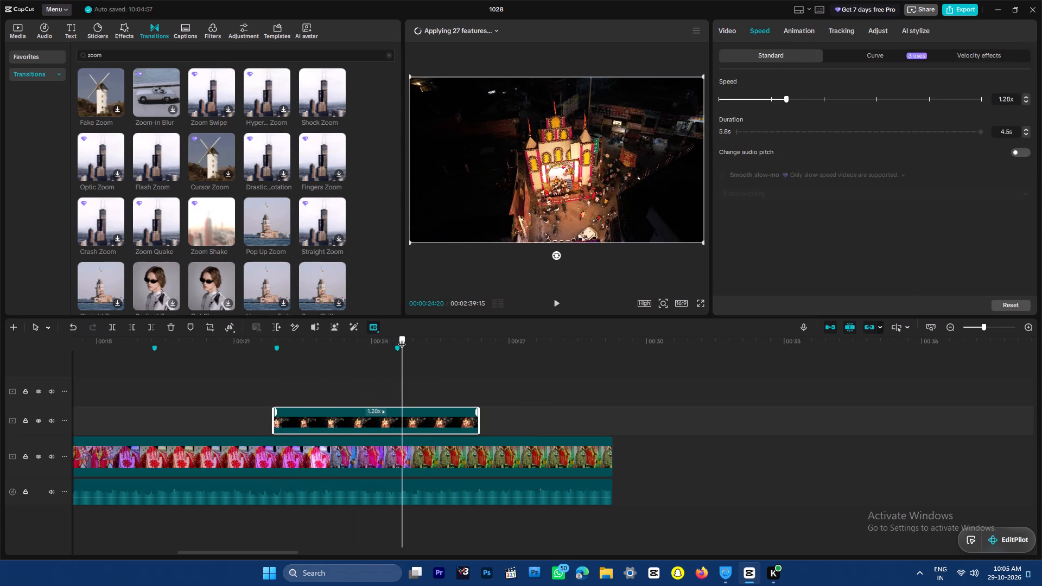
Split DJI_0807 at the 00:00:21:28 marker and delete the short sliver before it.
click(282, 340)
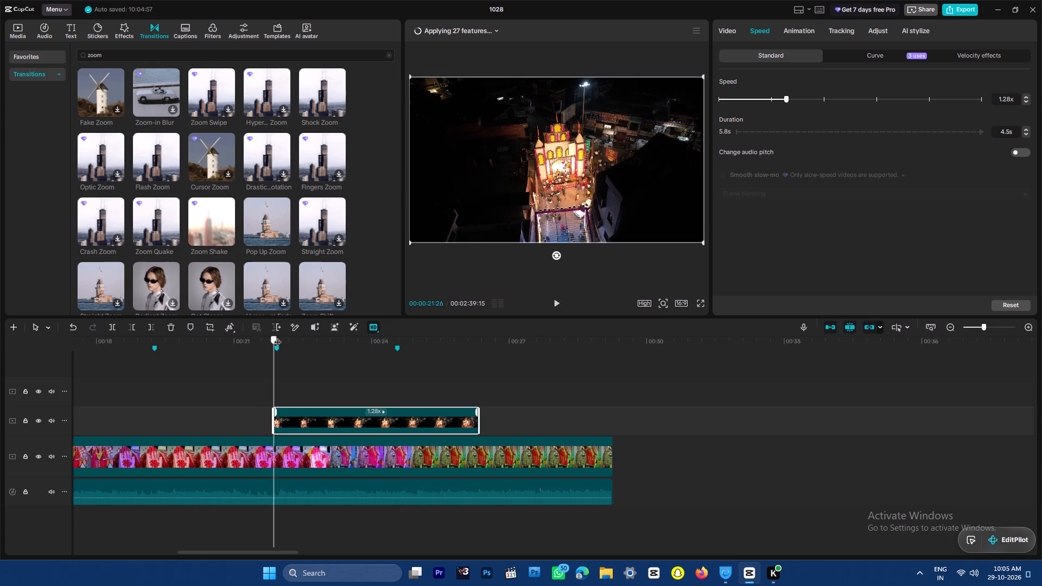
key(ctrl+b)
drag(243, 406, 261, 426)
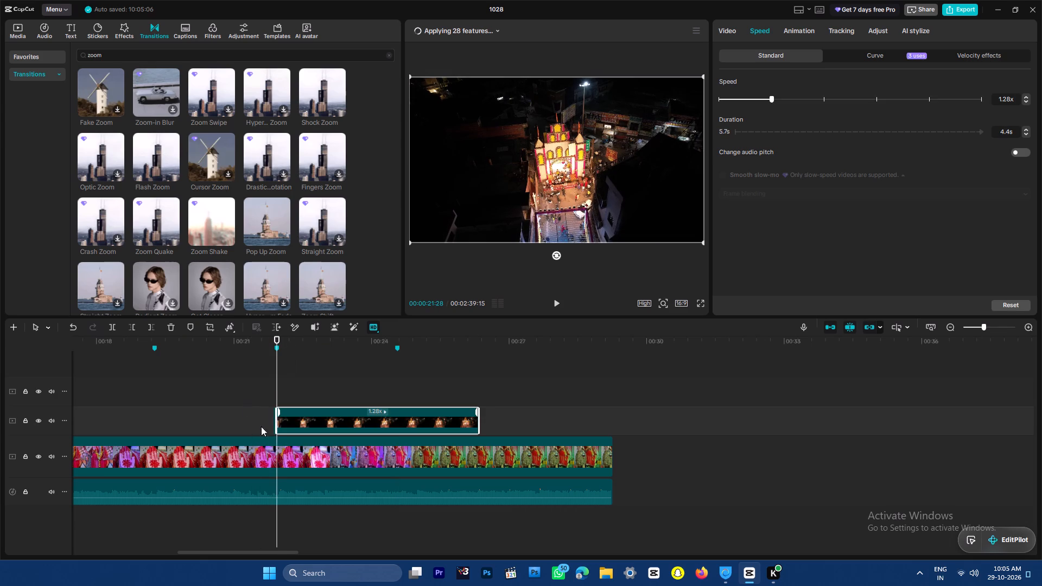
drag(261, 426, 270, 430)
drag(339, 389, 231, 414)
ctrl+drag(349, 391, 354, 417)
key(Delete)
key(ctrl+z)
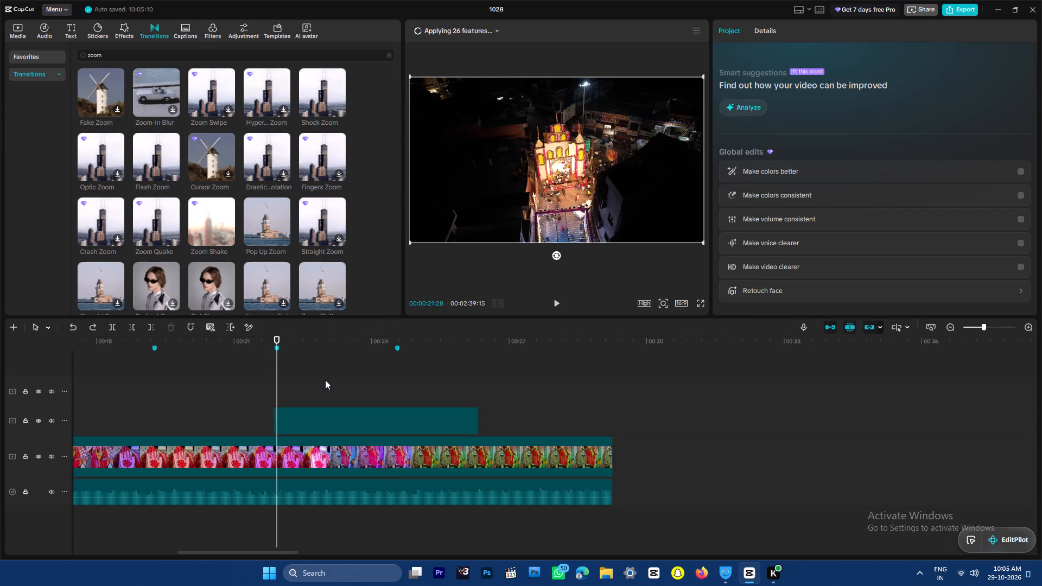
click(231, 391)
click(274, 420)
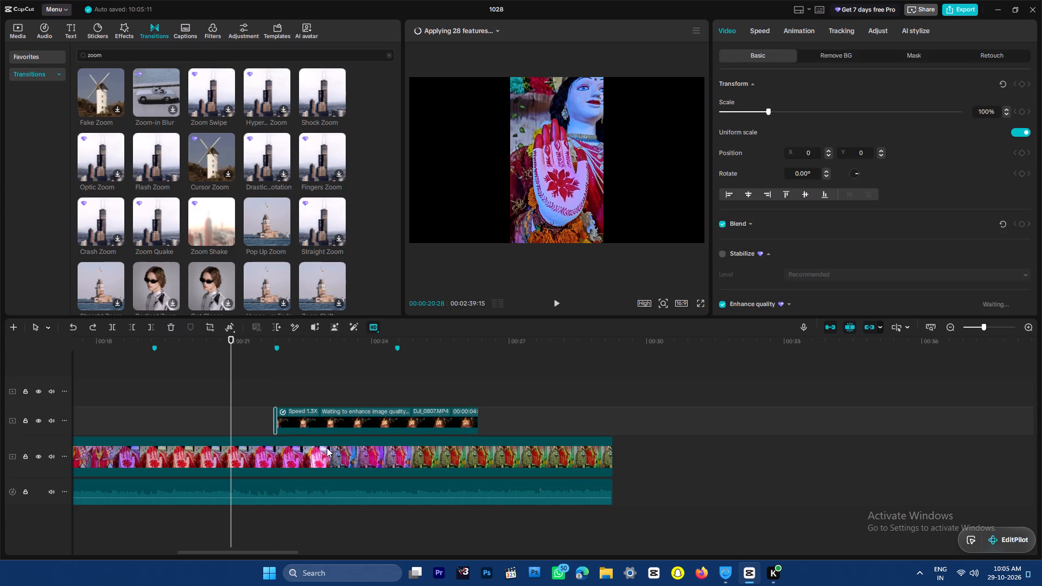
key(Delete)
Play DJI_0807, split it and the reference clip at the 00:00:24:17 marker, and delete DJI_0807's excess after it.
drag(238, 346, 276, 344)
key(space)
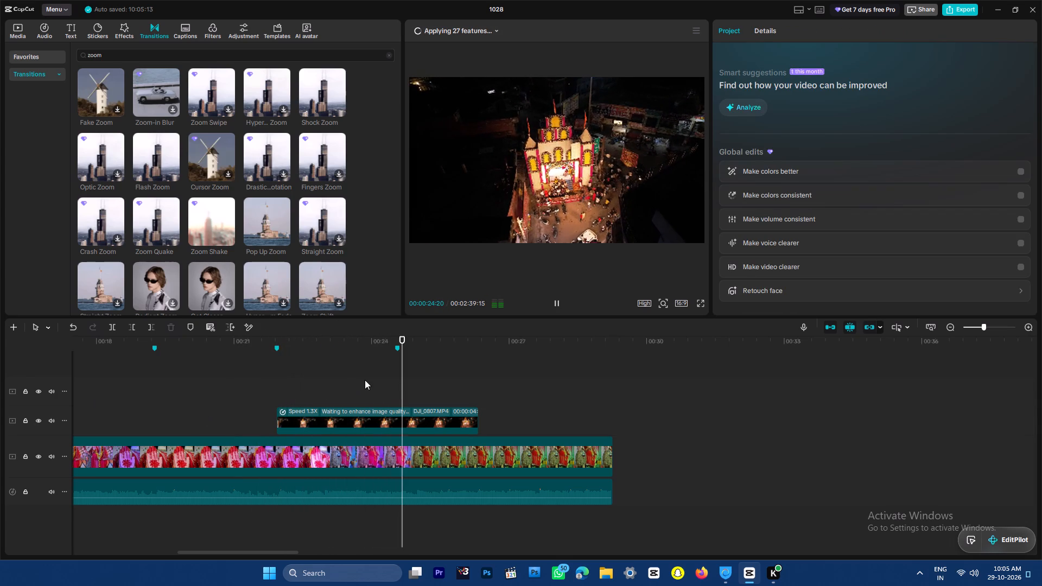
key(space)
drag(415, 344, 397, 342)
key(ctrl+b)
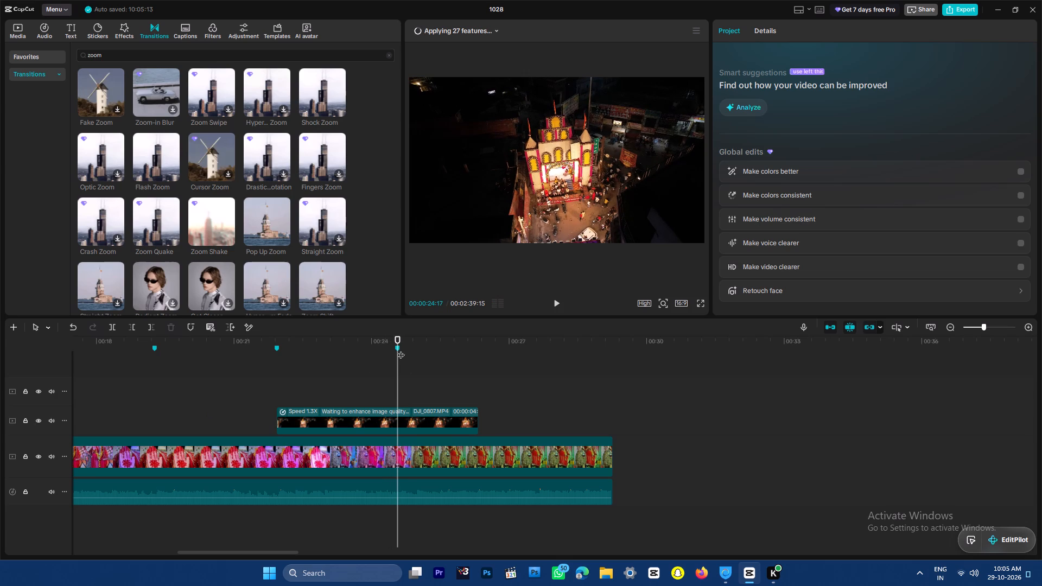
click(432, 418)
key(ctrl+b)
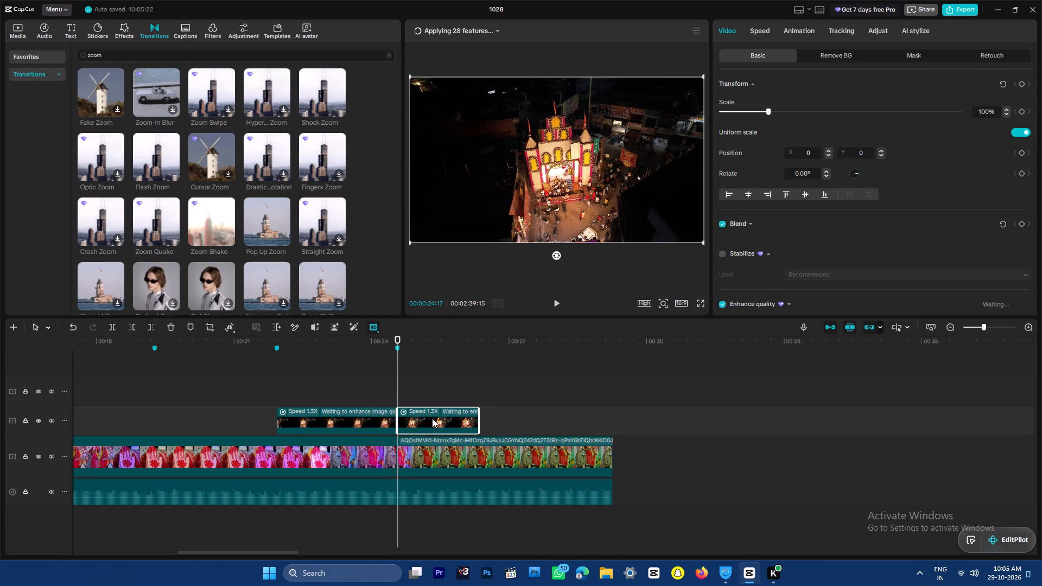
click(430, 417)
key(Delete)
Look through the unused festival clips and delete the close-up of the goddess's hand at 00:01:31:16.
key(ctrl+minus)
key(ctrl+minus)
key(ctrl+minus)
key(ctrl+minus)
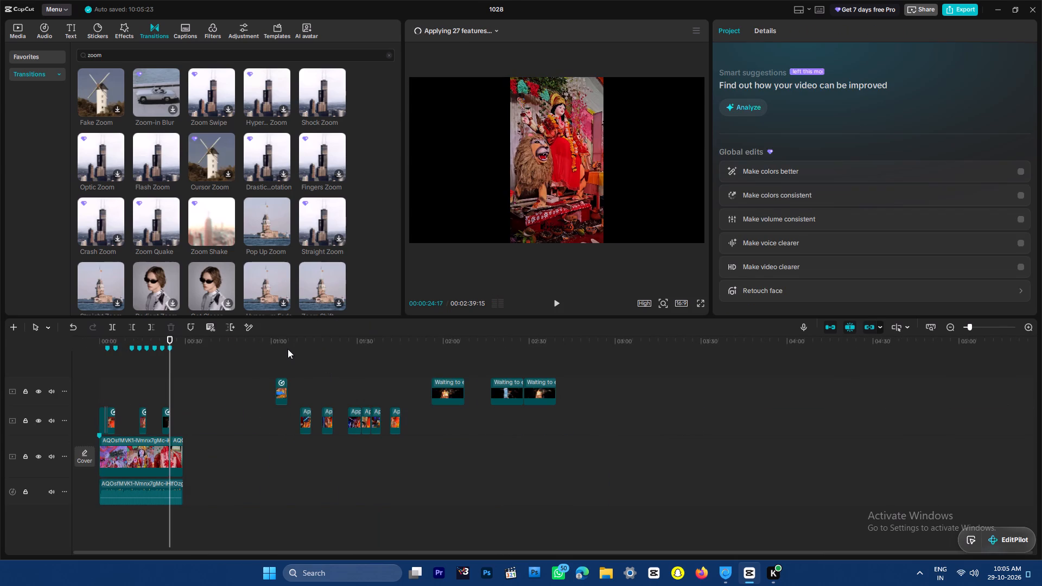
click(278, 341)
key(space)
key(space)
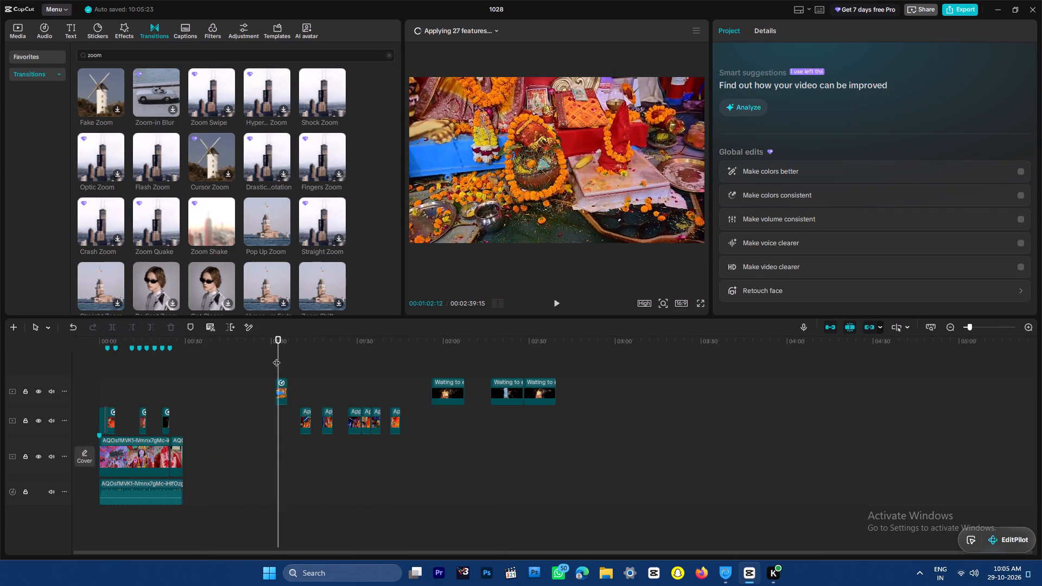
drag(255, 338, 79, 341)
drag(68, 341, 321, 355)
drag(342, 342, 342, 343)
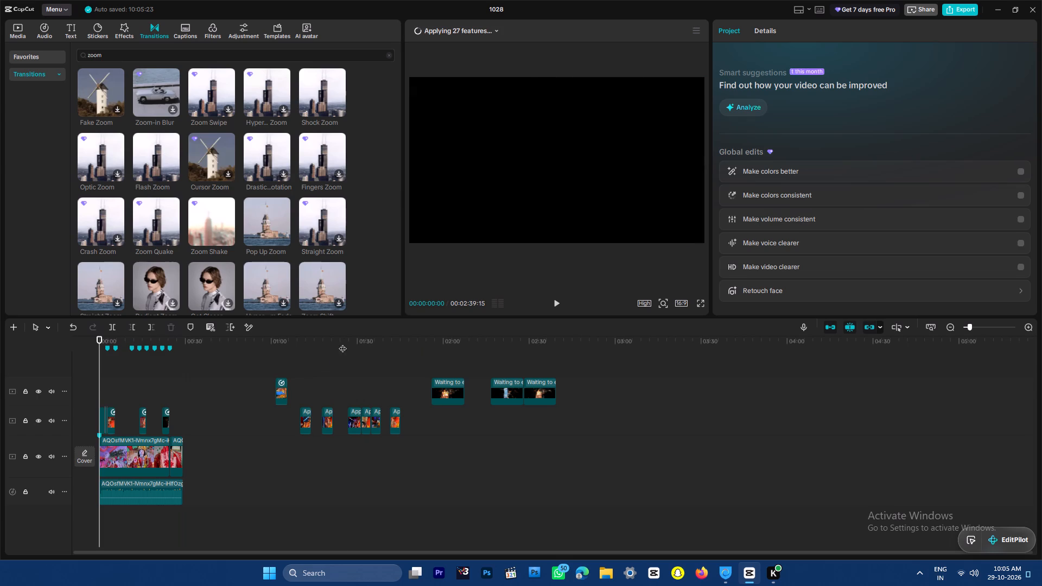
drag(342, 343, 368, 361)
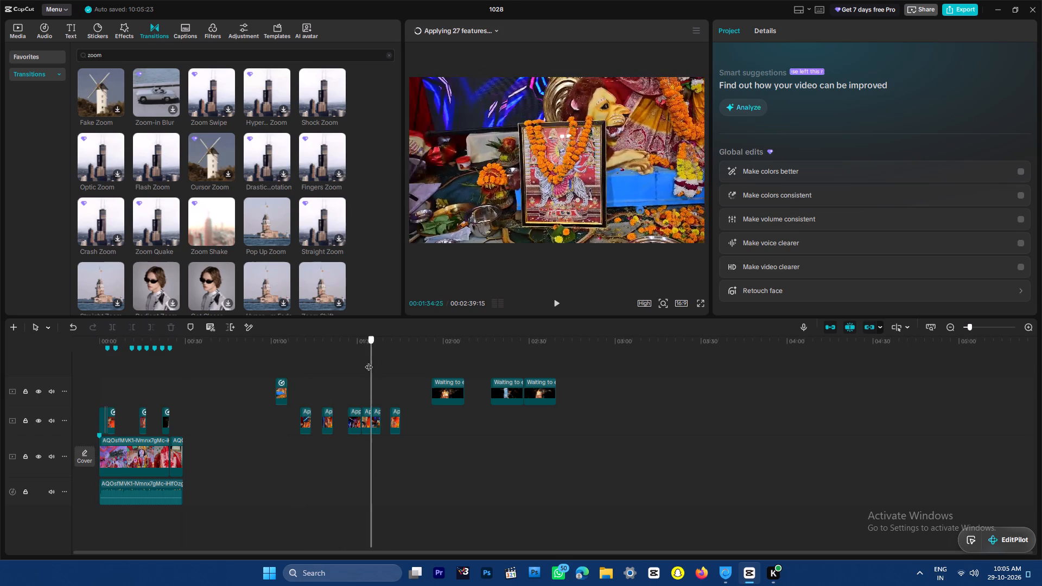
drag(368, 361, 363, 362)
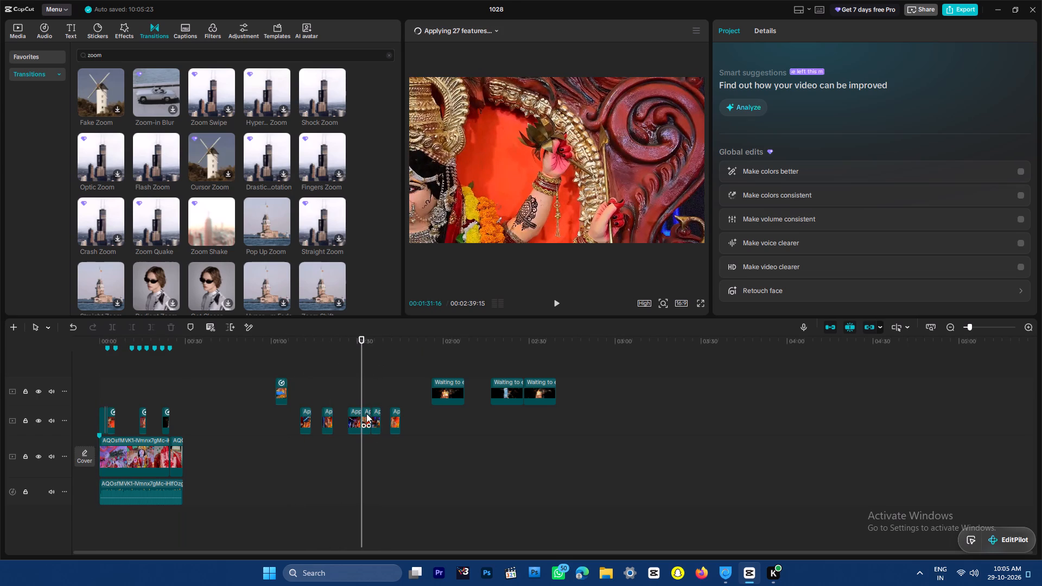
click(366, 423)
key(Delete)
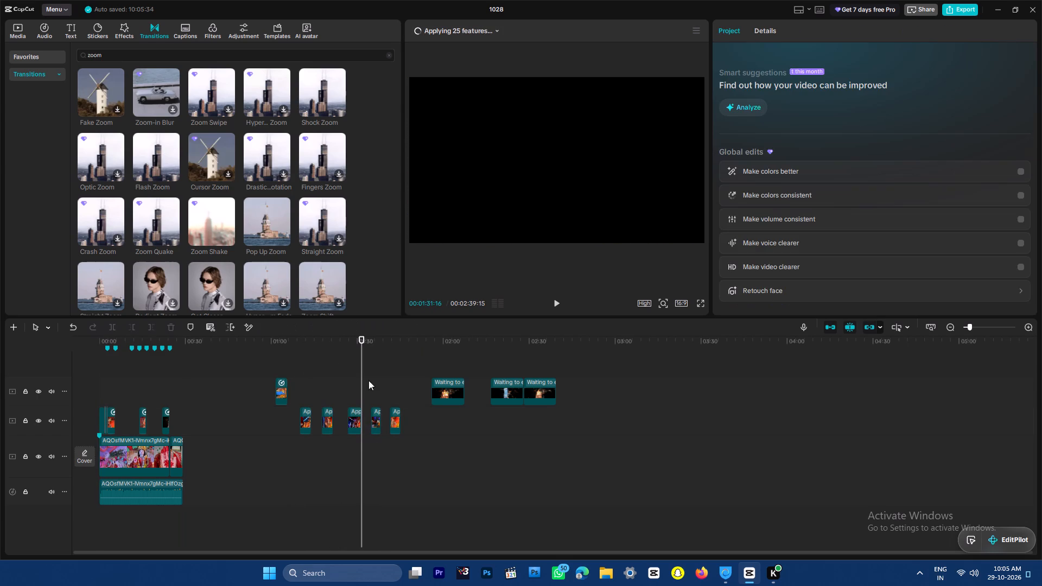
Play the altar offerings clip DSC_1478, split it at 00:01:02:17 and delete the part before the split.
drag(387, 340, 104, 350)
drag(91, 350, 85, 351)
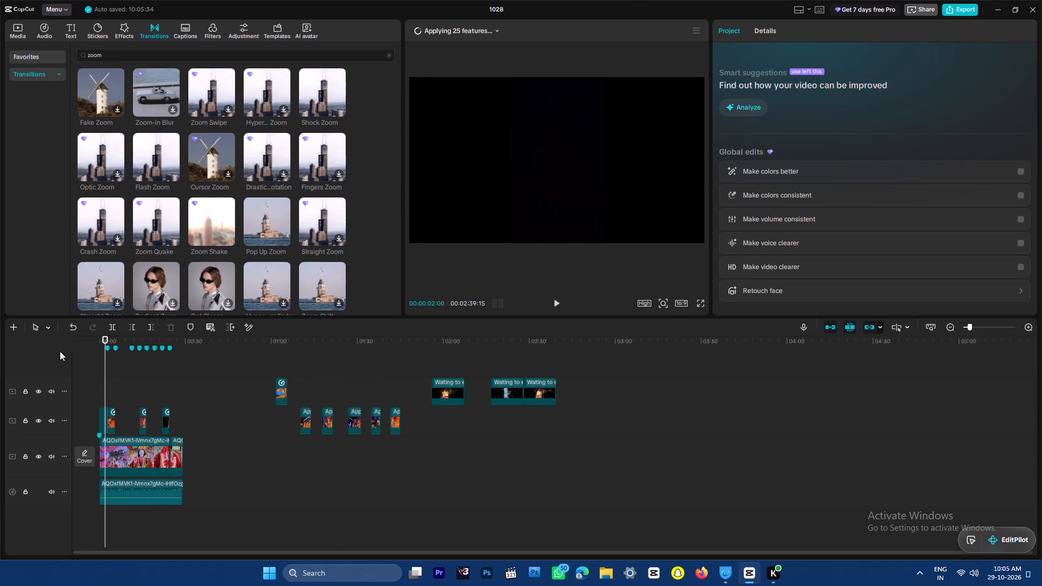
key(ctrl+plus)
key(ctrl+plus)
drag(794, 343, 810, 343)
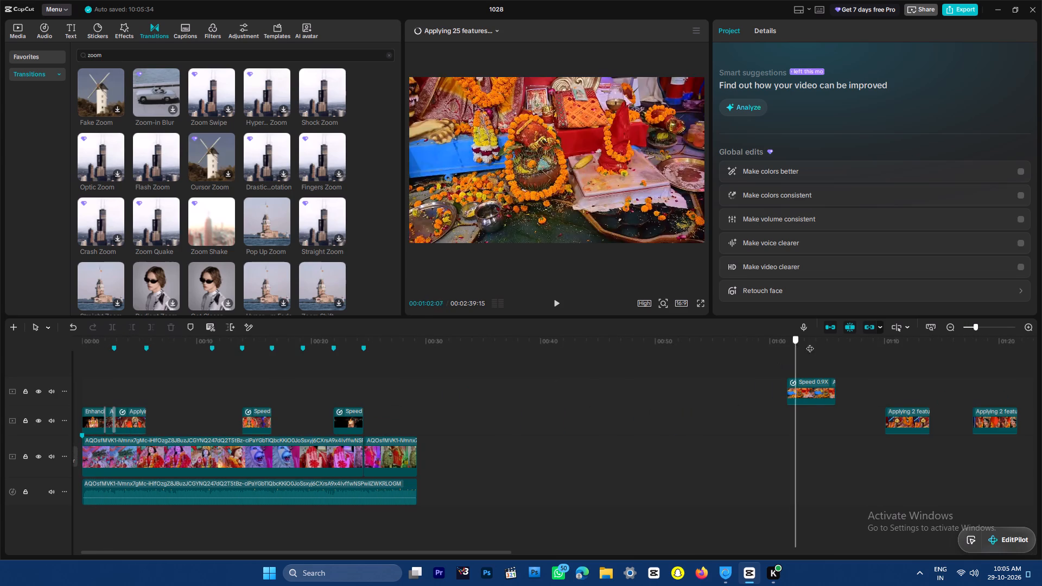
drag(810, 343, 793, 354)
drag(793, 354, 786, 355)
key(space)
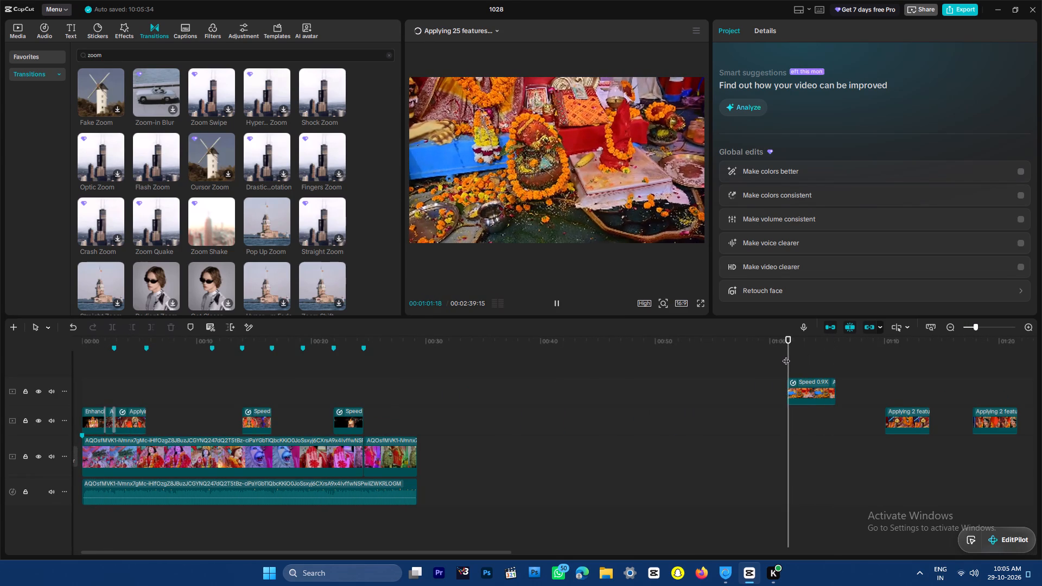
key(space)
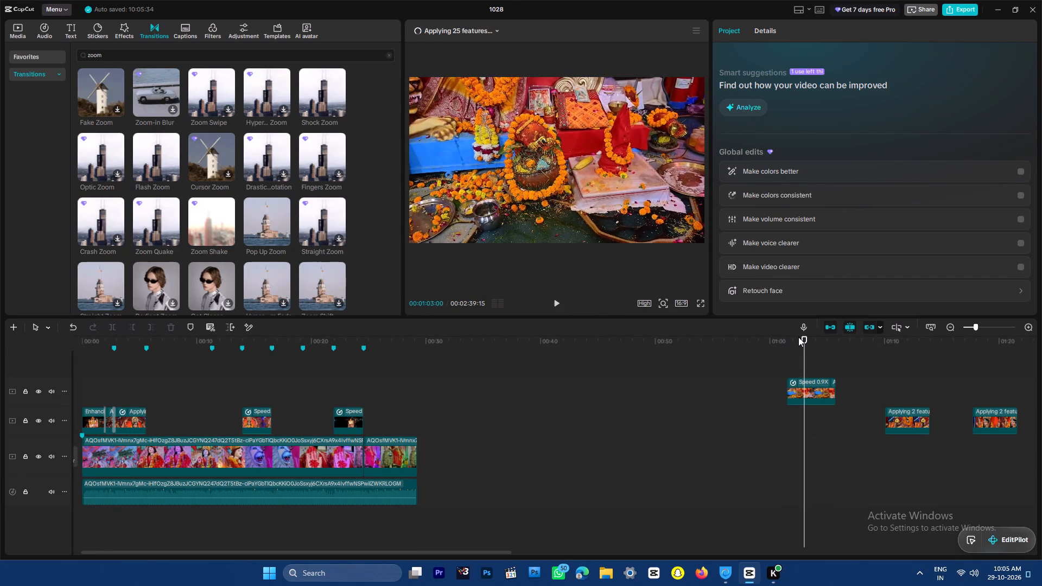
click(798, 337)
key(ctrl+b)
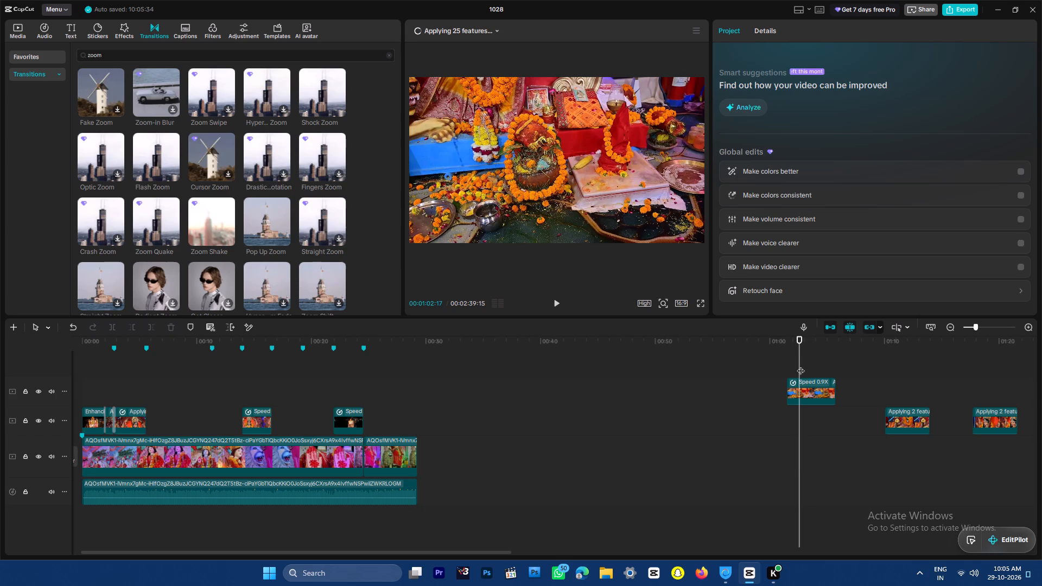
click(803, 389)
key(ctrl+b)
drag(767, 370, 794, 409)
key(Delete)
Move DSC_1478 to start at the marker just after 00:00:19 on the upper track, and play it up to the 00:00:21:28 marker.
drag(818, 394, 296, 417)
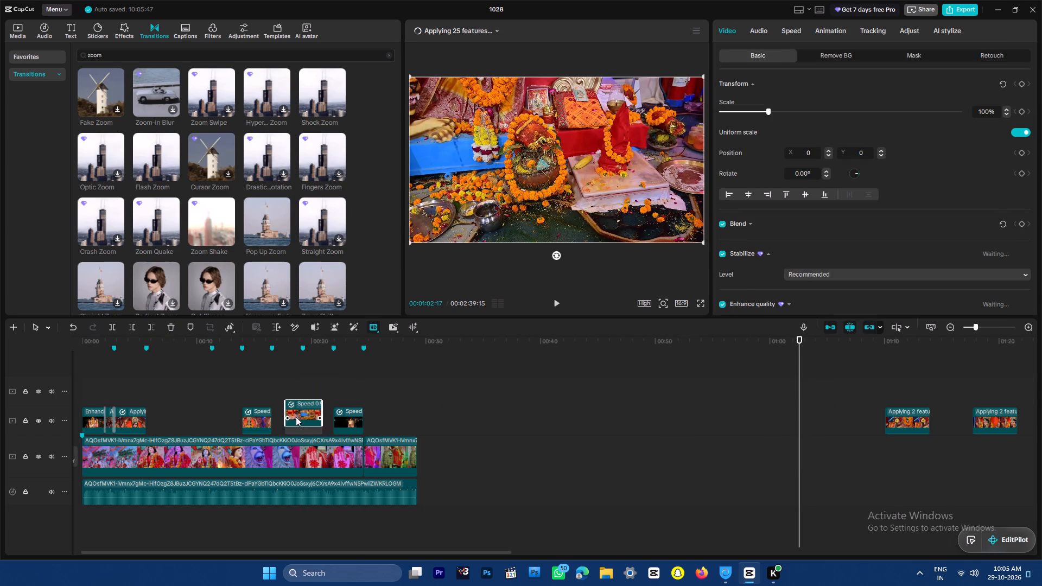
drag(296, 417, 338, 388)
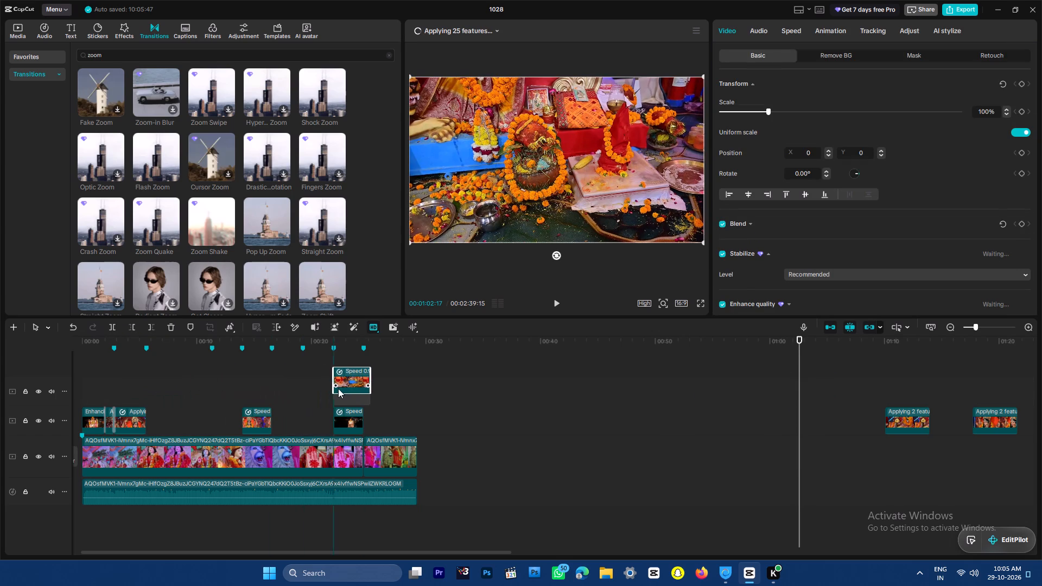
drag(338, 388, 326, 392)
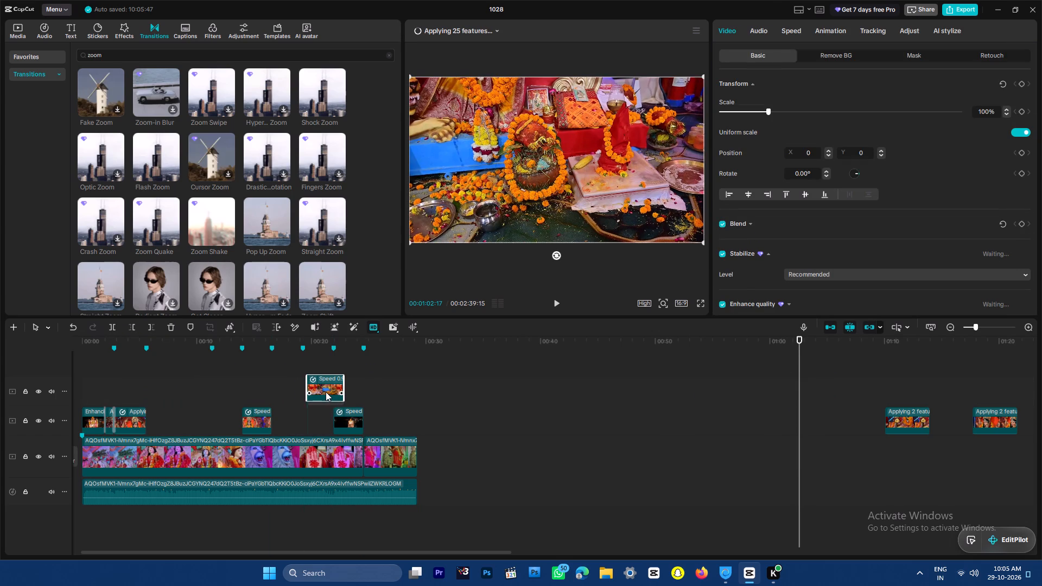
click(326, 392)
drag(312, 348, 299, 348)
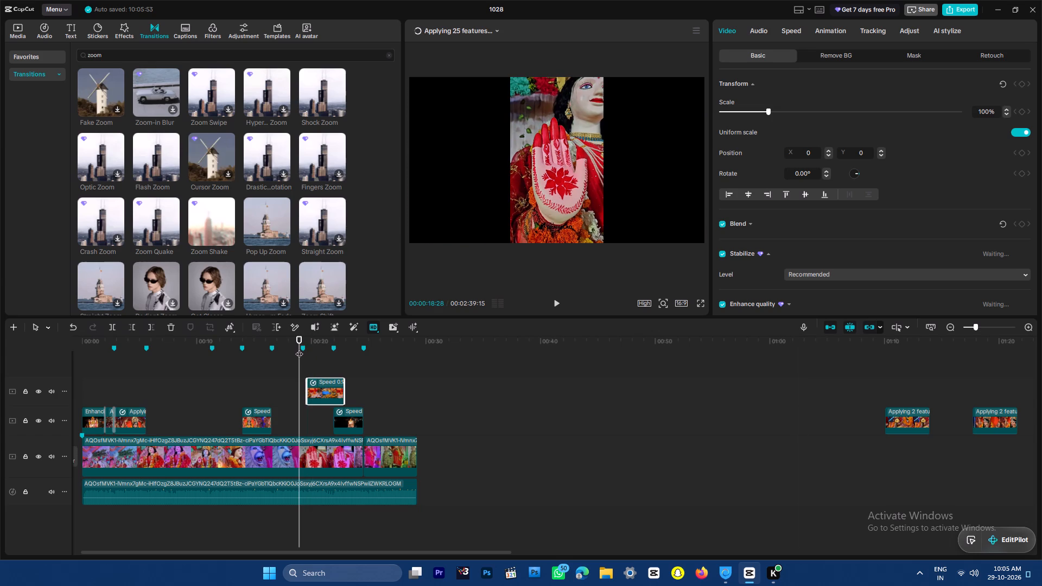
key(ctrl+plus)
key(ctrl+plus)
key(ctrl+plus)
drag(436, 389, 408, 388)
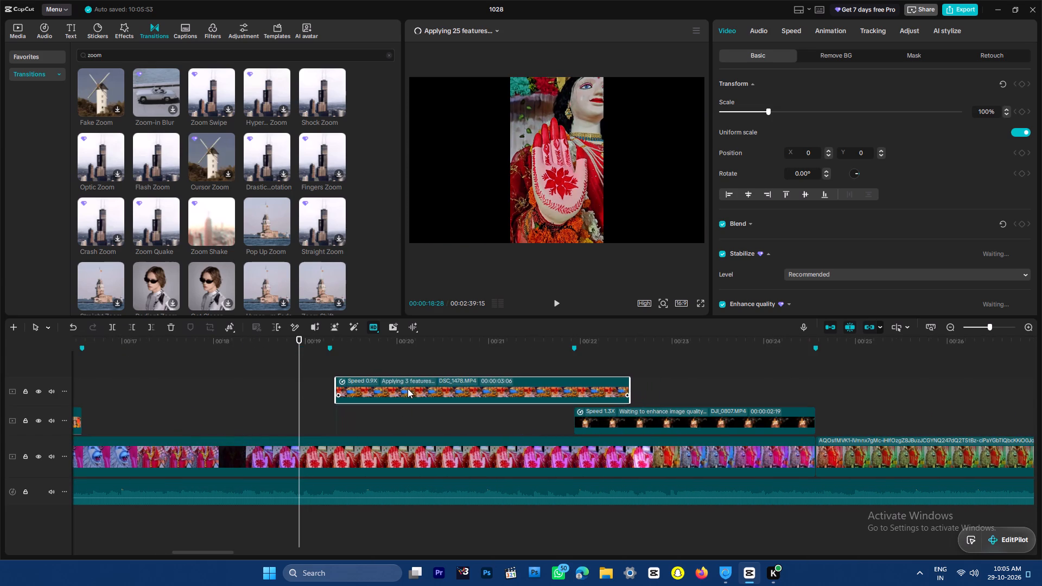
drag(408, 388, 405, 388)
key(space)
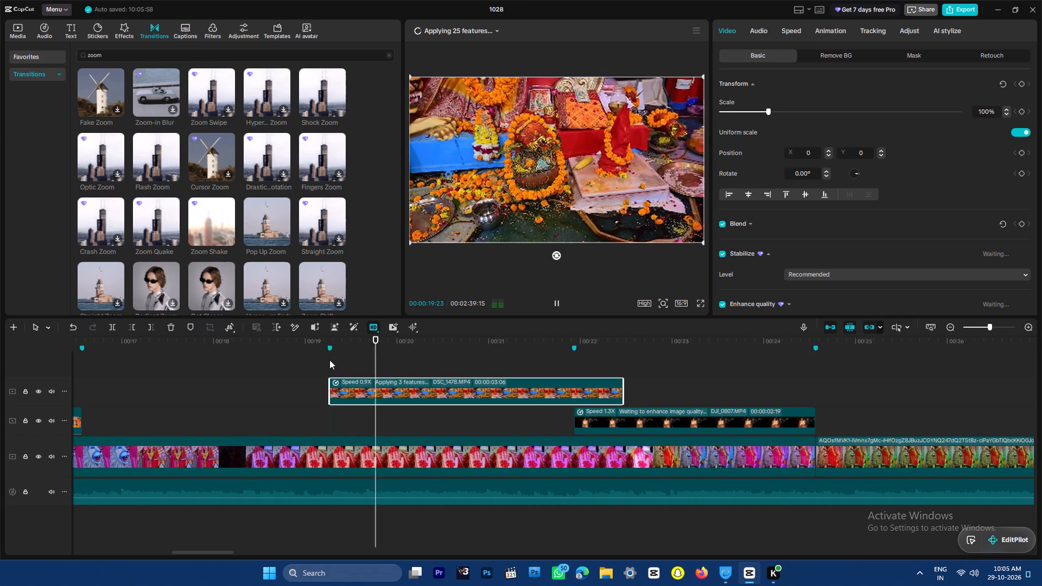
key(space)
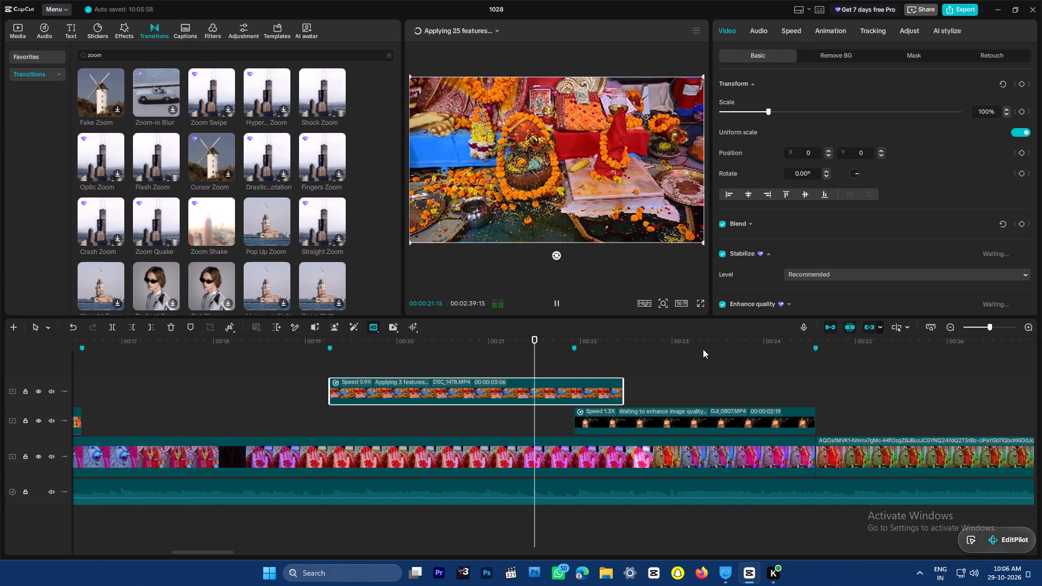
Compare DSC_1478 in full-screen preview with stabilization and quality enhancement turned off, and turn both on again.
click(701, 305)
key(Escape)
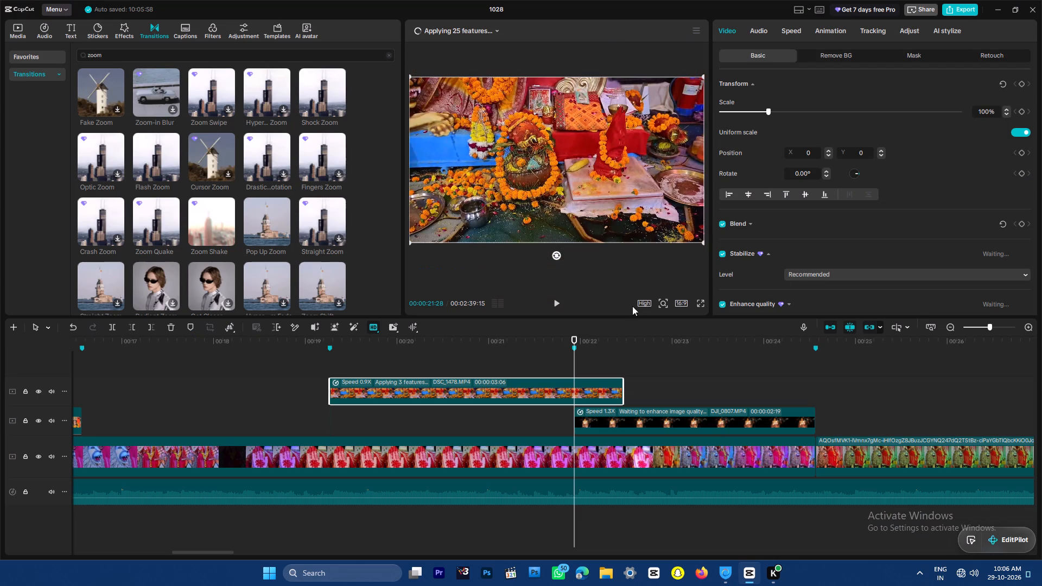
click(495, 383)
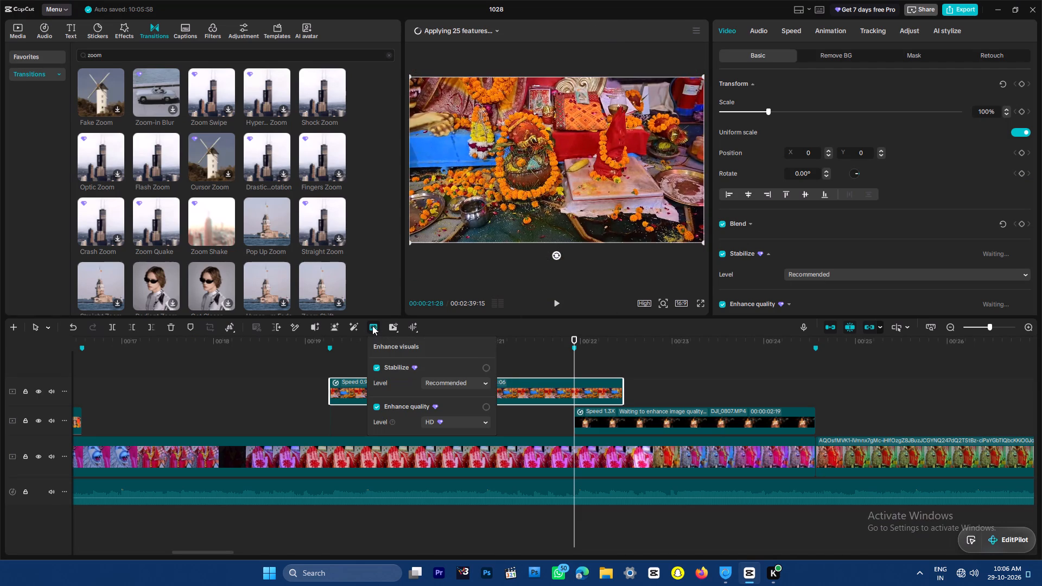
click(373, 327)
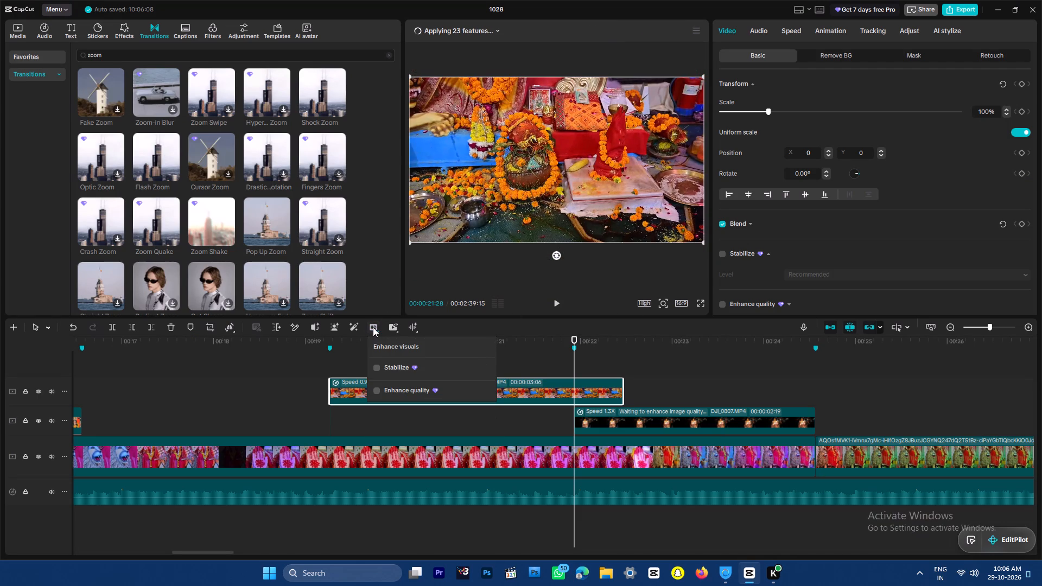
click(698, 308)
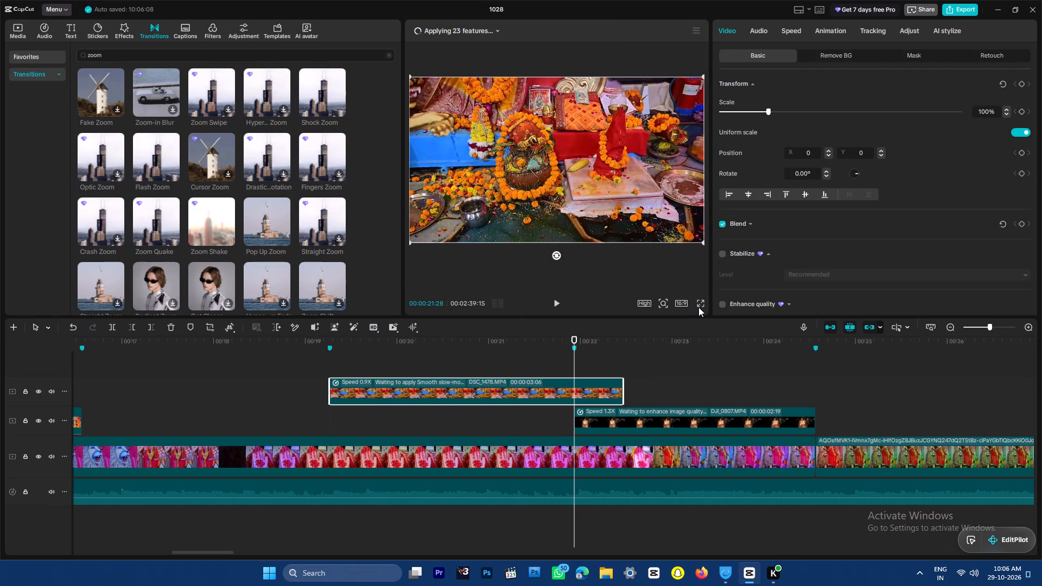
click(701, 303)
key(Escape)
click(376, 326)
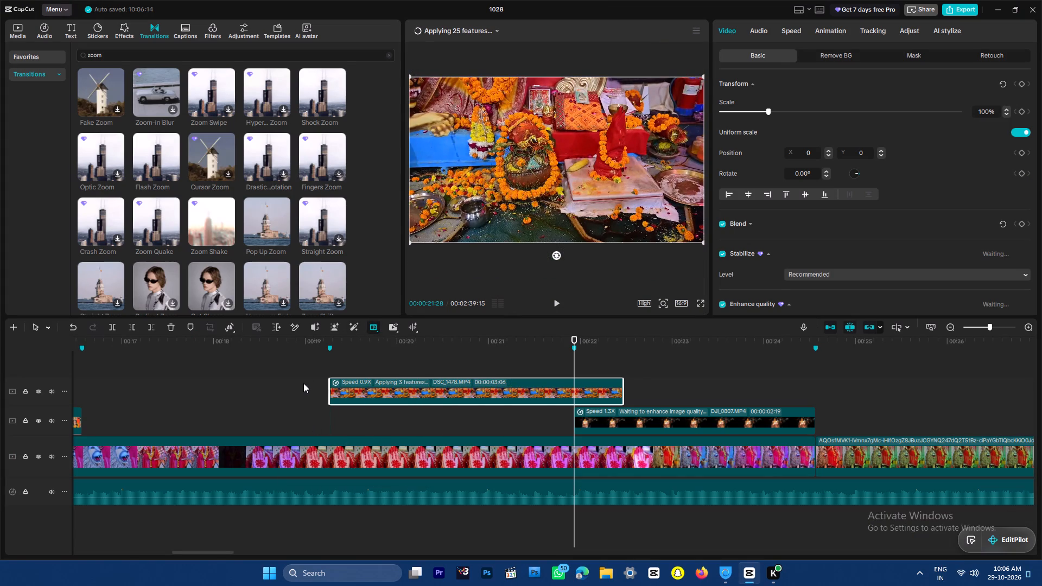
Play DSC_1478 from the 00:00:19:08 marker, split it at 00:00:20:20 and delete the part before the split.
drag(345, 345, 328, 346)
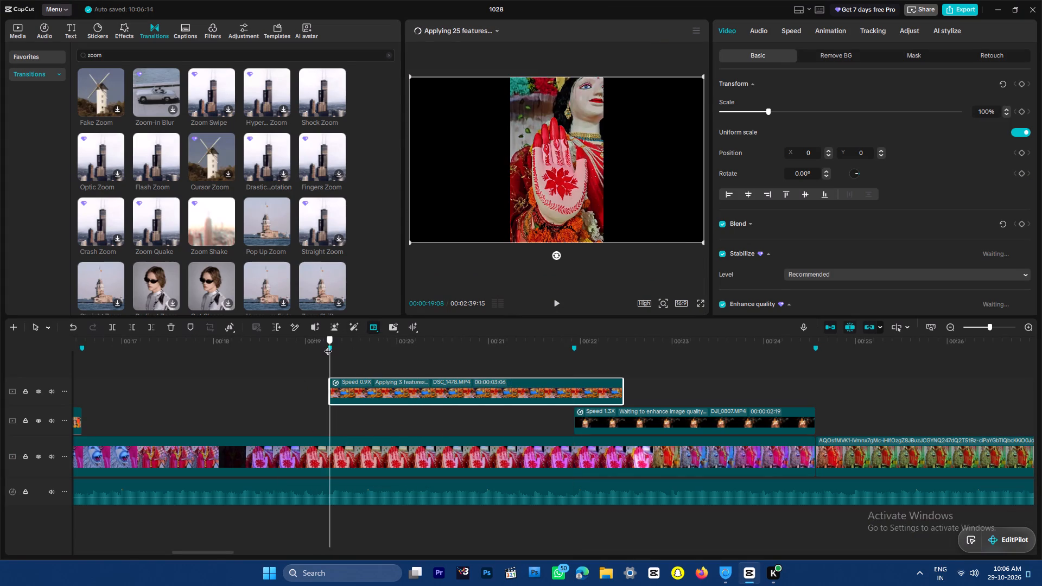
key(space)
key(space)
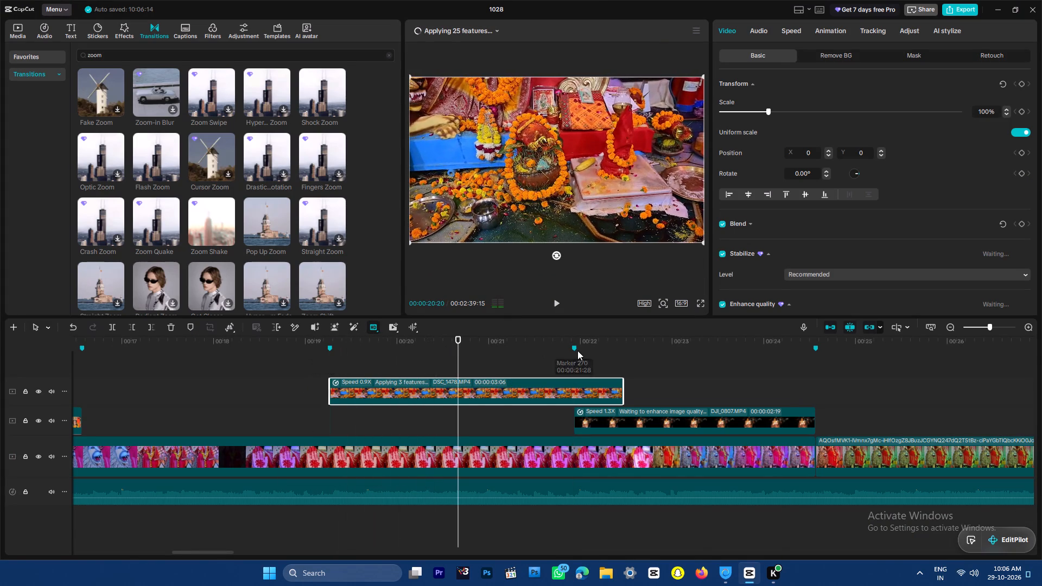
key(ctrl+b)
click(424, 385)
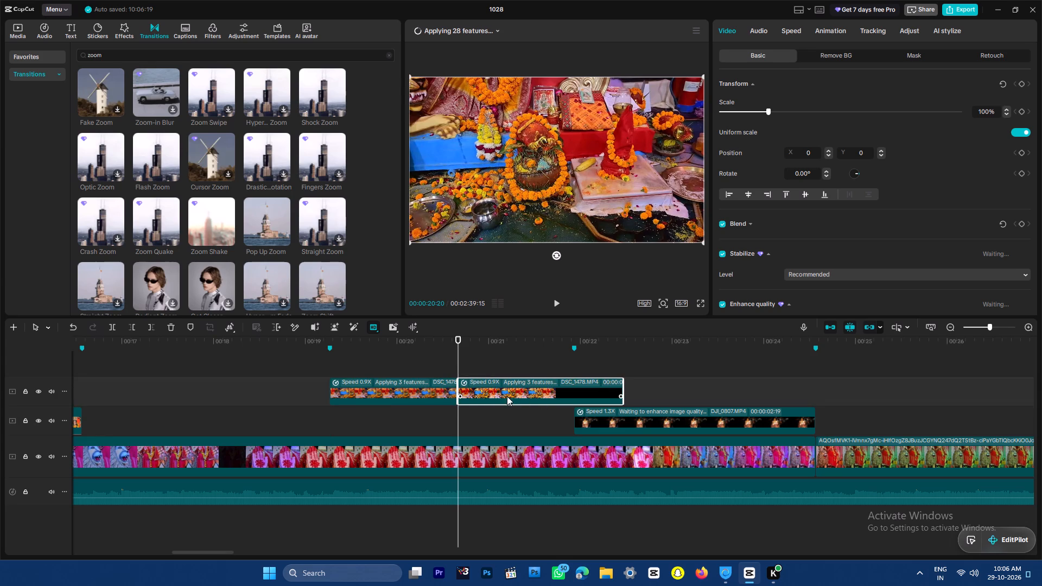
click(408, 388)
key(Delete)
Move the remaining DSC_1478 clip down onto DJI_0807's track, starting at the 00:00:19:08 marker.
drag(506, 389, 392, 413)
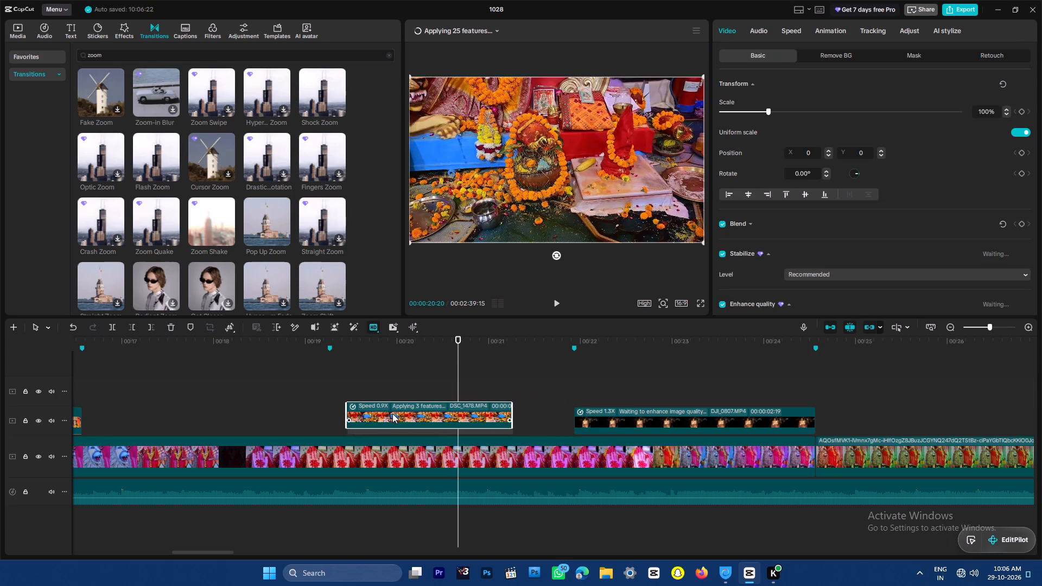
drag(392, 413, 389, 413)
click(384, 414)
drag(366, 415, 360, 415)
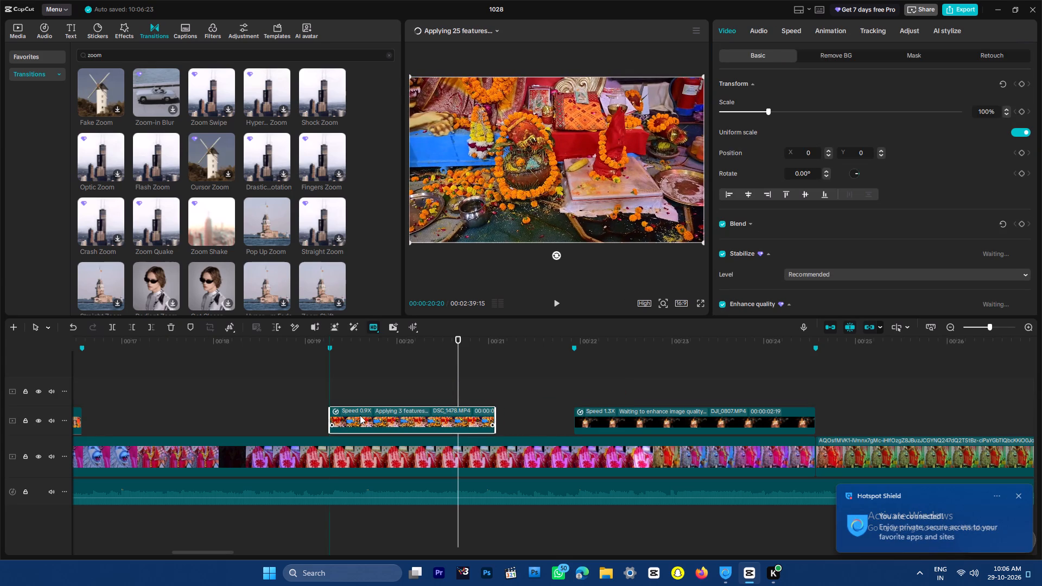
drag(360, 415, 356, 415)
click(356, 415)
click(360, 415)
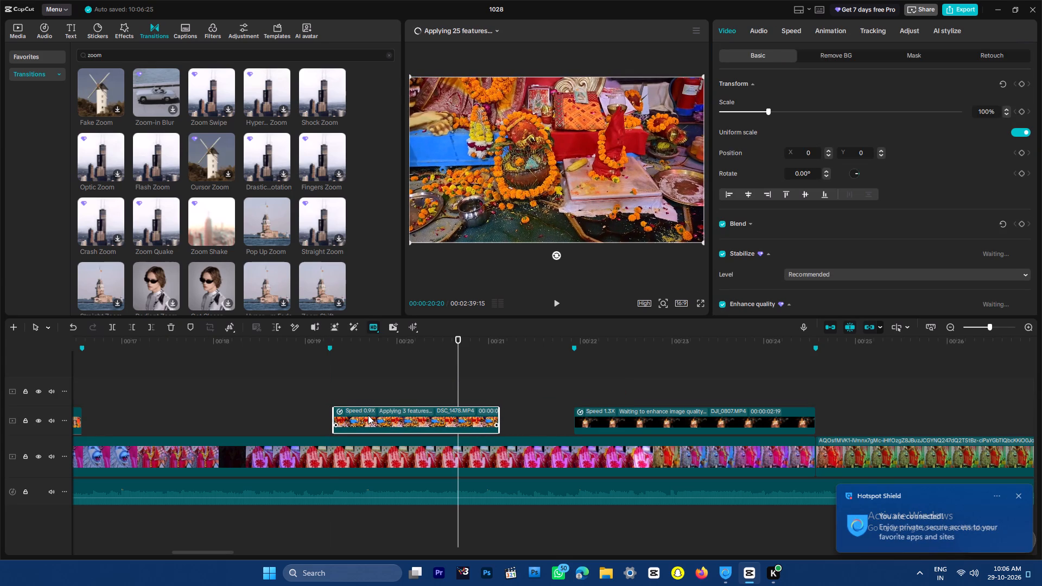
Play the moved DSC_1478, split it at 00:00:20:23 and delete the short piece after the split.
drag(344, 342, 329, 345)
key(space)
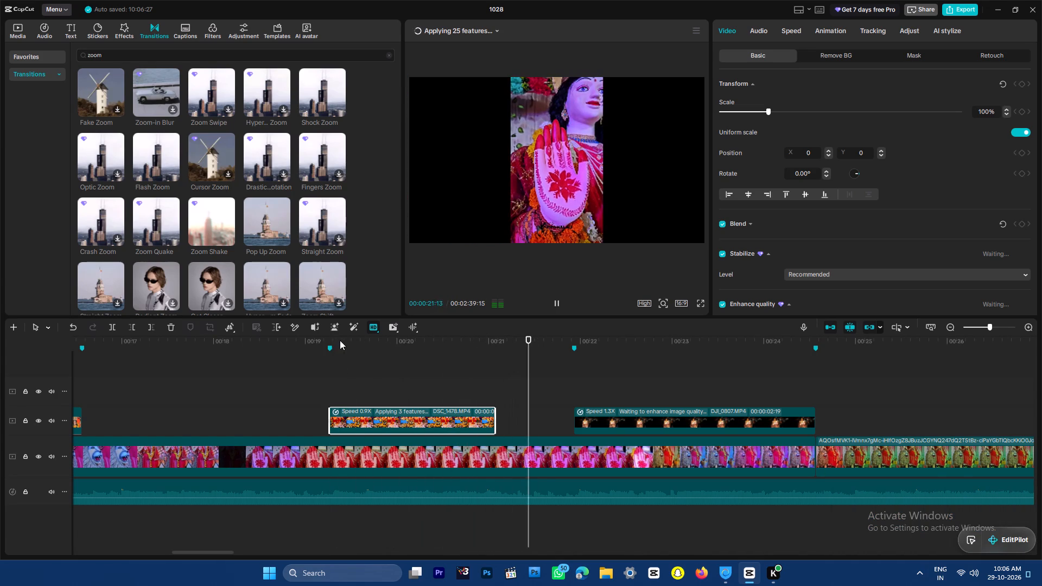
key(space)
drag(483, 345, 336, 354)
key(space)
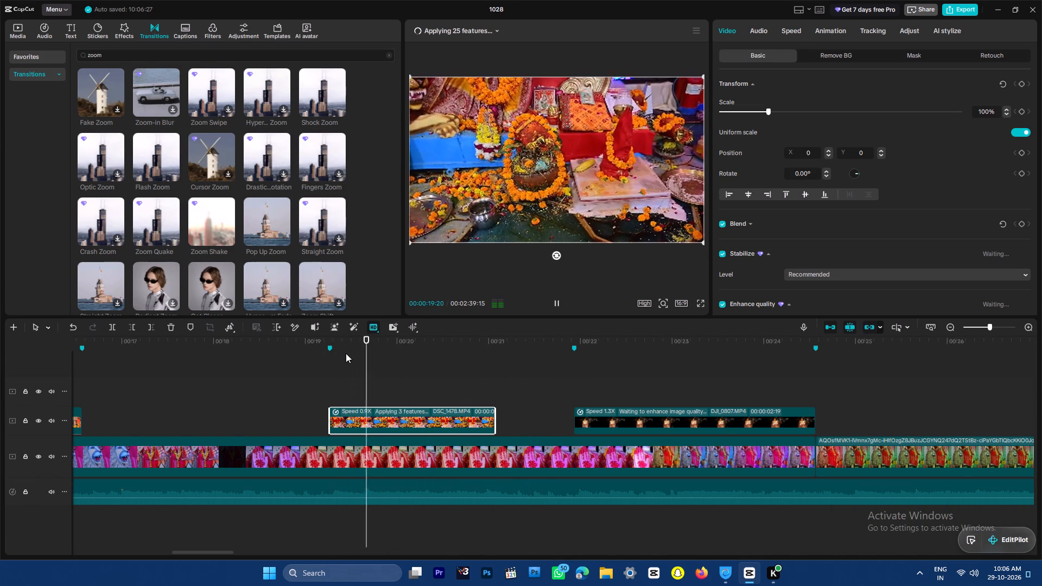
key(space)
drag(475, 344, 468, 344)
key(ctrl+b)
key(ctrl+minus)
key(ctrl+minus)
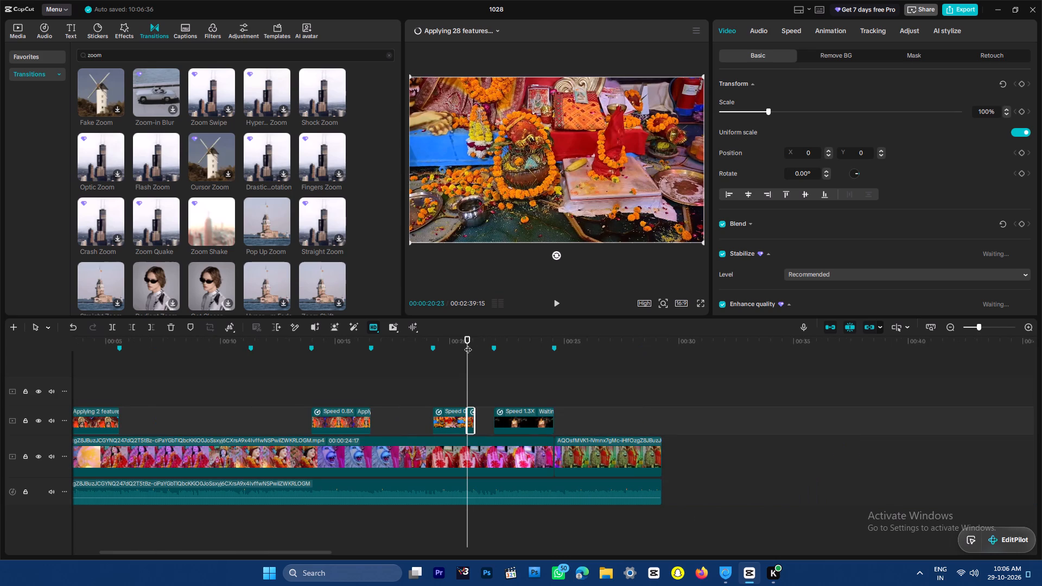
key(Delete)
Add DSC_1494 from the imported media to the upper track, starting at 00:00:20:23 where DSC_1478 ends.
click(45, 34)
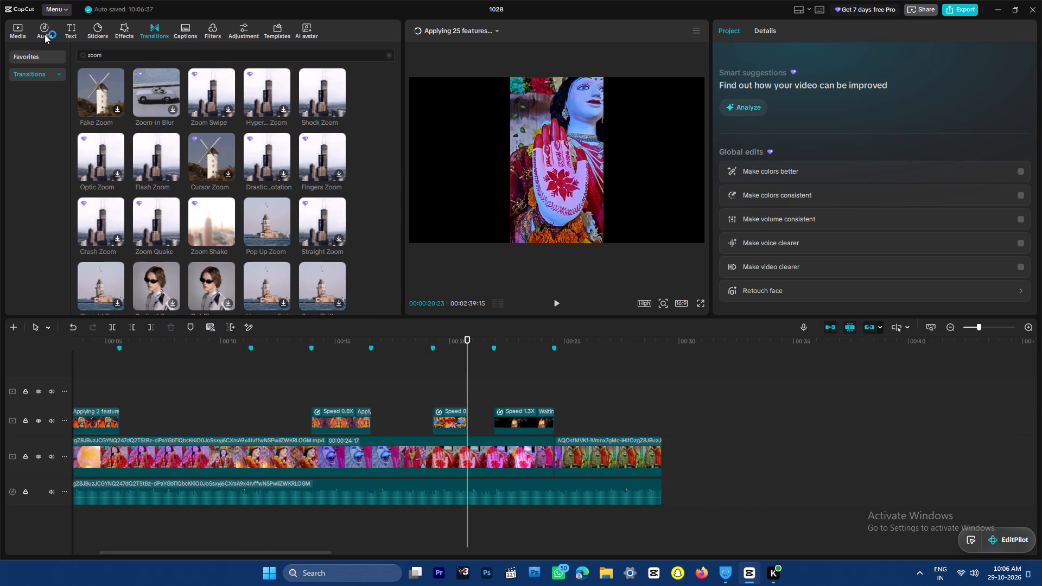
click(3, 31)
click(17, 31)
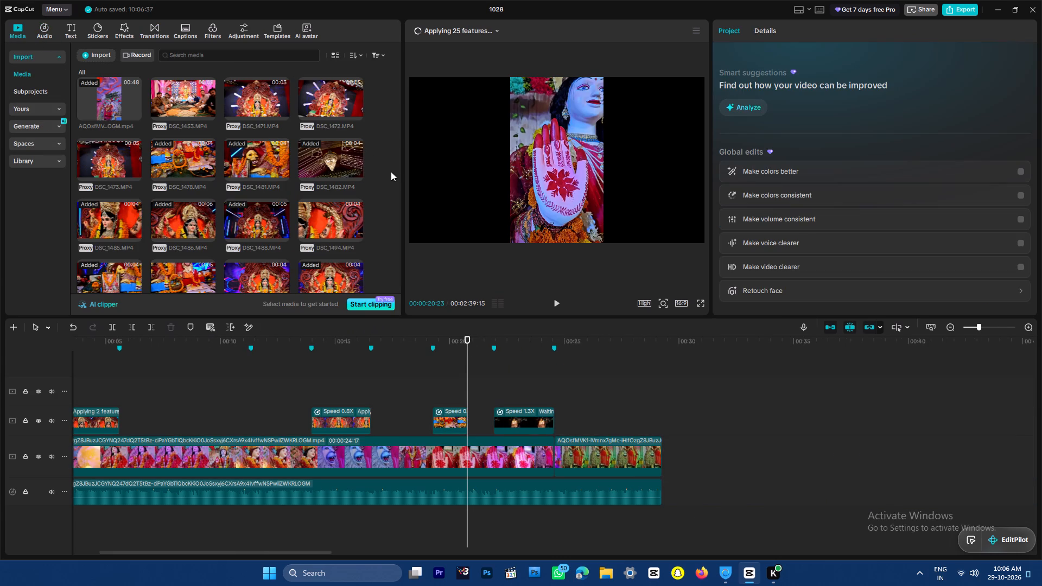
drag(399, 124, 399, 129)
drag(319, 209, 473, 397)
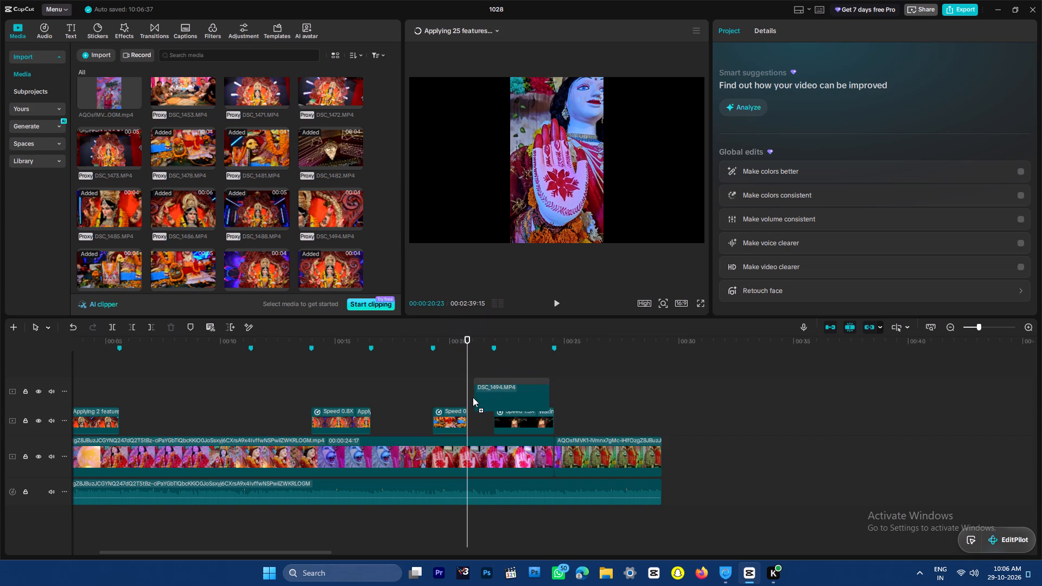
drag(473, 397, 469, 397)
Play DSC_1494 on the timeline and mute it by lowering its volume to -∞ dB.
key(ctrl+plus)
key(ctrl+plus)
key(ctrl+plus)
key(ctrl+plus)
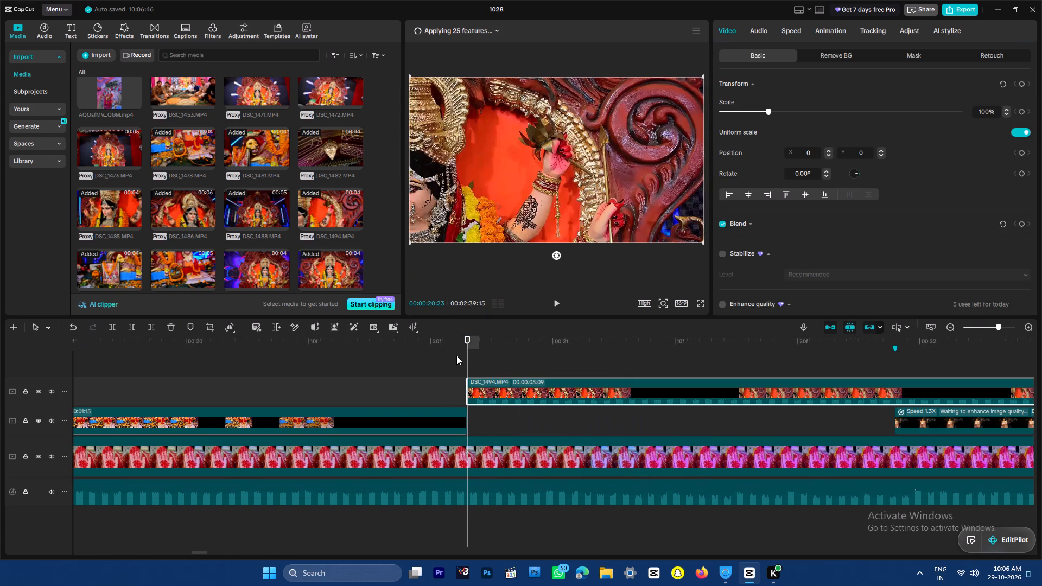
drag(456, 341, 446, 341)
key(space)
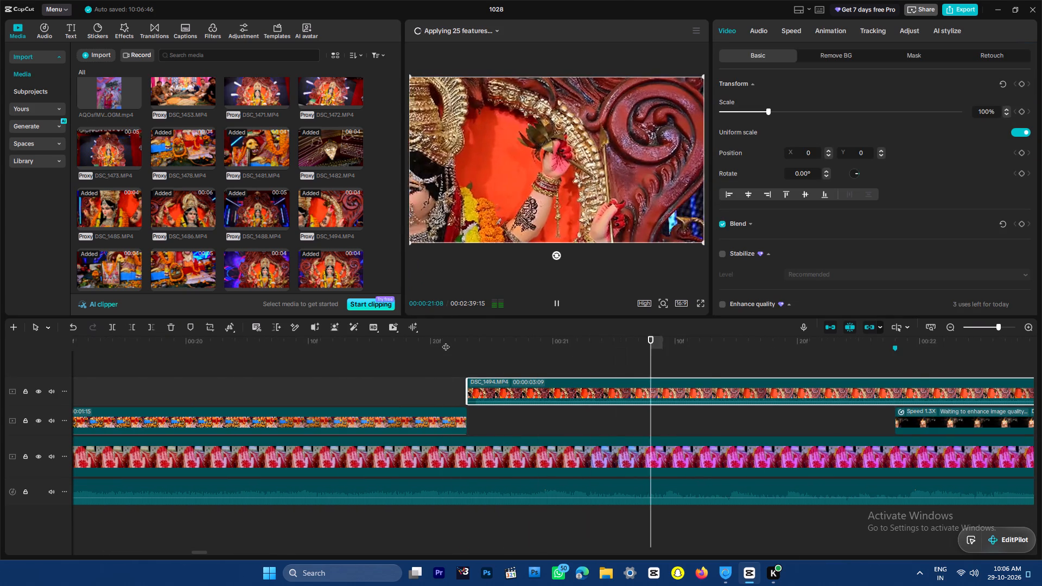
key(Return)
key(space)
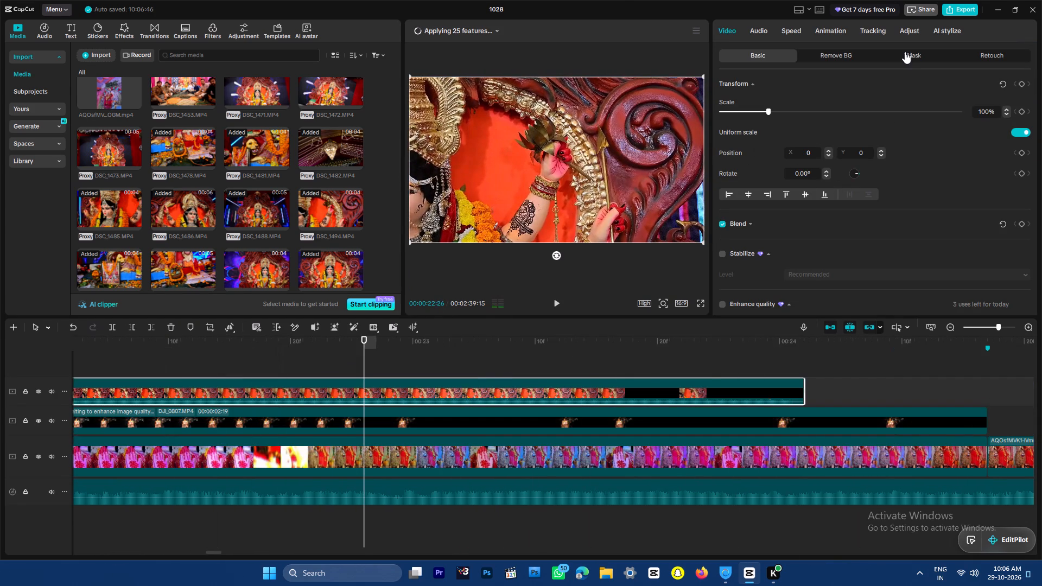
click(759, 29)
drag(800, 114, 474, 123)
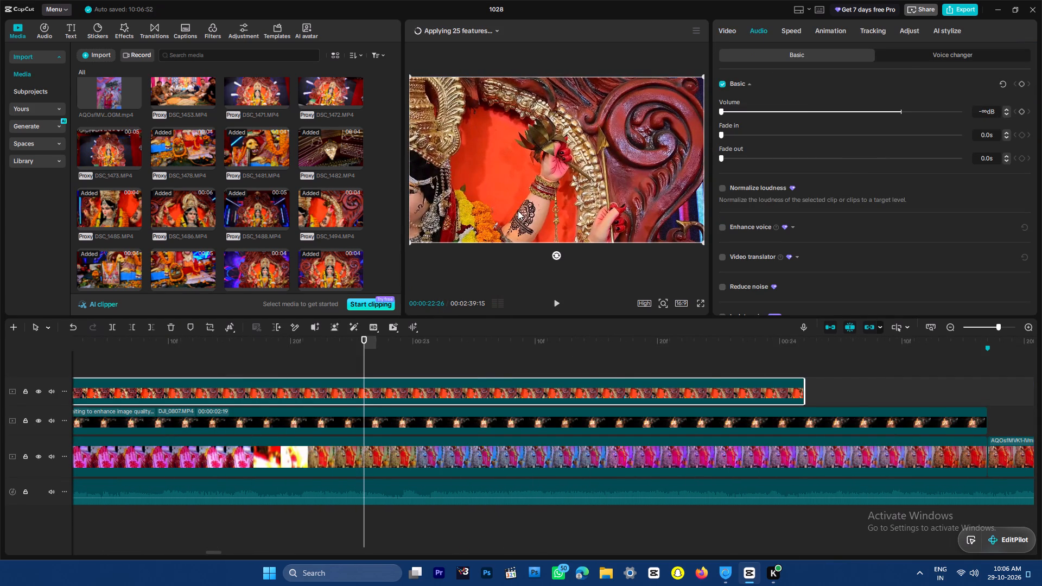
Split DSC_1494 at the 00:00:21:28 marker and delete the part after it.
key(ctrl+minus)
key(ctrl+minus)
drag(164, 342, 152, 342)
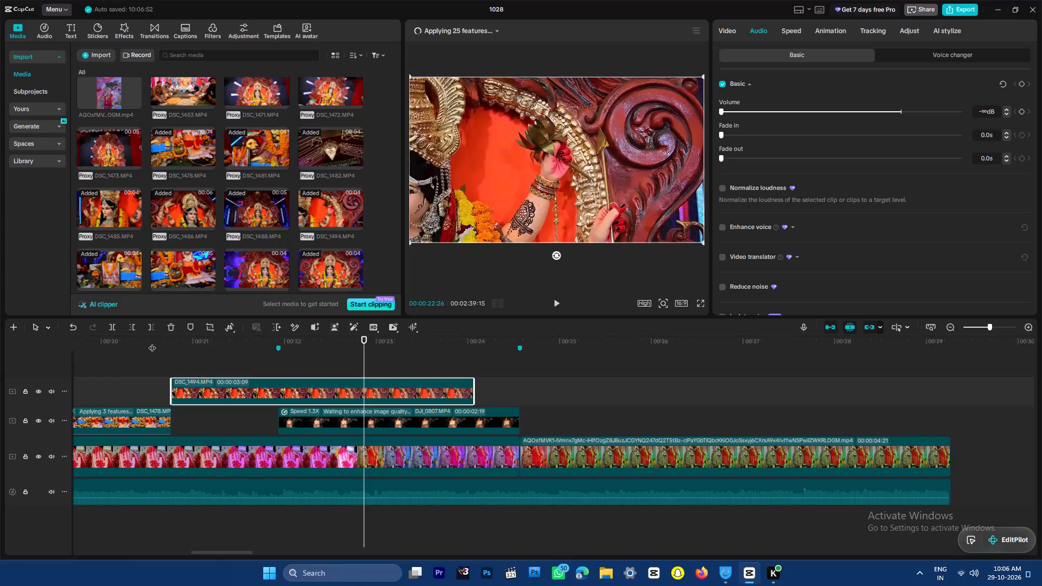
drag(152, 342, 283, 345)
click(282, 346)
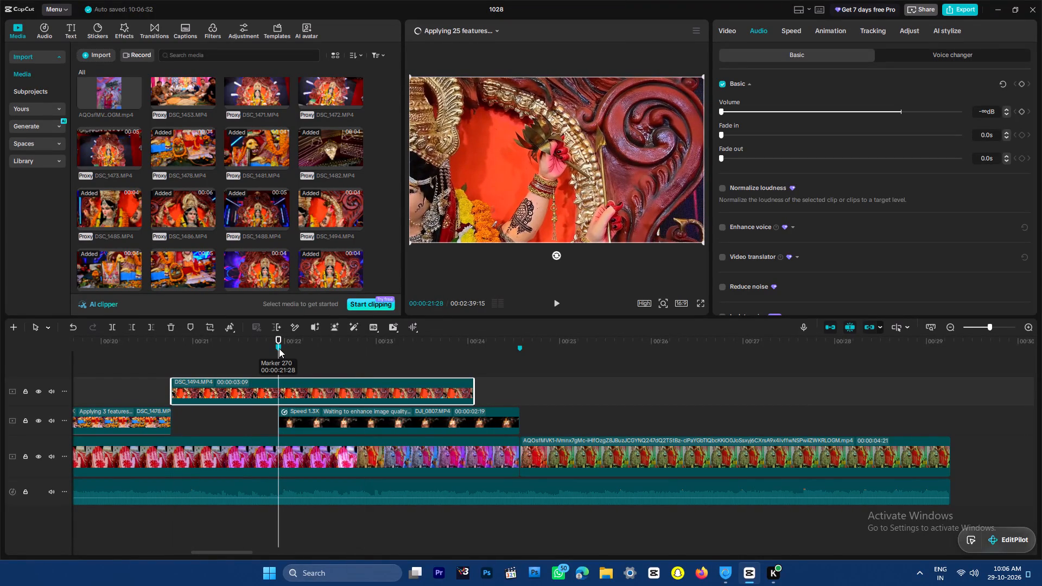
key(ctrl+b)
key(Delete)
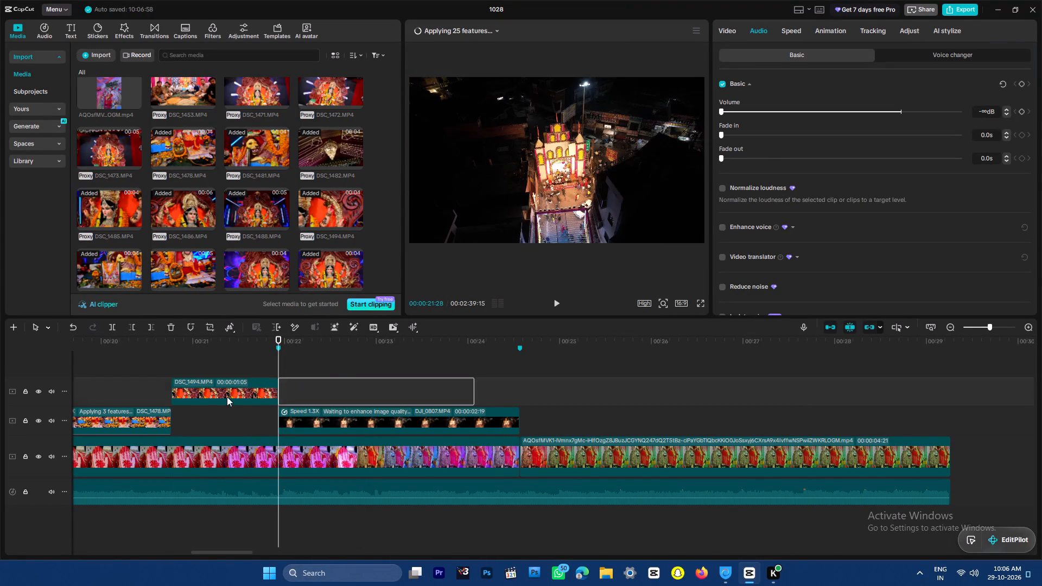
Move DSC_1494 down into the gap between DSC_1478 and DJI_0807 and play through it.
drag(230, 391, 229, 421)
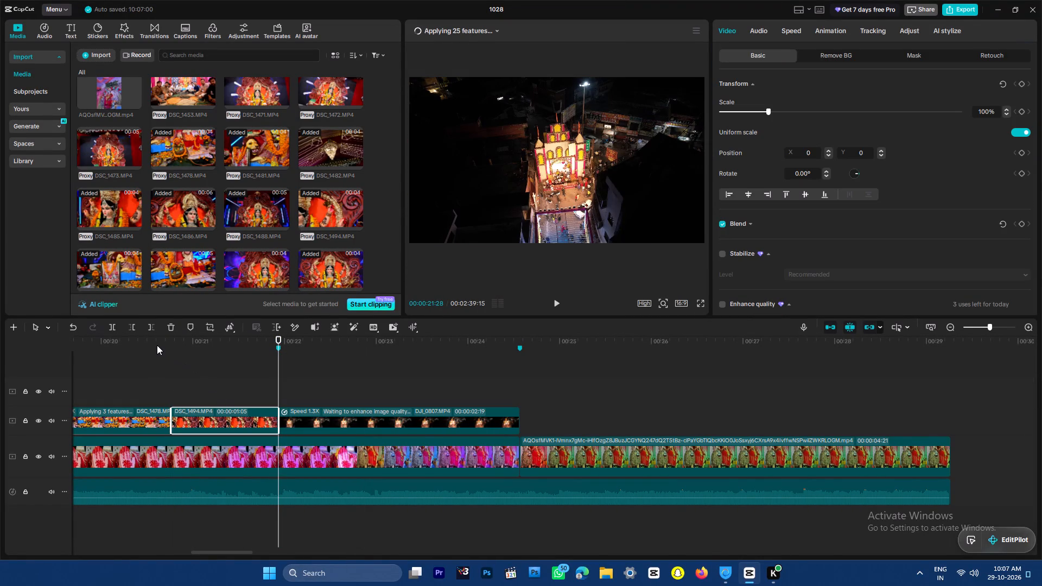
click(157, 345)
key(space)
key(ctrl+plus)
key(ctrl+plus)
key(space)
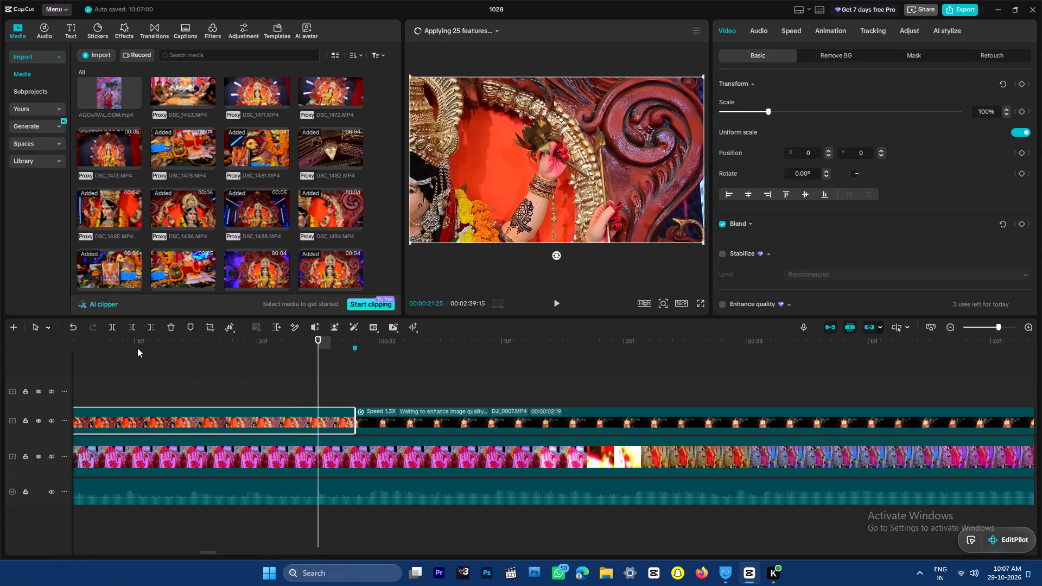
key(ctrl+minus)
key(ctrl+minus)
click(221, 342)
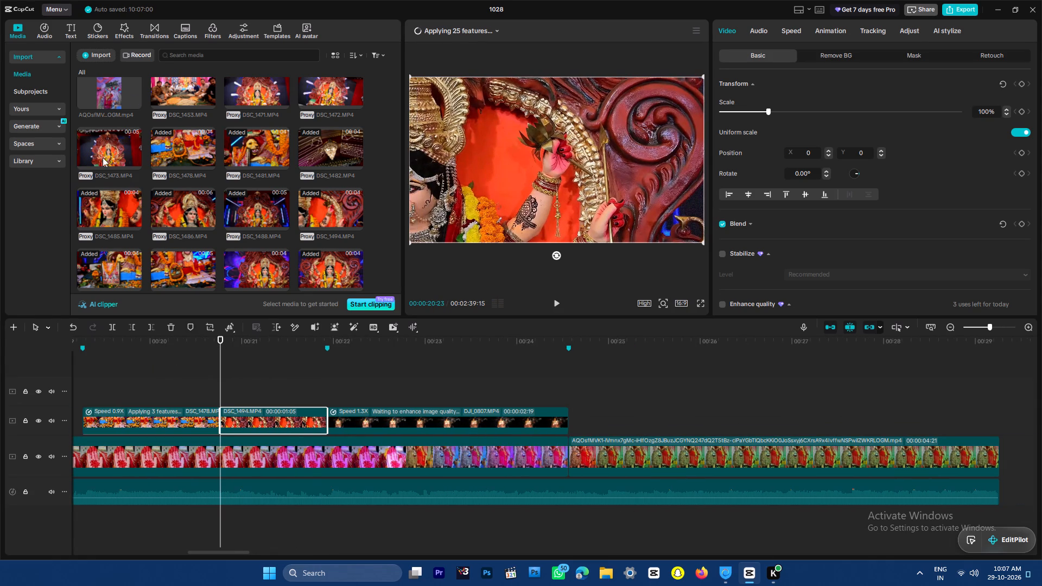
Move DSC_1494 up to the upper track and slow its speed to 0.70x.
click(277, 418)
drag(302, 417, 301, 396)
click(762, 31)
click(793, 29)
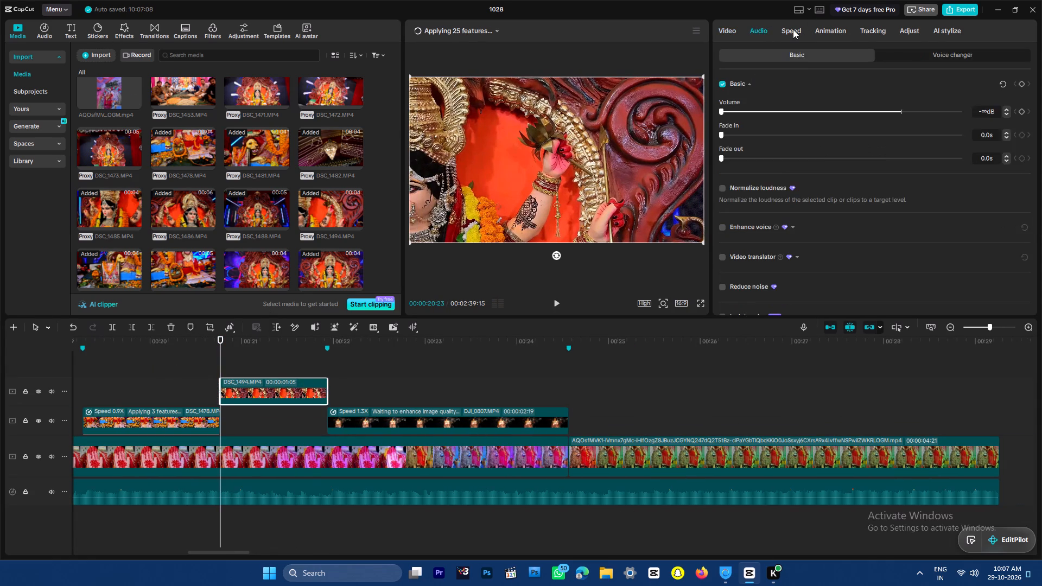
click(754, 94)
Scrub the slowed DSC_1494, split it and the reference clip at 00:00:21:06, and delete DSC_1494's part before the split.
drag(269, 349, 286, 350)
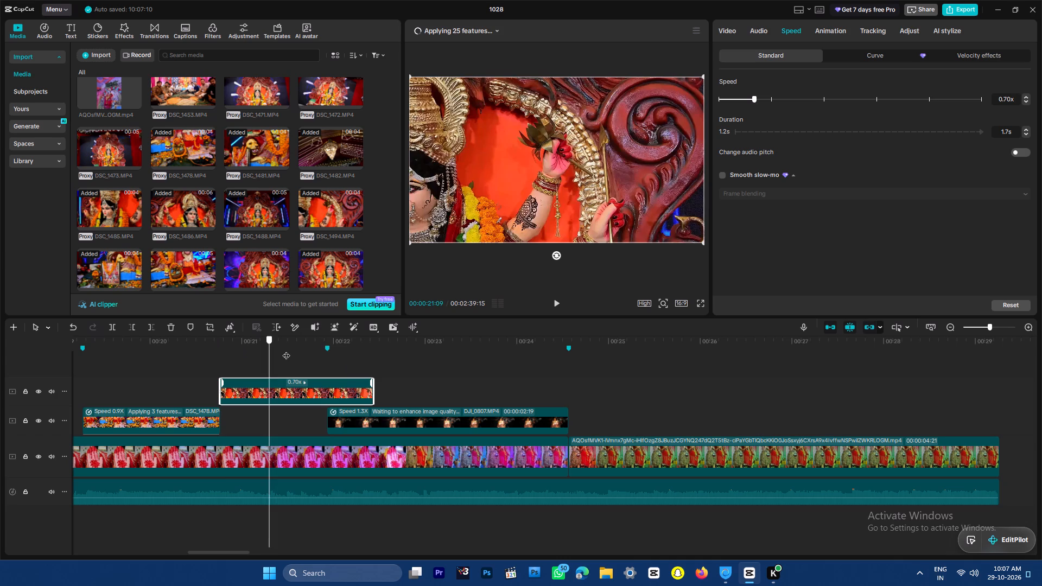
drag(286, 350, 258, 355)
drag(245, 355, 238, 353)
drag(233, 337, 261, 341)
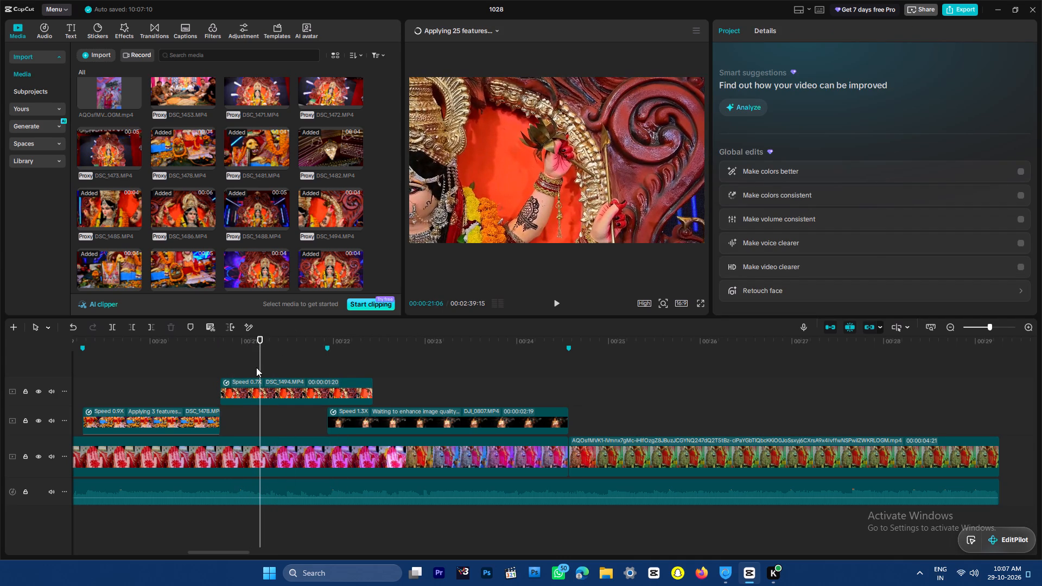
key(ctrl+b)
click(246, 388)
key(ctrl+b)
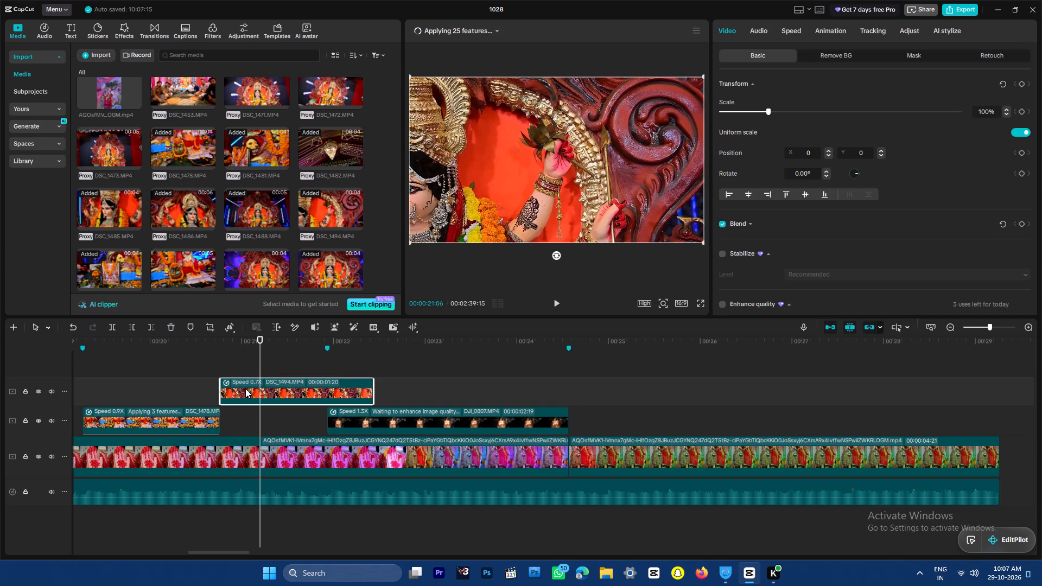
click(240, 388)
key(Delete)
Fit the slowed DSC_1494 into the gap between DSC_1478 and DJI_0807, cutting off the part past the 00:00:21:28 marker.
drag(310, 390, 272, 404)
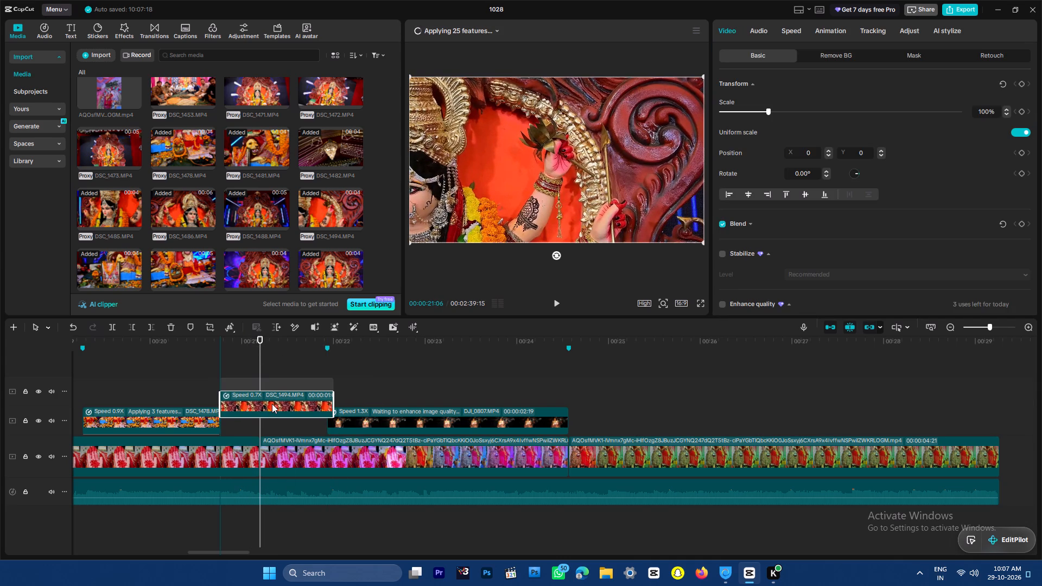
drag(272, 404, 272, 393)
drag(308, 343, 326, 343)
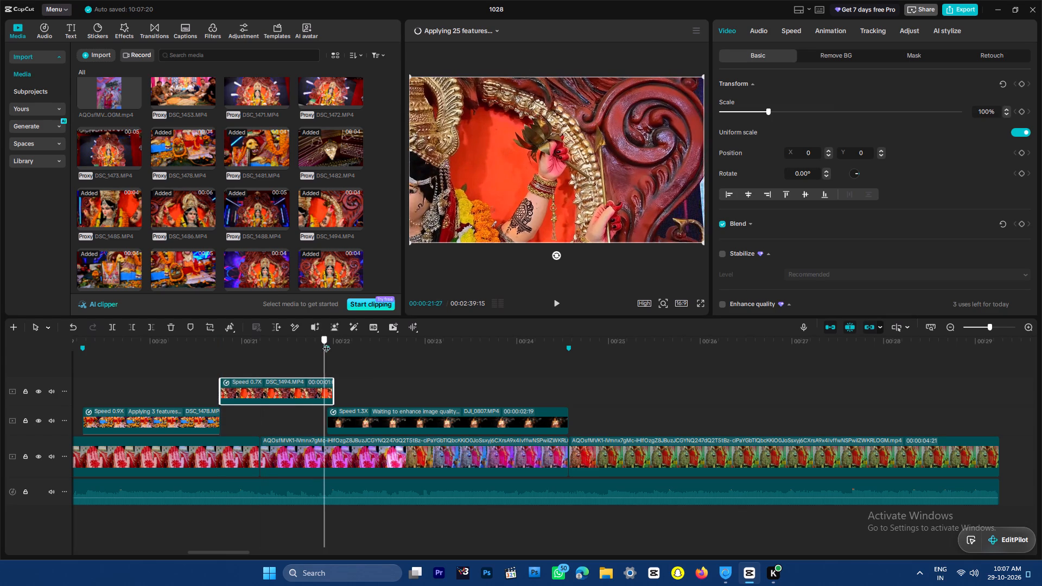
drag(326, 343, 327, 343)
key(ctrl+b)
key(Delete)
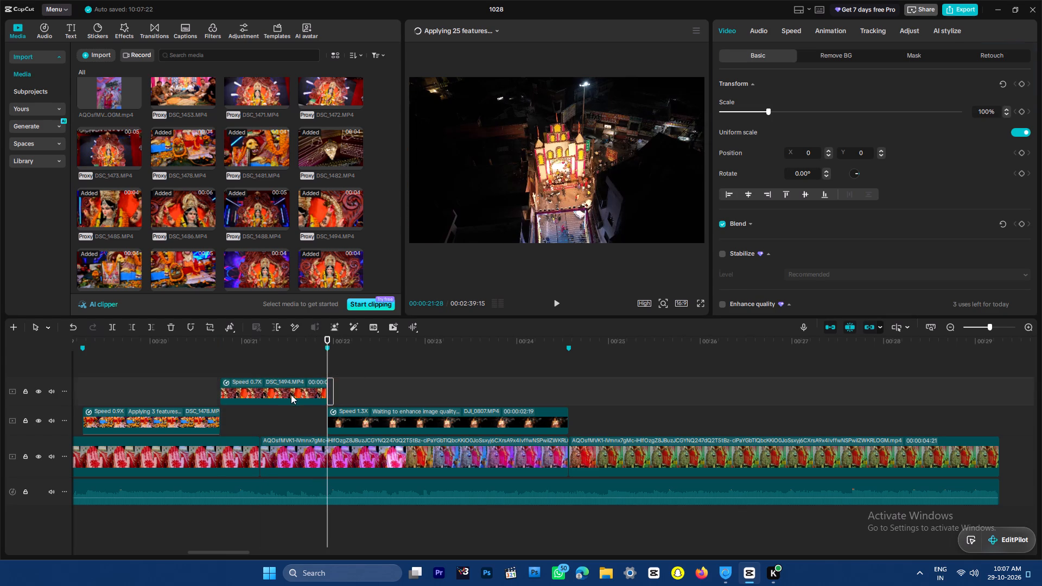
drag(290, 392, 290, 416)
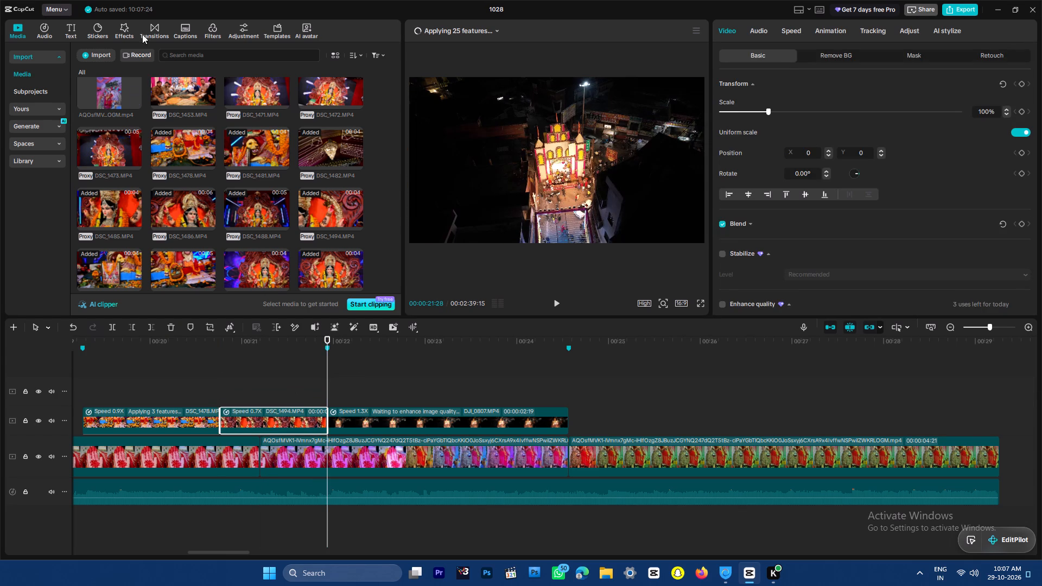
Search the transitions for "leak" and add Light Leak Drop between DSC_1478 and DSC_1494, adjusting its duration to 0.3s.
click(99, 26)
click(116, 26)
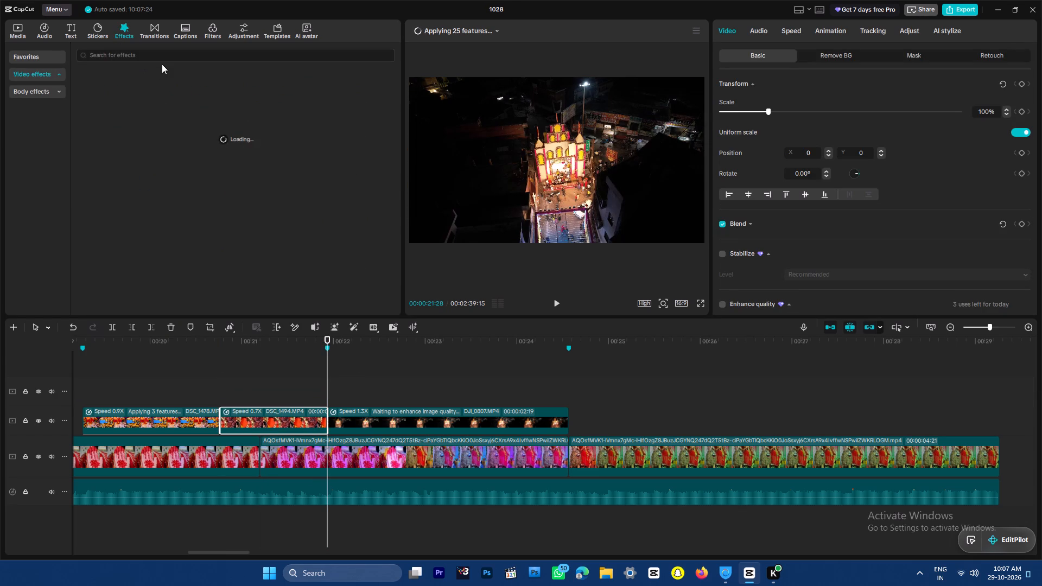
click(153, 28)
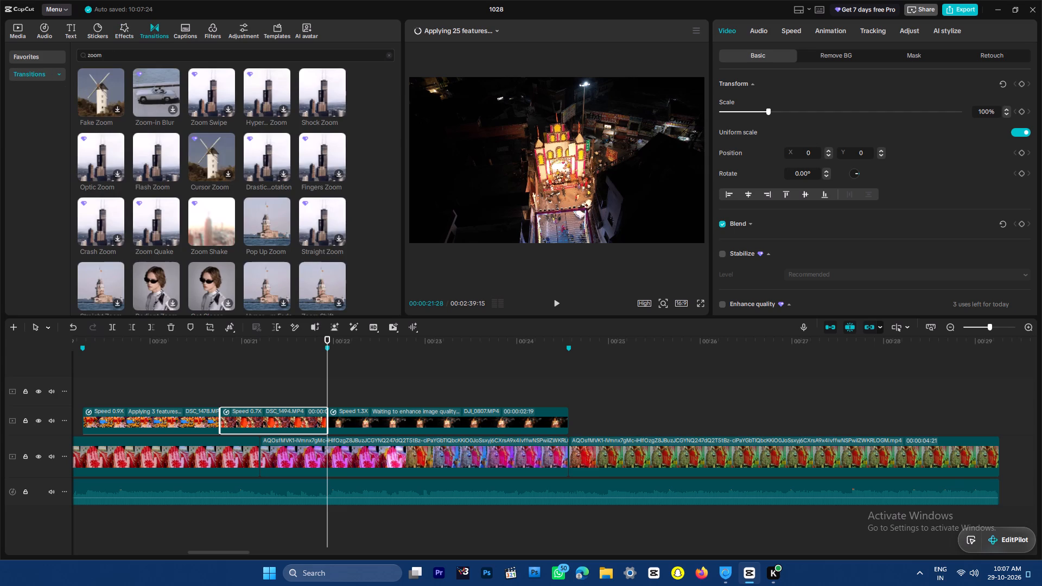
click(154, 56)
key(ctrl+a)
text(leak)
key(Return)
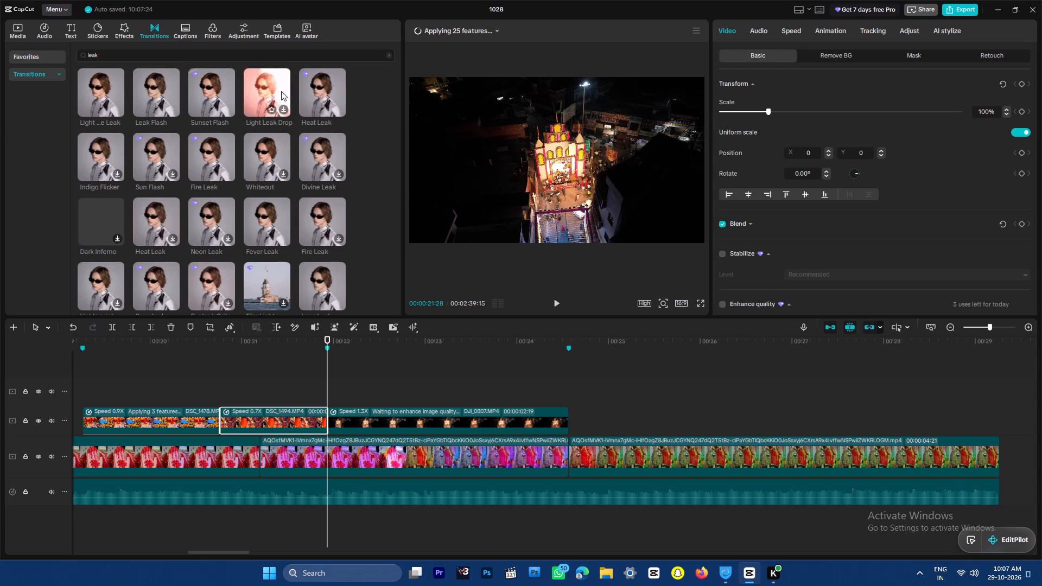
drag(256, 91, 156, 425)
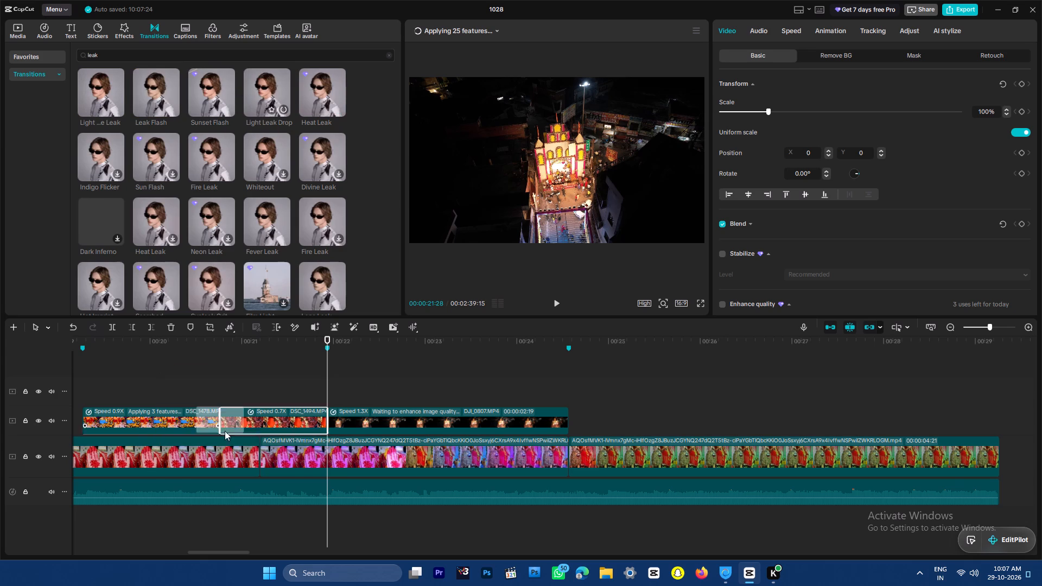
drag(243, 419, 231, 423)
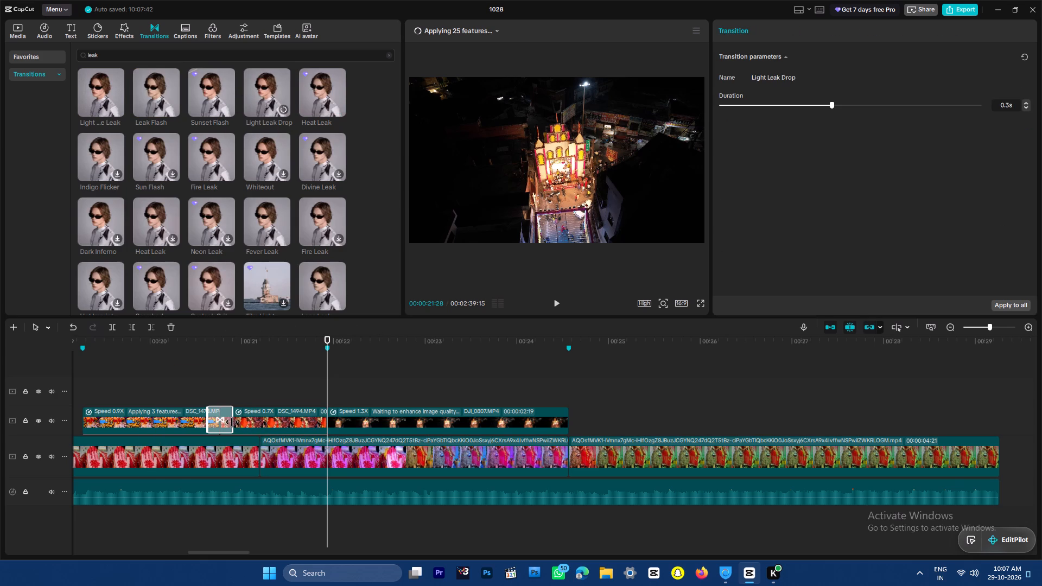
click(232, 422)
Play back the Light Leak Drop transition between DSC_1478 and DSC_1494, starting from about 00:00:19:19.
drag(151, 339, 117, 342)
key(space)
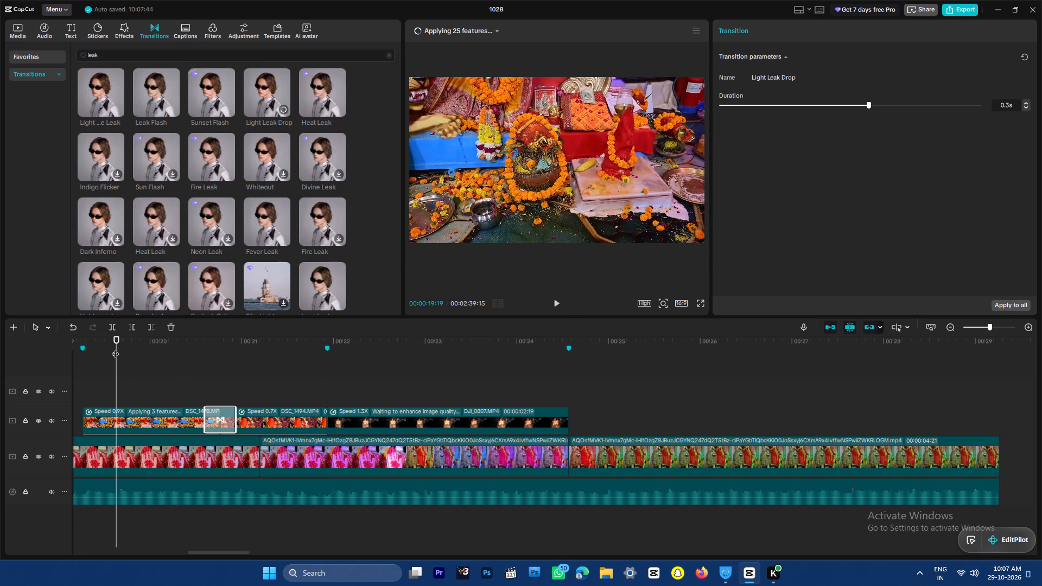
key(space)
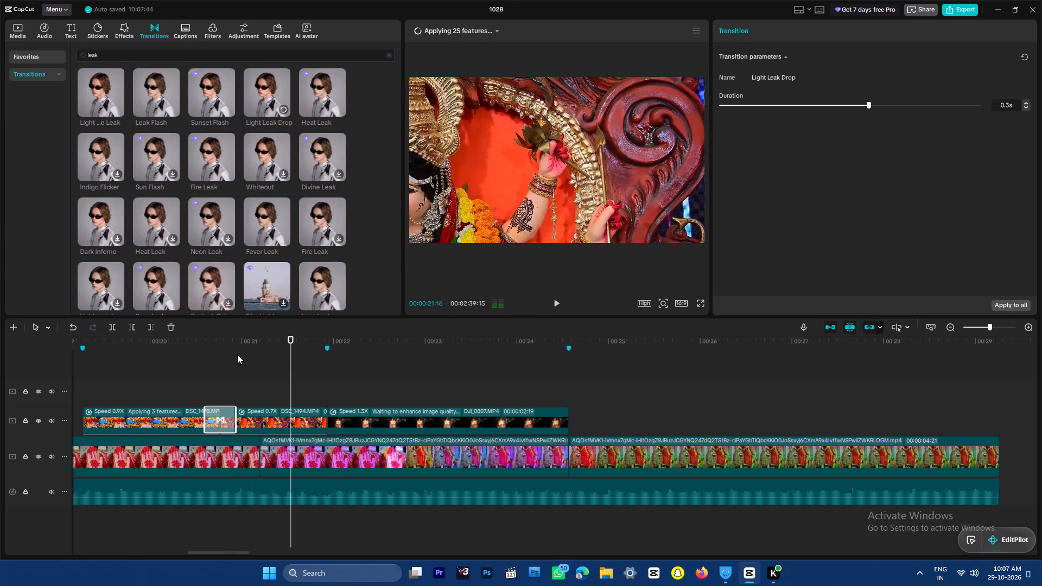
drag(225, 352, 215, 355)
click(217, 347)
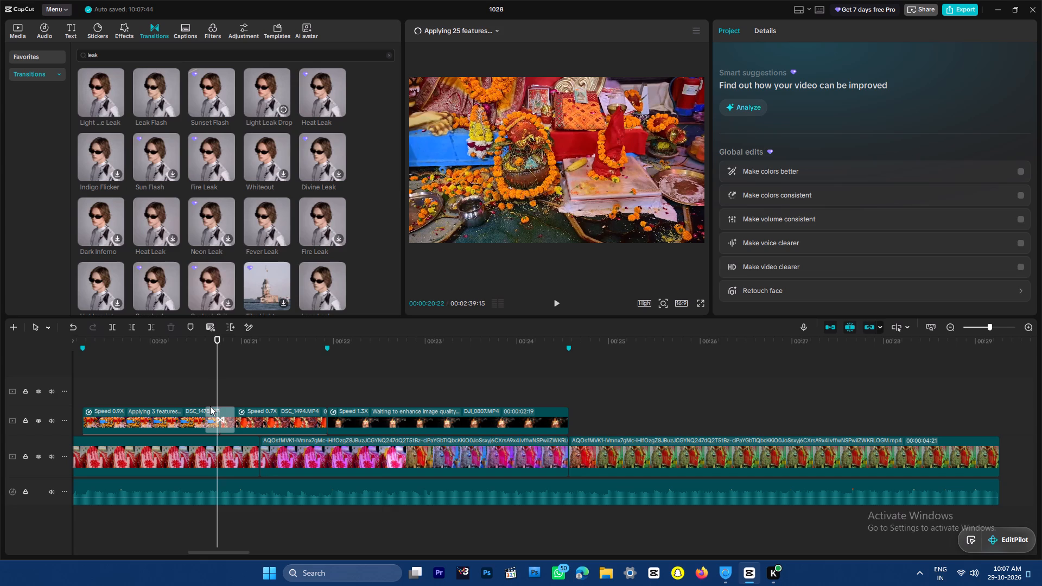
click(194, 339)
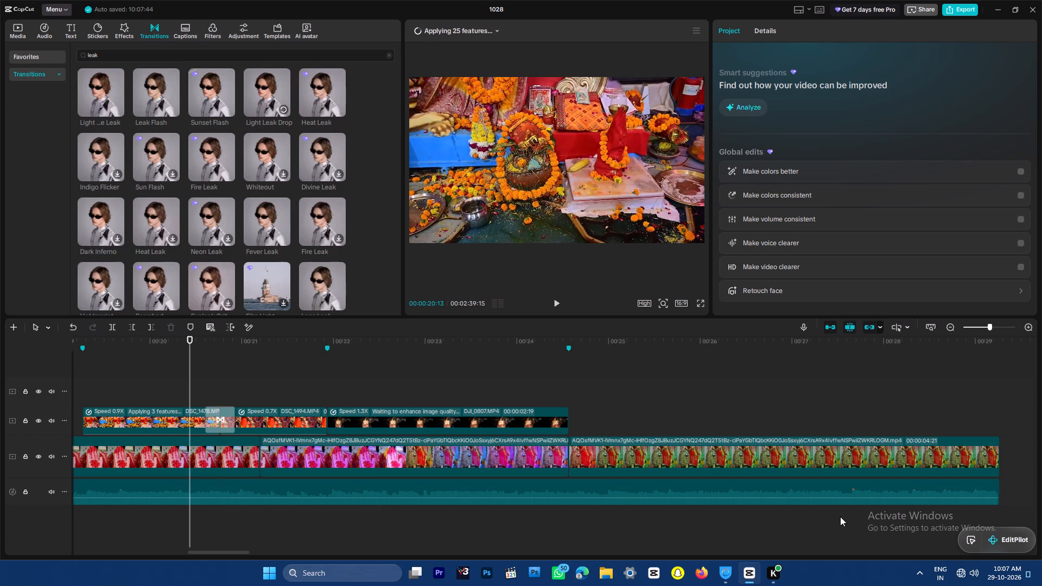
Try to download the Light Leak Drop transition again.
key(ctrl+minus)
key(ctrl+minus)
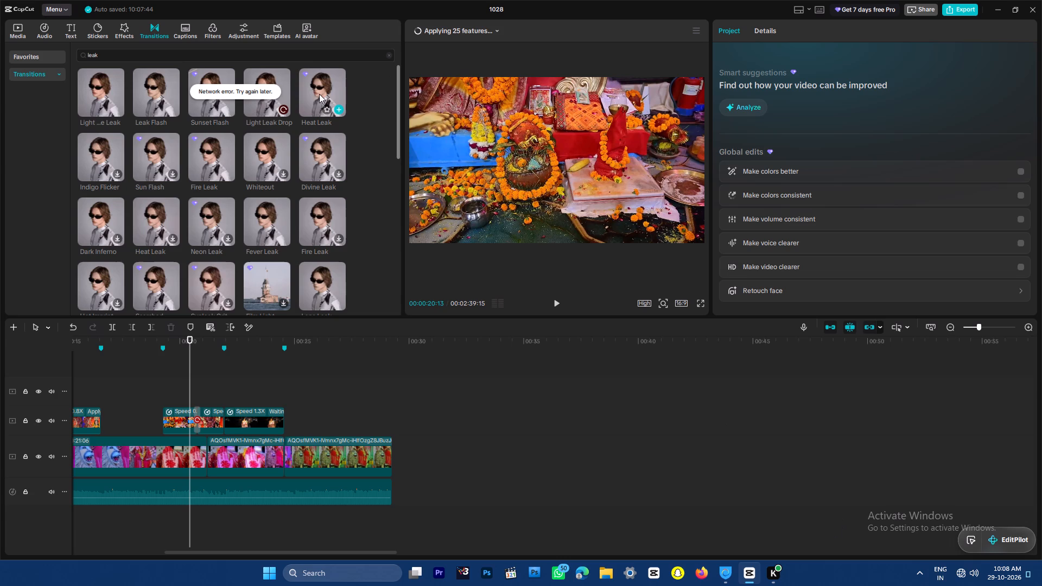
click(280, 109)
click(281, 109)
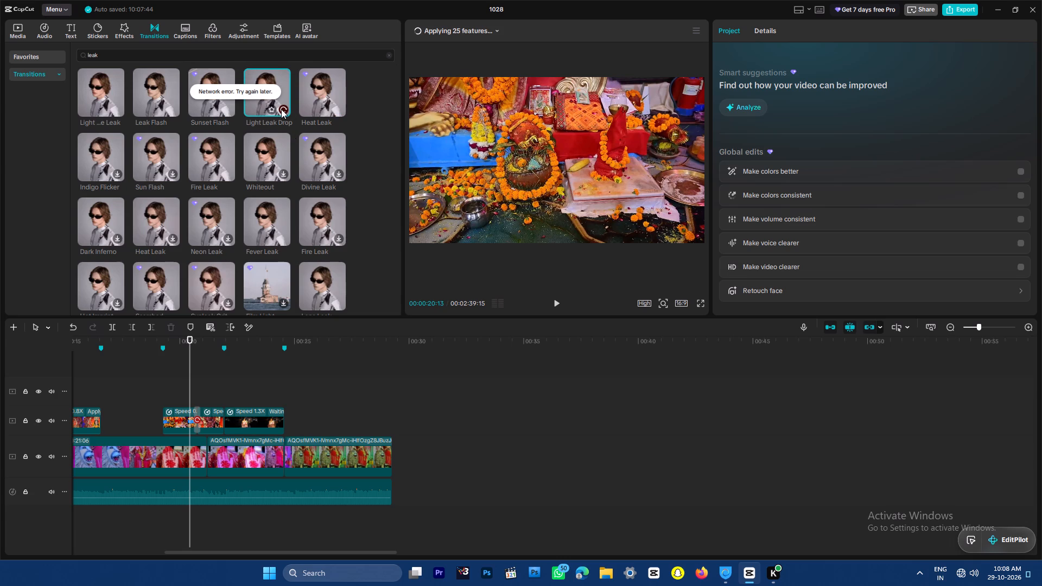
Switch to Hotspot Shield and connect the VPN.
click(733, 572)
click(669, 173)
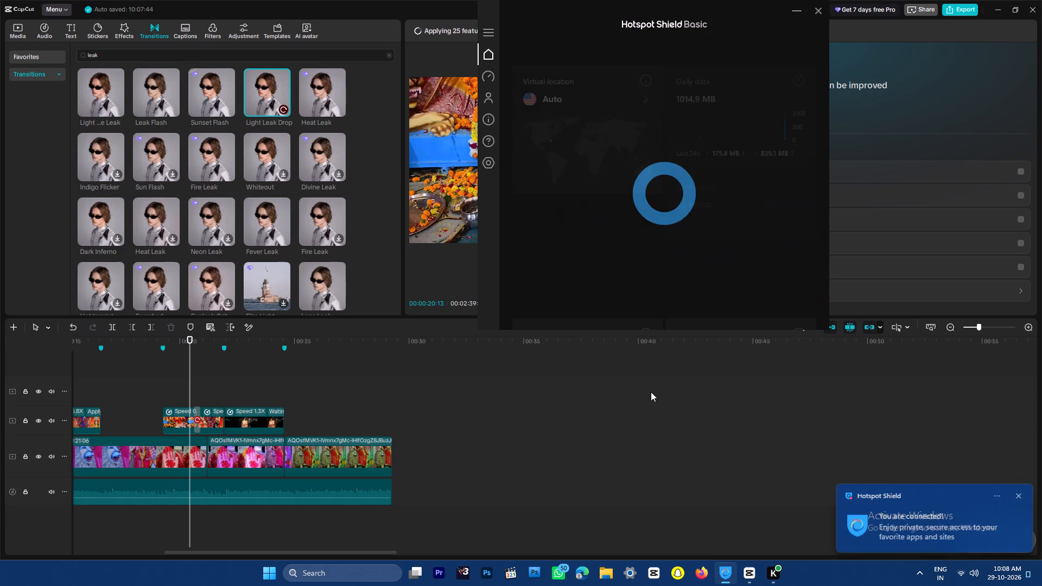
Return to CapCut and download the Light Leak Drop transition.
click(609, 417)
click(285, 110)
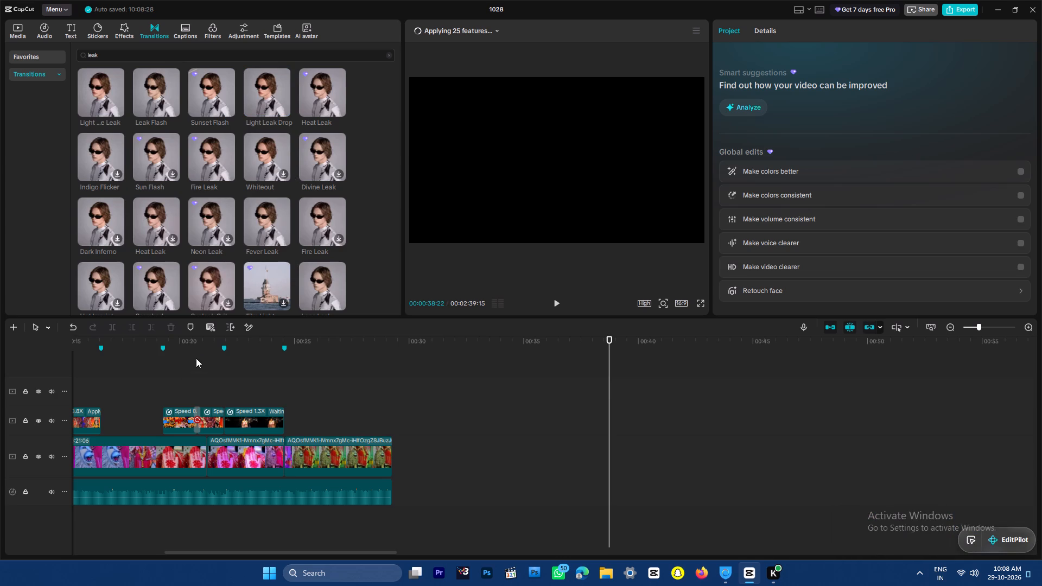
Play back the downloaded Light Leak Drop transition between DSC_1478 and DSC_1494, starting from about 00:00:20:03.
drag(206, 343, 182, 345)
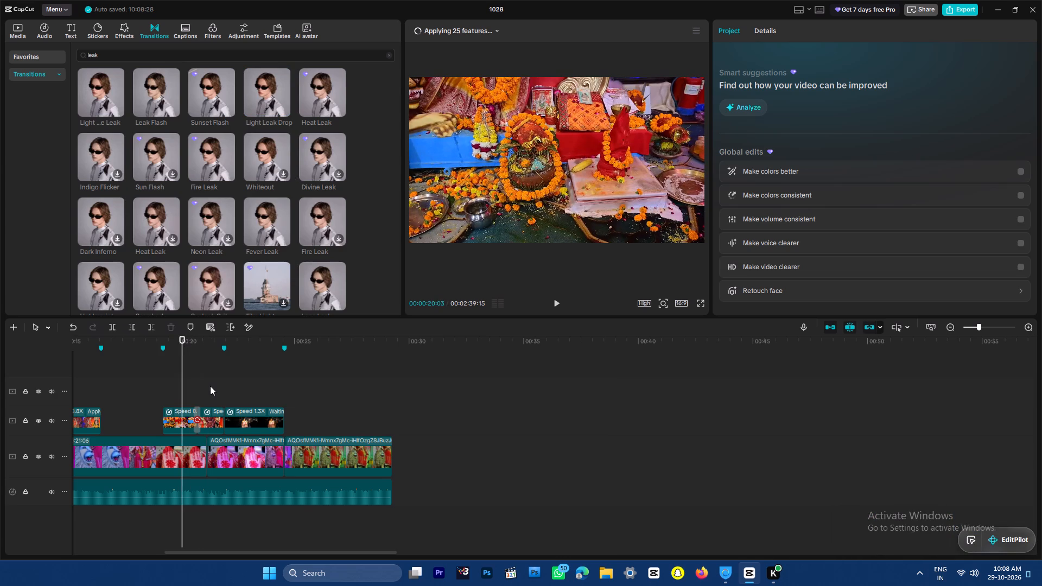
key(ctrl+plus)
key(ctrl+plus)
key(ctrl+plus)
click(302, 416)
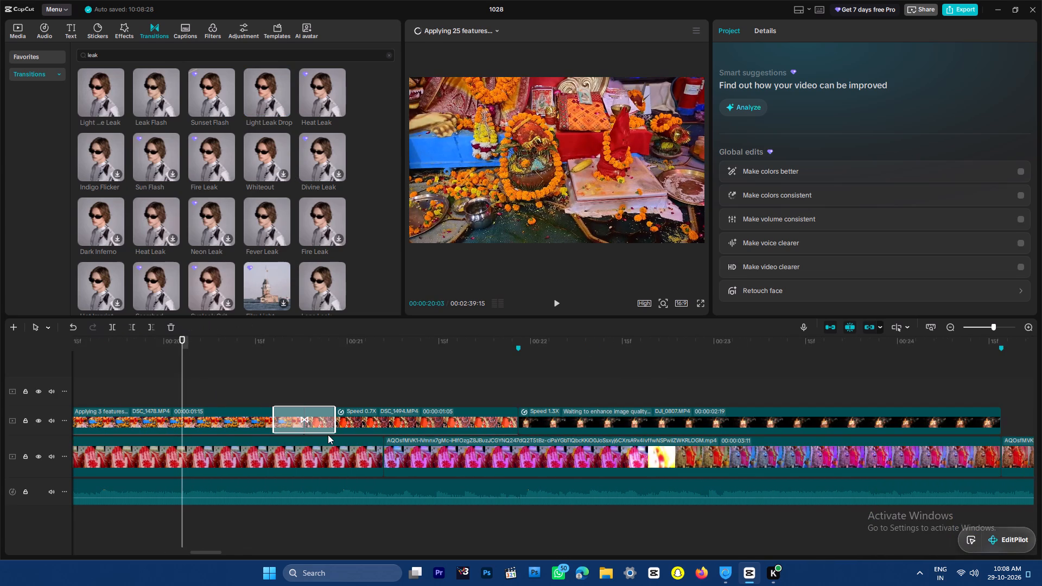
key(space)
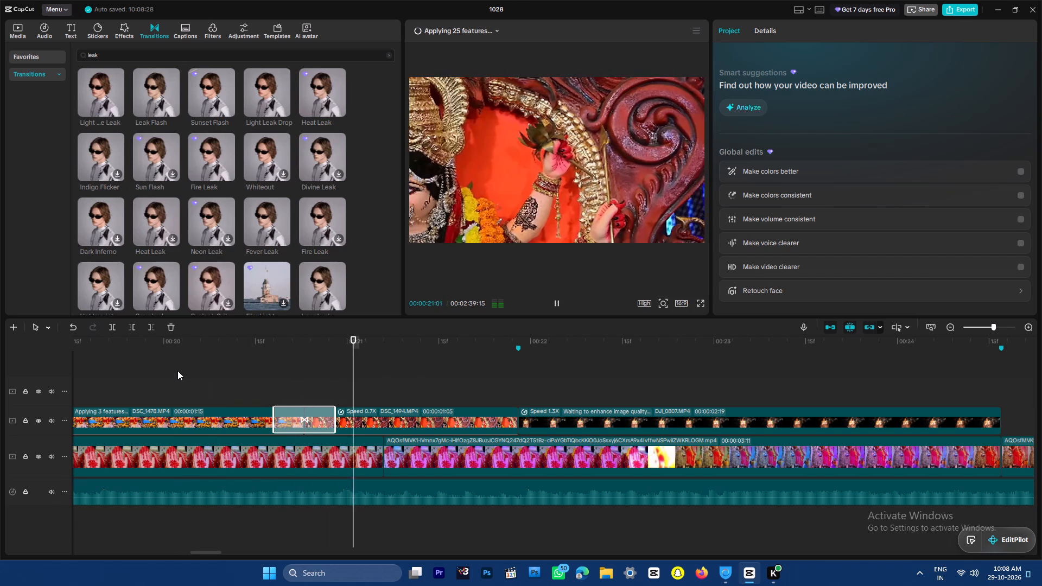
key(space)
Continue playback through DJI_0807 into the reference footage up to about 00:00:25:18, viewing the clips across the whole timeline.
key(ctrl+minus)
key(ctrl+minus)
key(ctrl+minus)
key(ctrl+minus)
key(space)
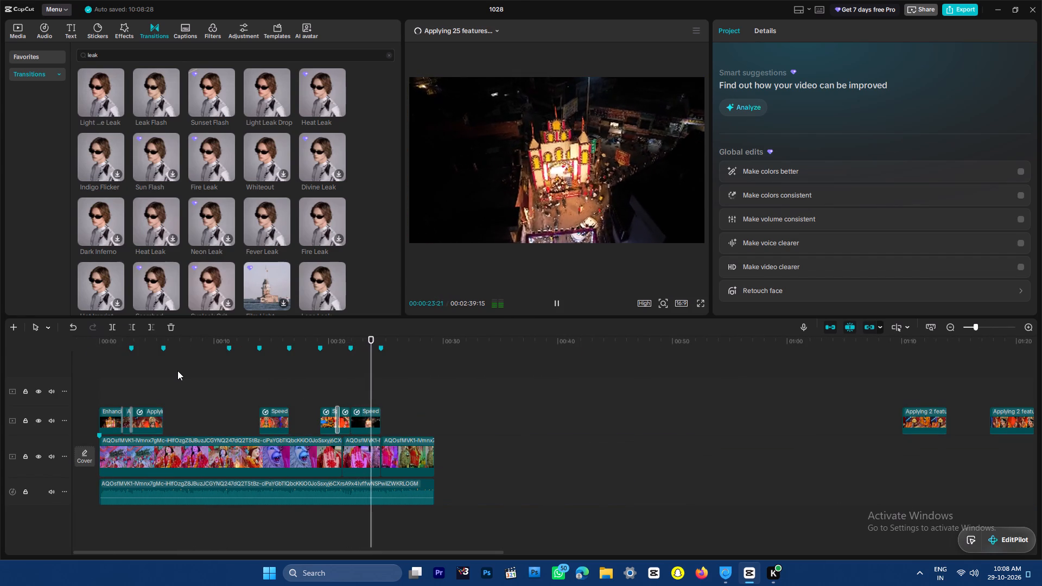
key(ctrl+minus)
key(ctrl+minus)
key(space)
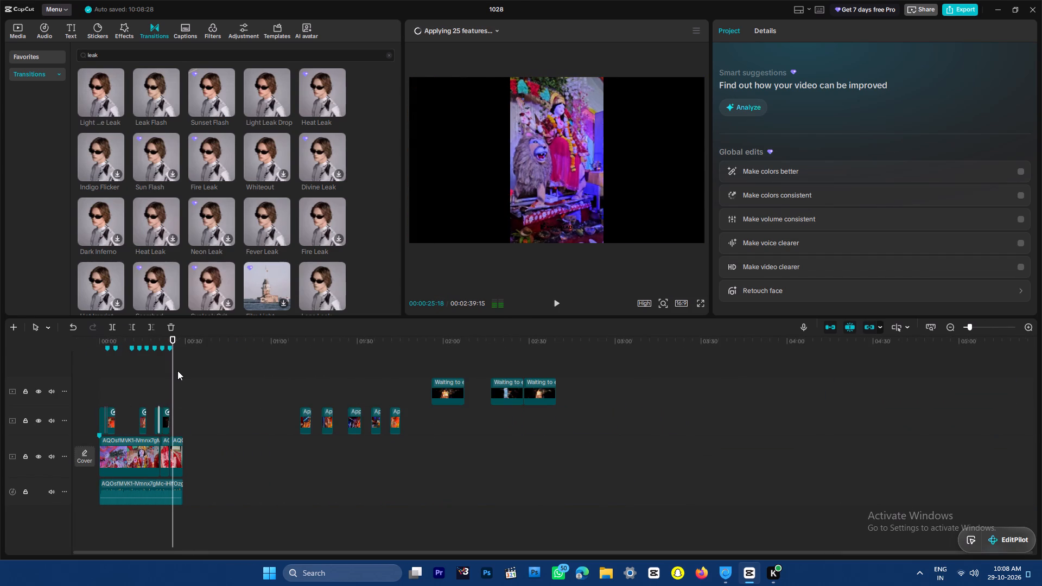
Move DSC_1502 from the spare clips further along the timeline to directly after DJI_0807.
drag(352, 346, 374, 345)
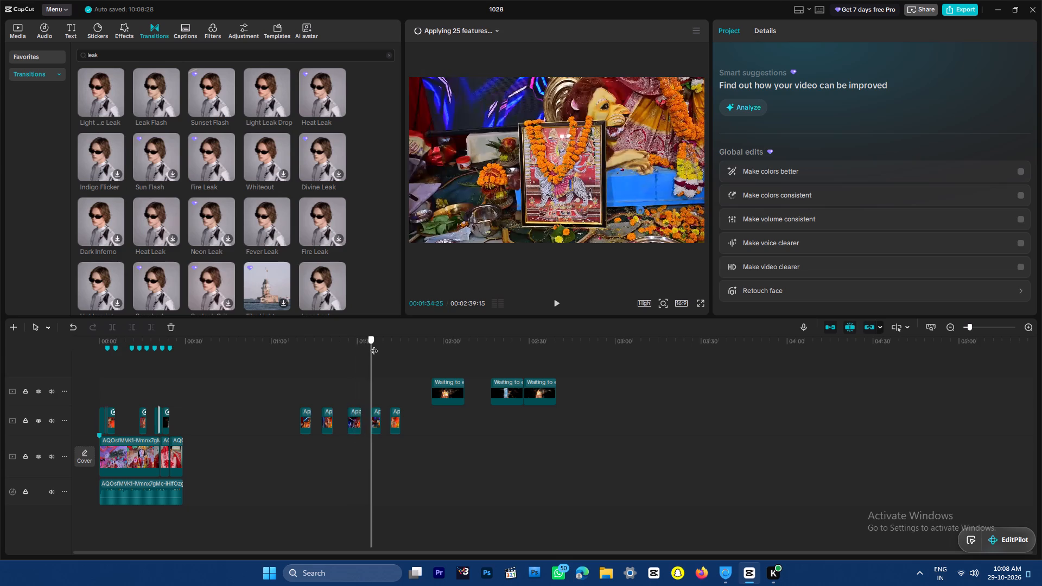
drag(374, 345, 396, 349)
drag(396, 416, 174, 413)
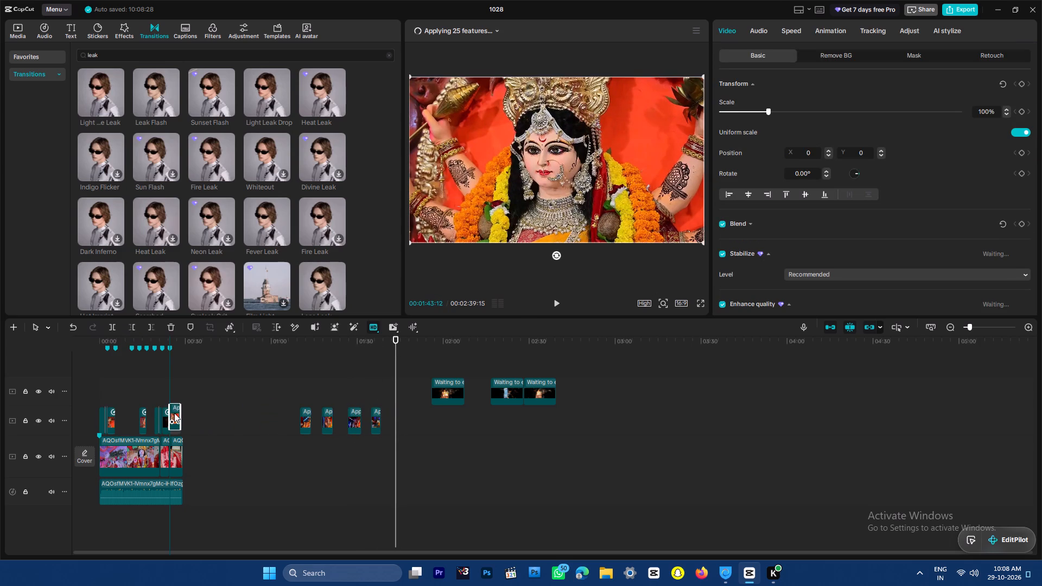
drag(174, 413, 175, 413)
Slow DSC_1502 to 0.63x and turn on smooth slow-mo with frame blending.
click(168, 342)
key(ctrl+plus)
key(ctrl+plus)
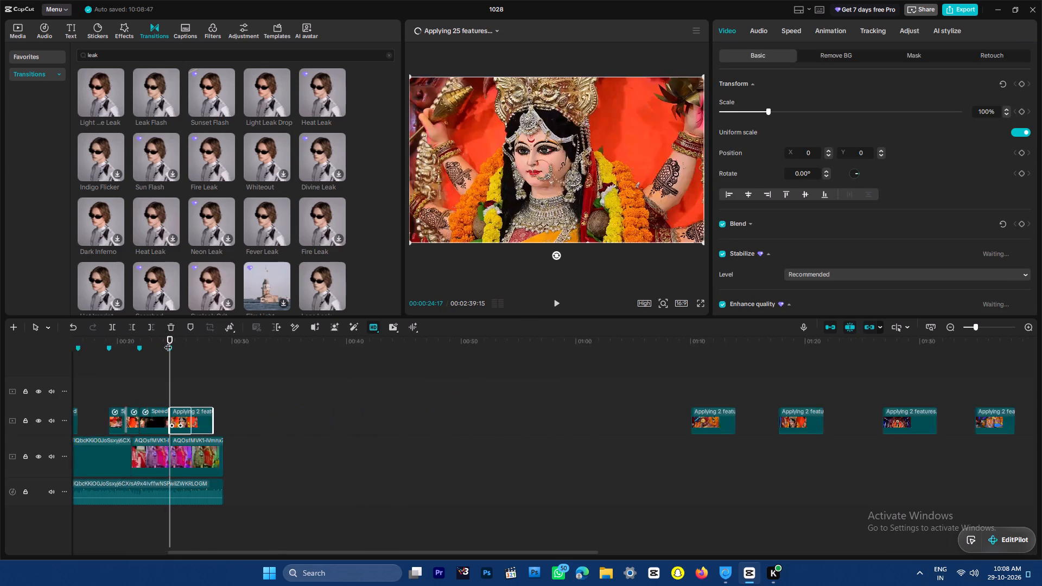
key(ctrl+plus)
key(ctrl+plus)
click(761, 28)
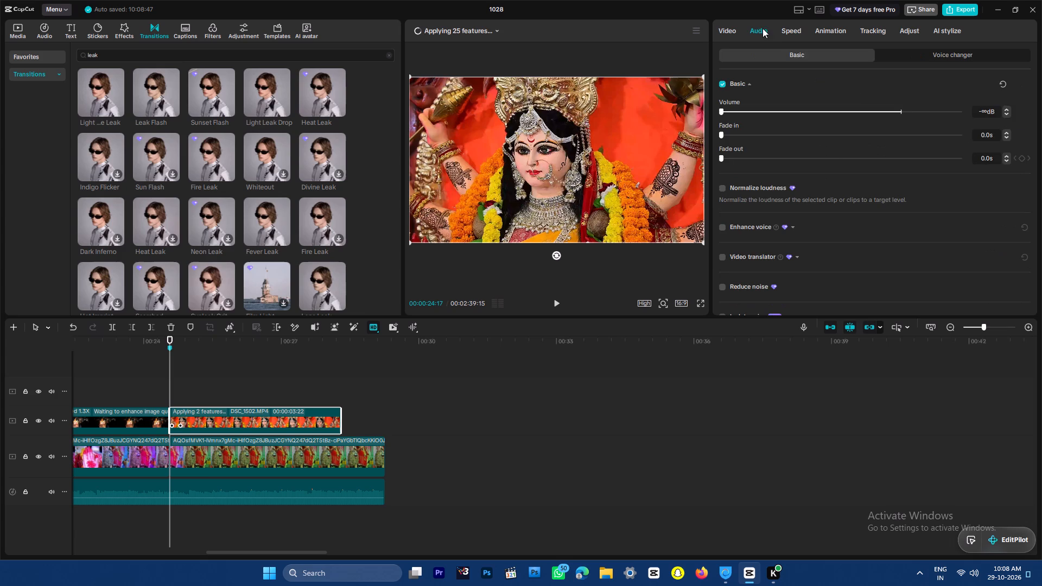
click(788, 30)
click(758, 100)
click(751, 98)
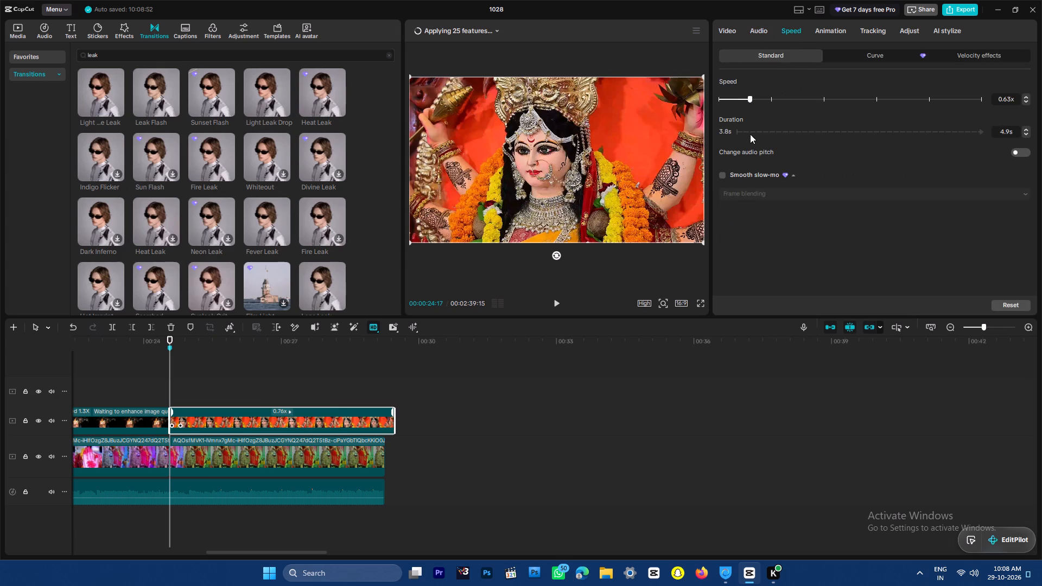
click(721, 173)
Play through the slowed DSC_1502, including in full screen, to examine its motion.
key(space)
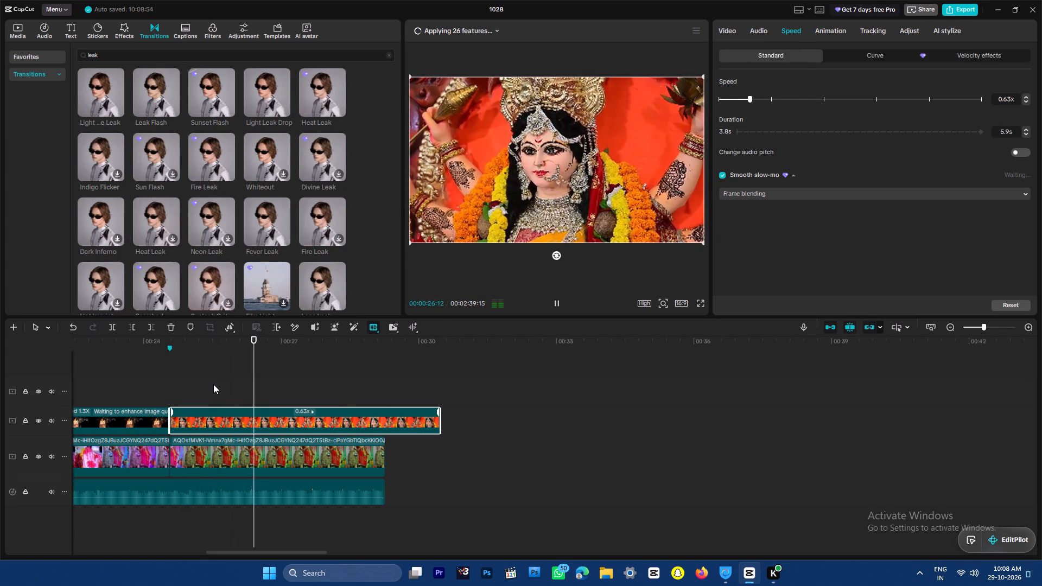
key(space)
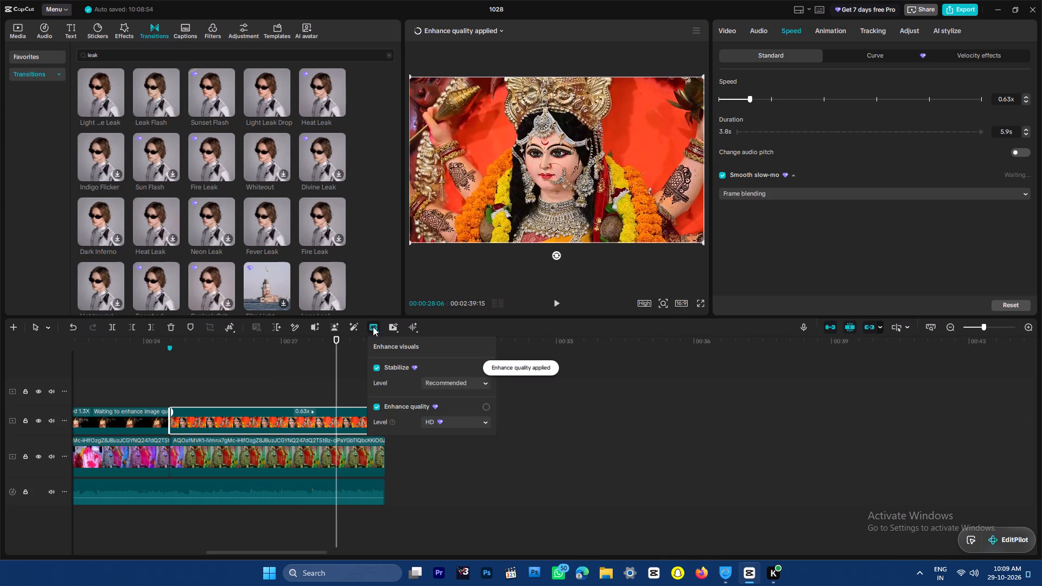
click(299, 412)
click(262, 418)
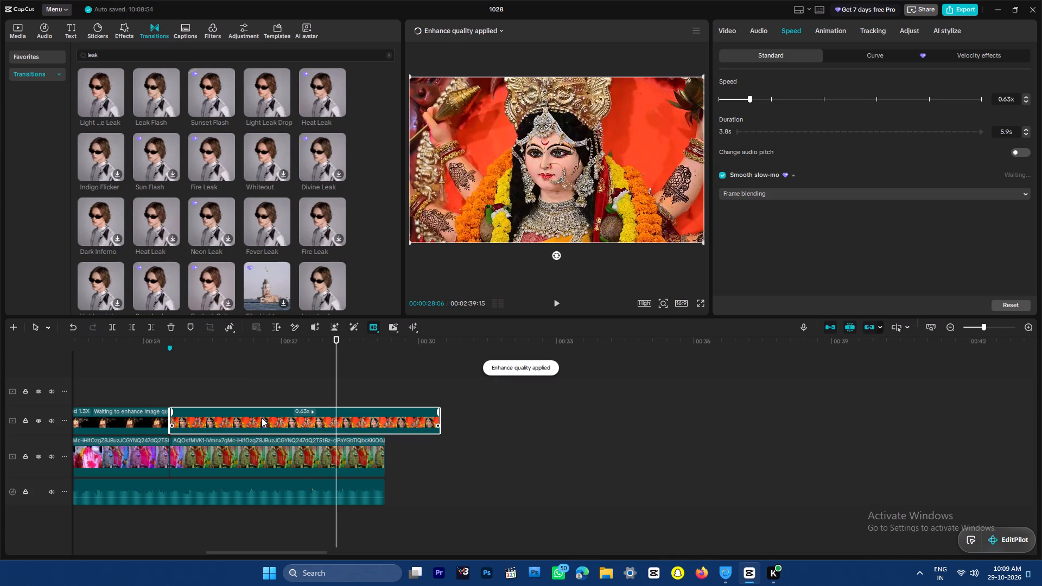
key(space)
key(space)
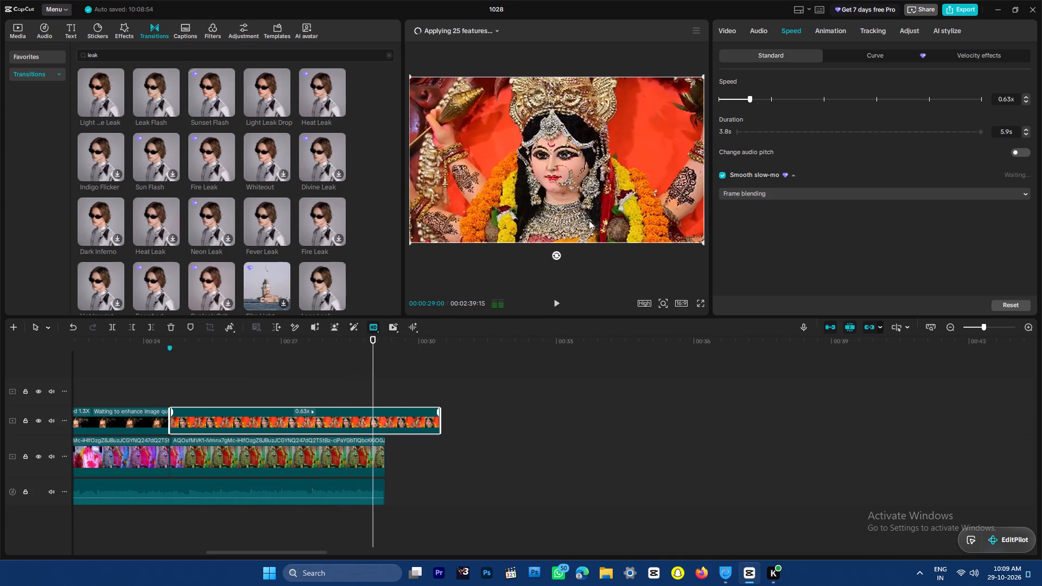
drag(220, 339, 199, 340)
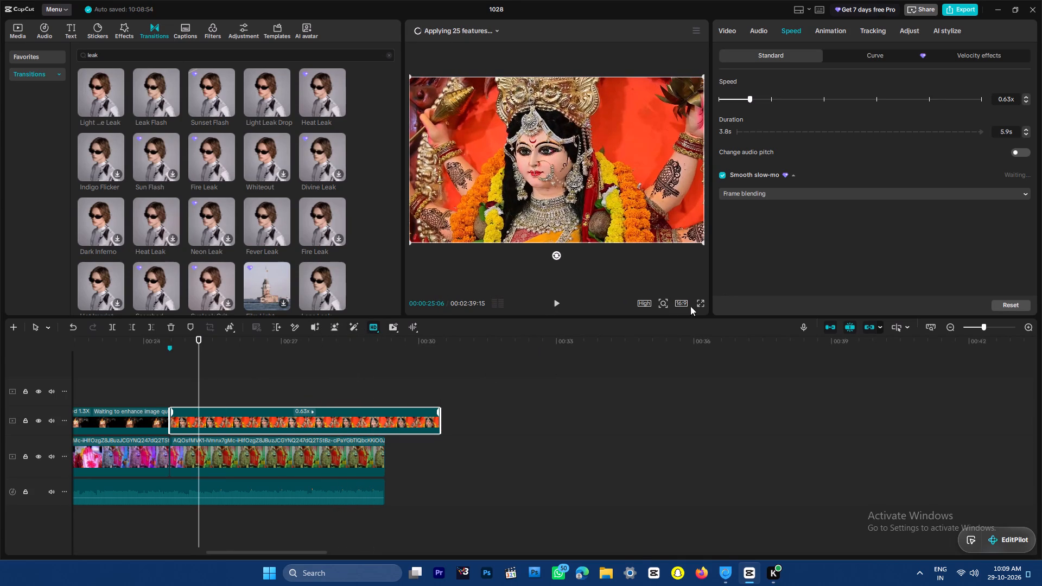
click(696, 304)
click(699, 307)
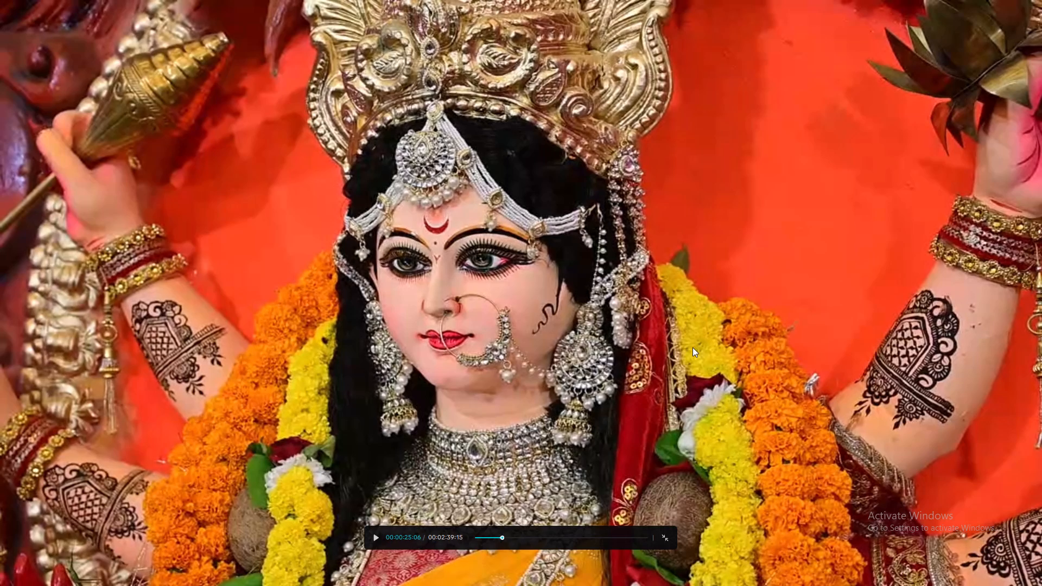
key(space)
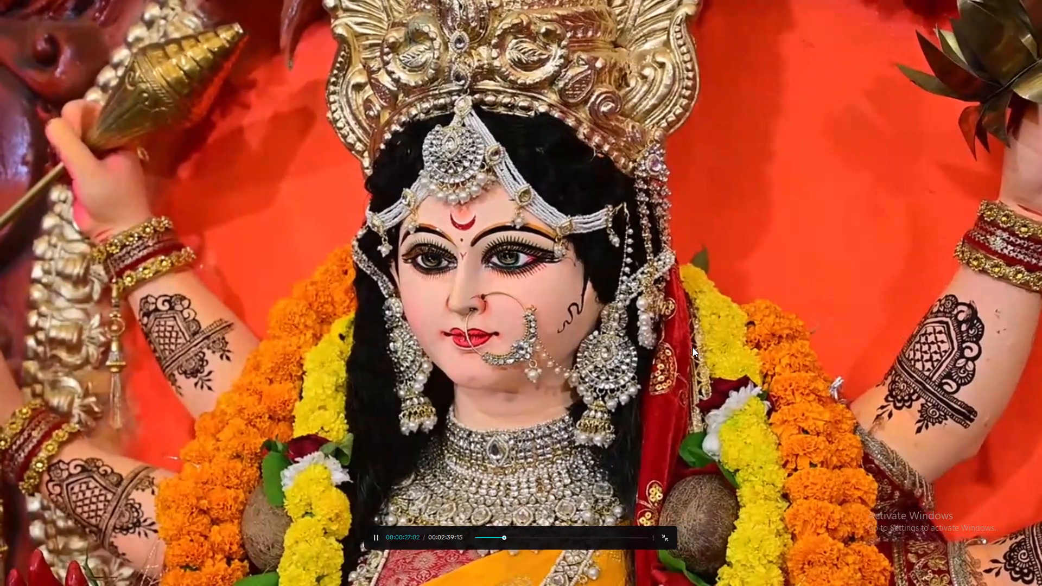
key(space)
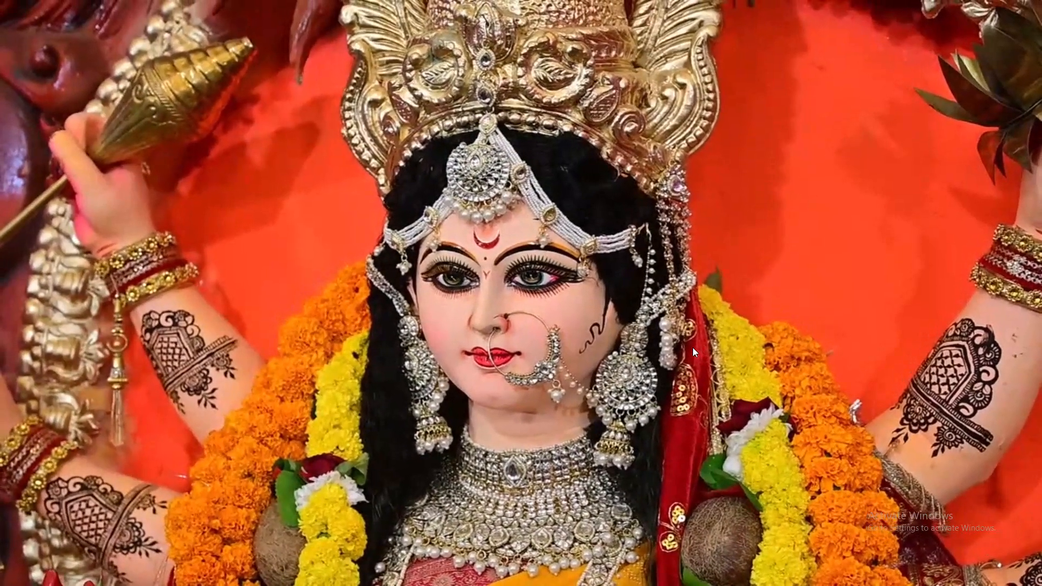
key(Escape)
Scrub DSC_1502 for a cut point, split it at 00:00:27:08, delete the part after it and select the remaining part.
drag(245, 340, 184, 341)
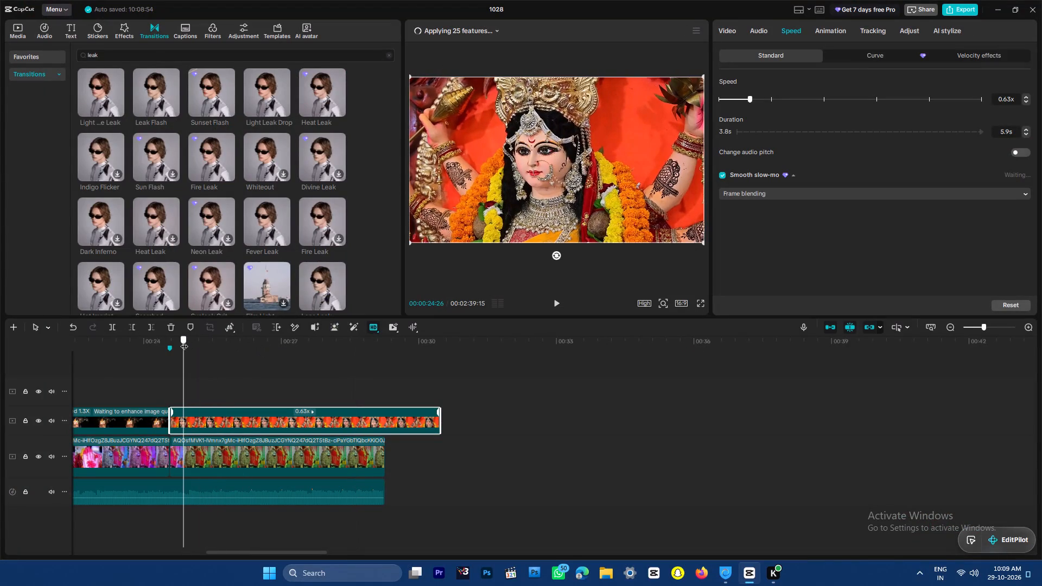
drag(184, 341, 402, 338)
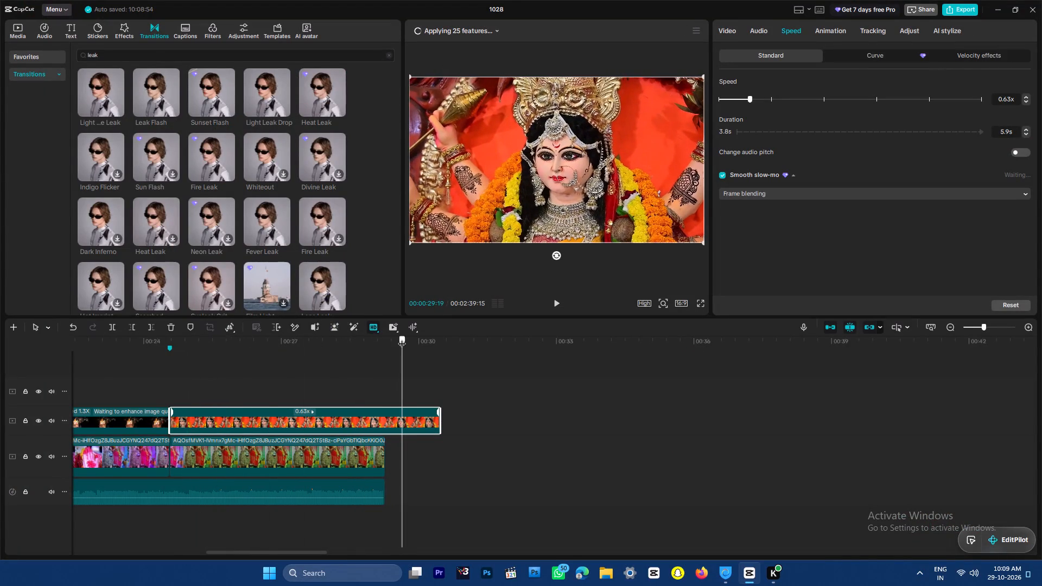
drag(402, 338, 391, 341)
drag(386, 341, 192, 340)
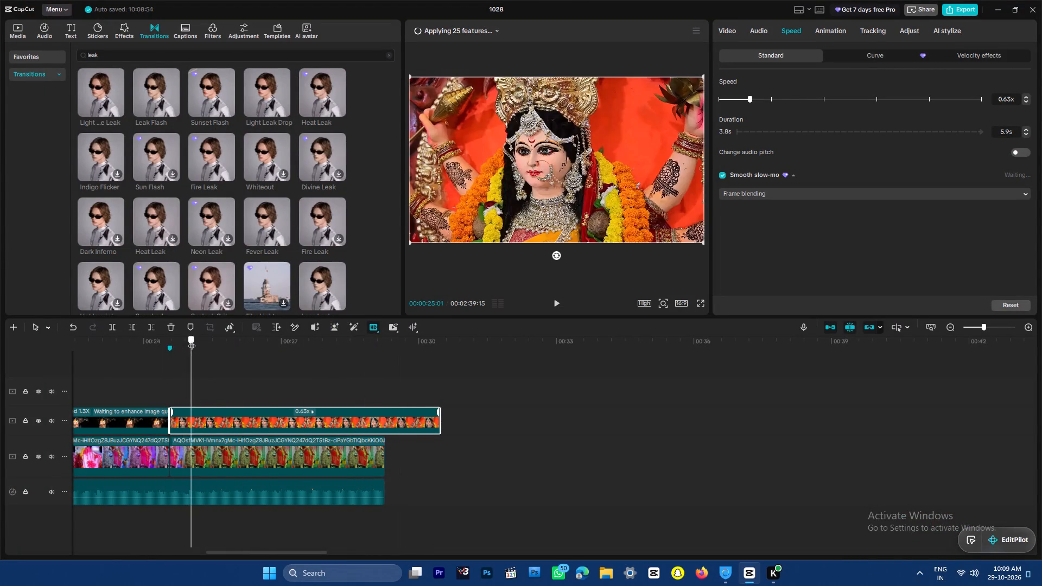
drag(192, 340, 341, 340)
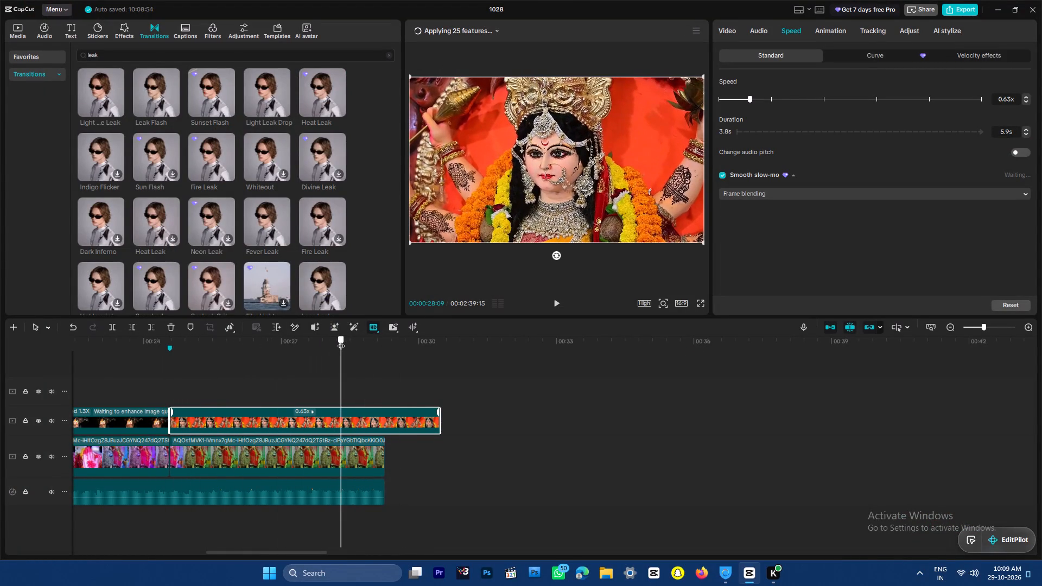
drag(341, 340, 294, 346)
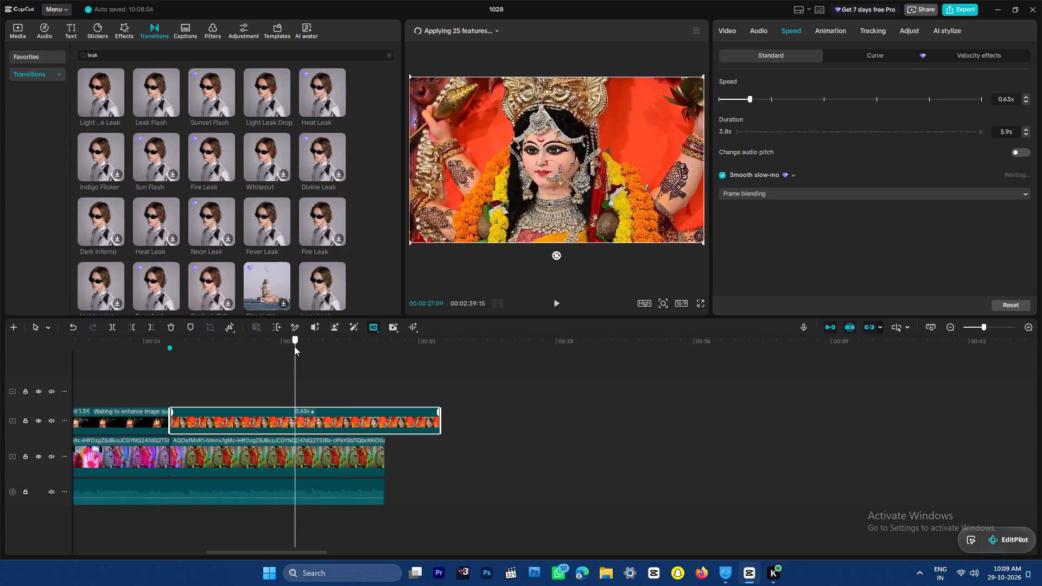
drag(294, 346, 294, 347)
key(ctrl+b)
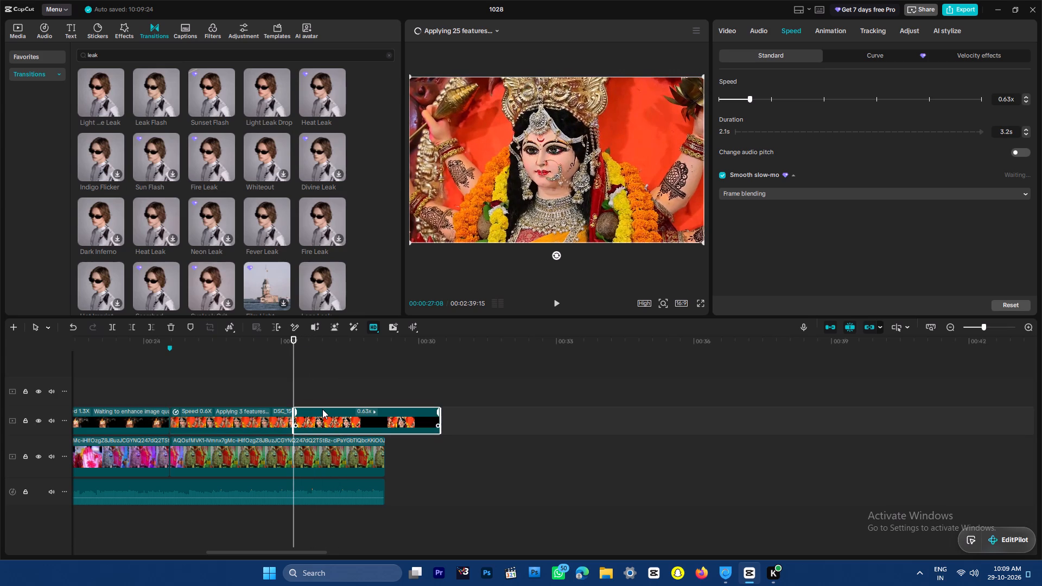
key(Delete)
click(227, 416)
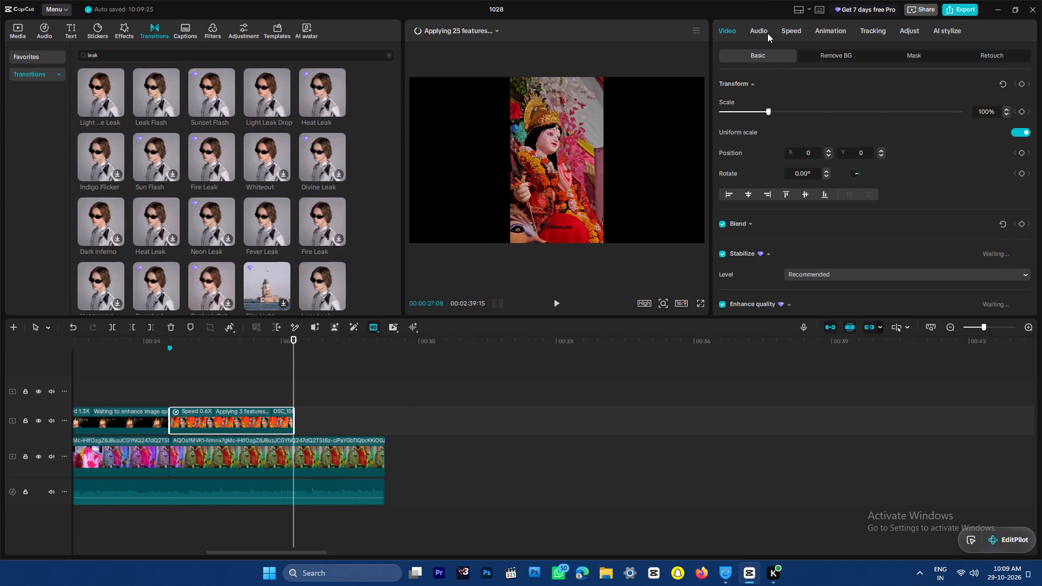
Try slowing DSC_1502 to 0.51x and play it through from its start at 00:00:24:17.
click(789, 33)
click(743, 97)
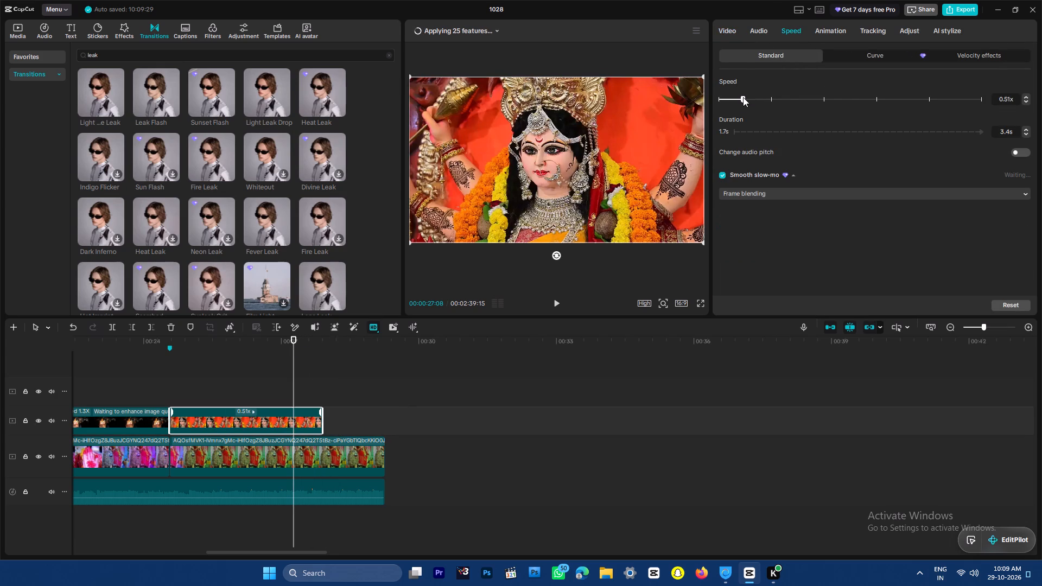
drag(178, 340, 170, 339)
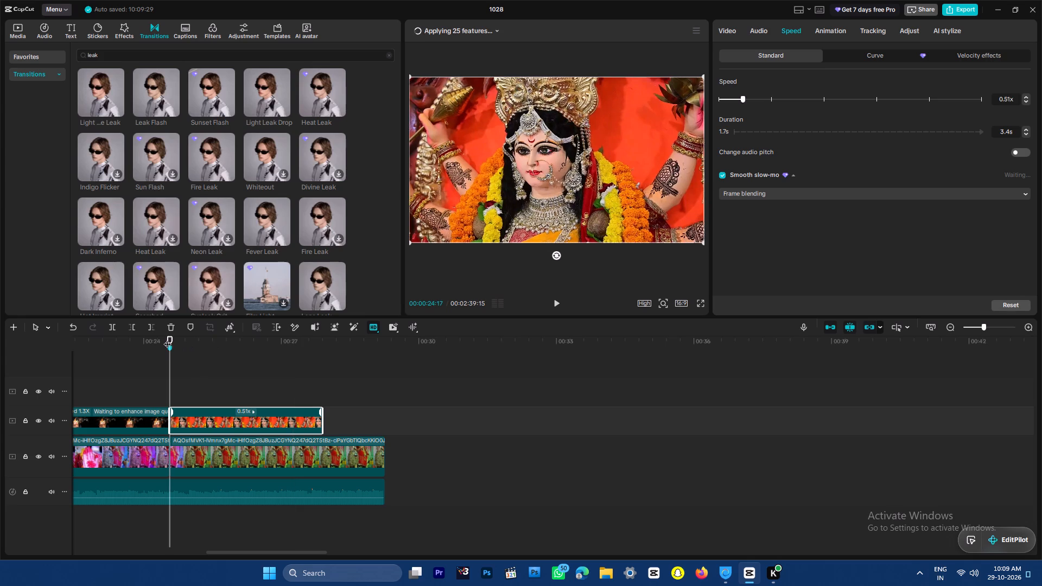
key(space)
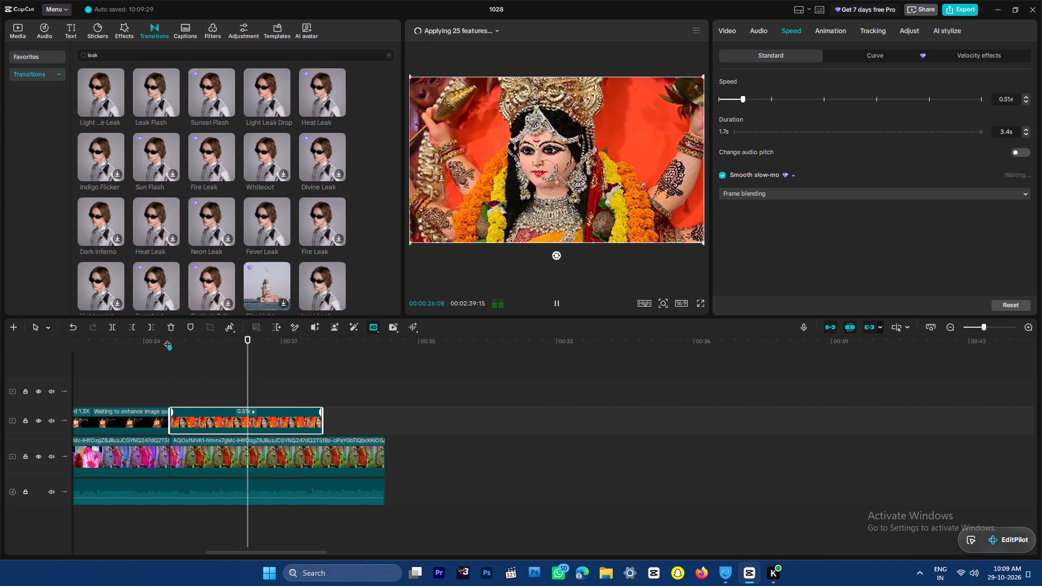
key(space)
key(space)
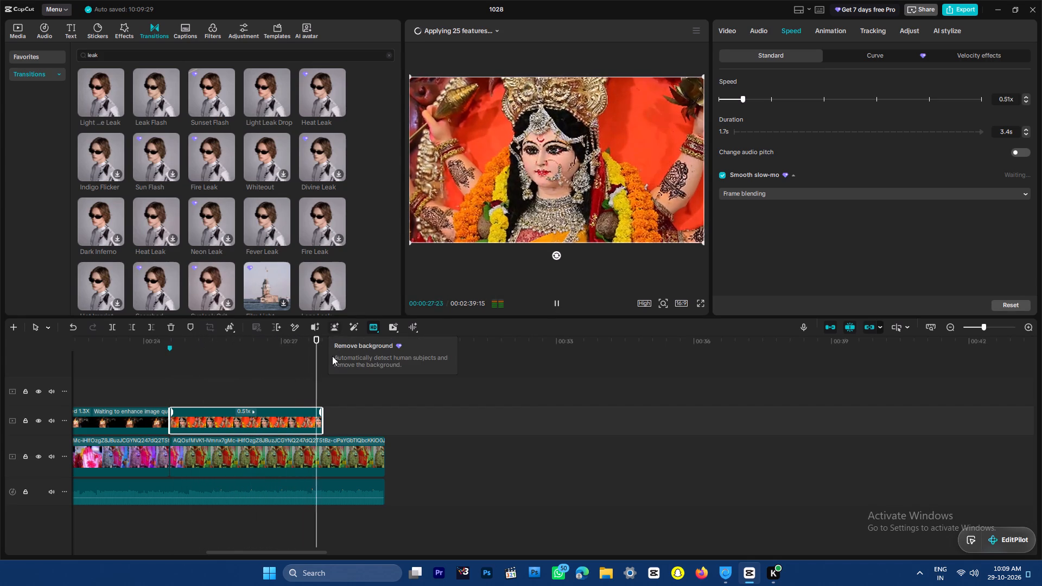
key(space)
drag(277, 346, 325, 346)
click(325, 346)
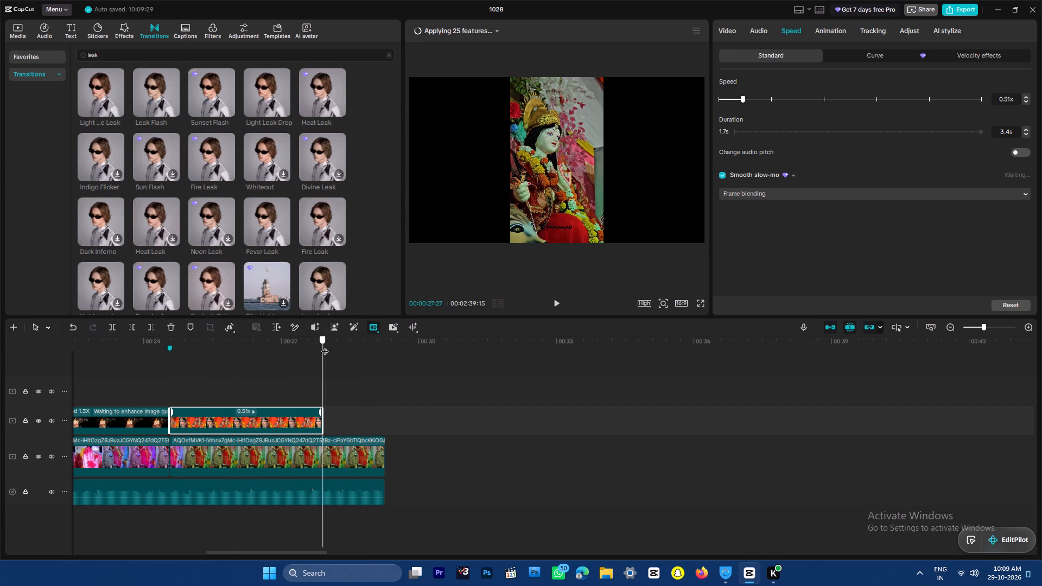
Try several slower speeds on DSC_1502 and set its speed to 0.35x.
click(278, 418)
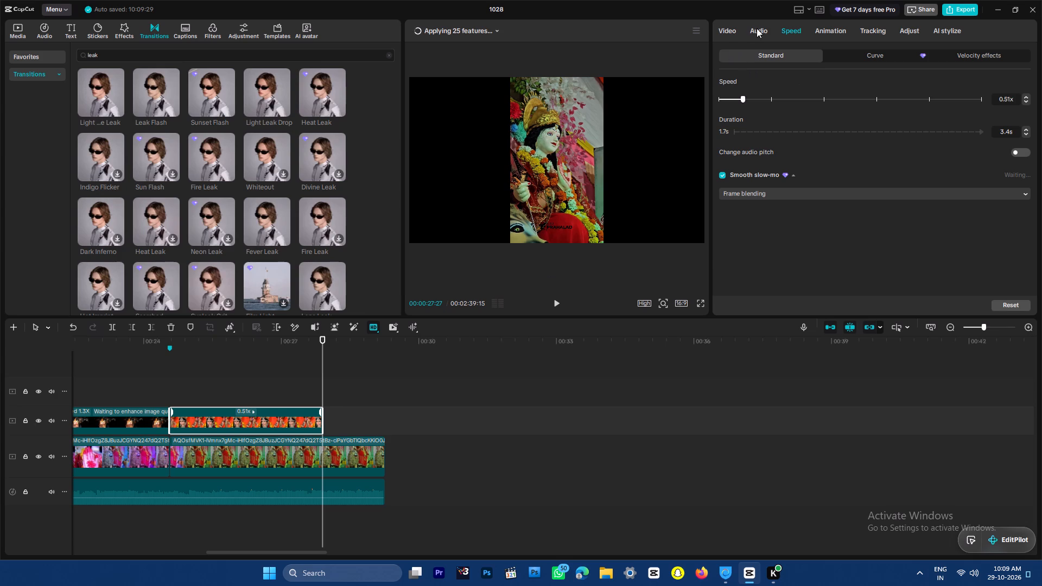
click(757, 28)
click(804, 31)
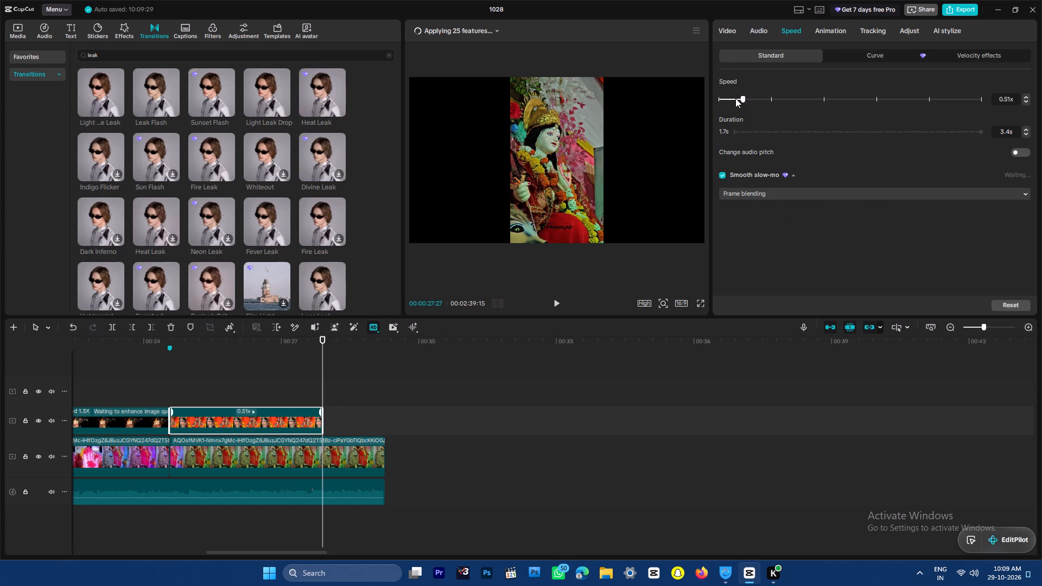
click(735, 99)
click(735, 99)
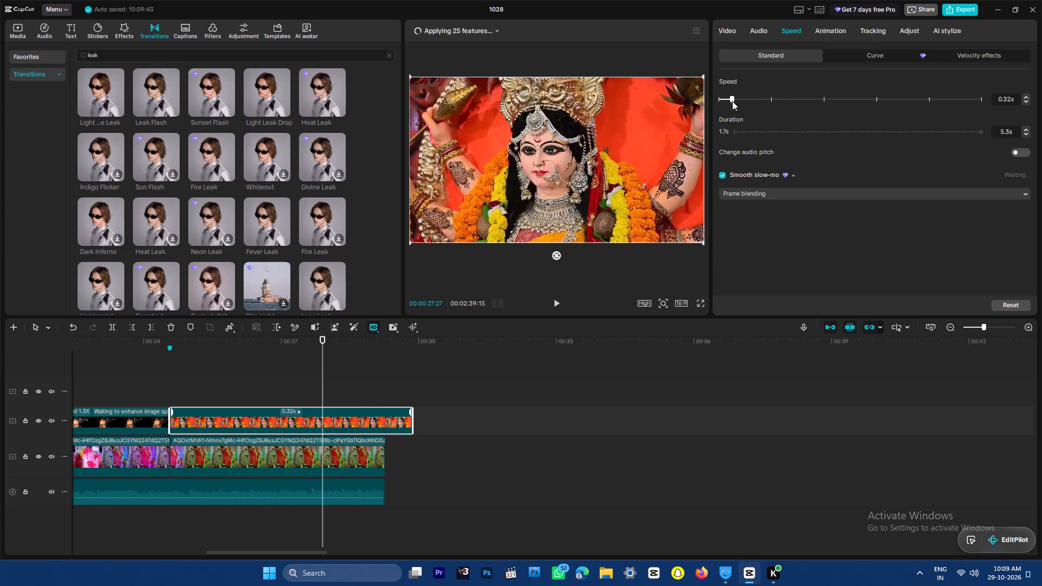
click(732, 101)
click(734, 100)
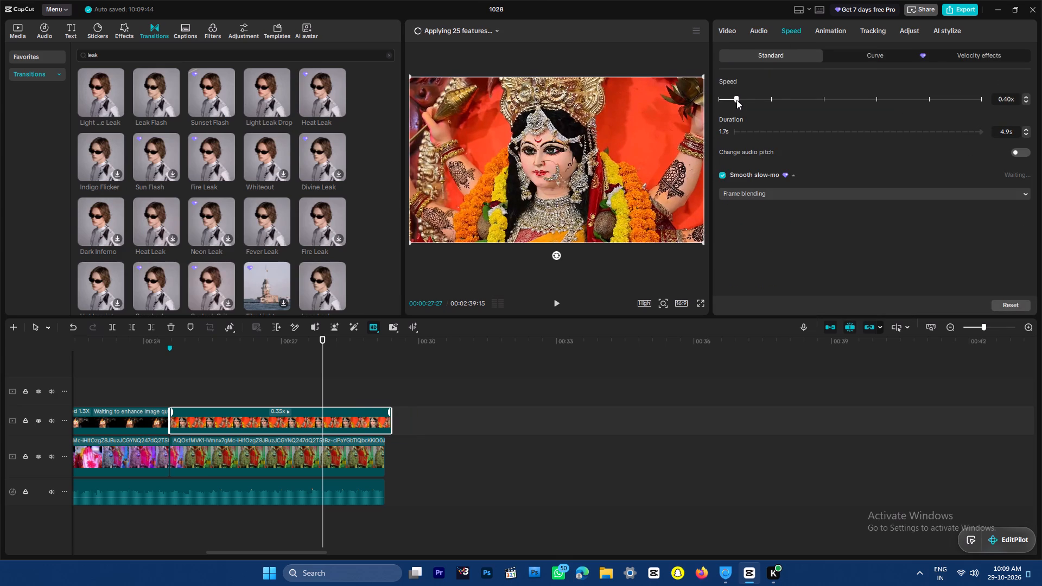
click(1023, 100)
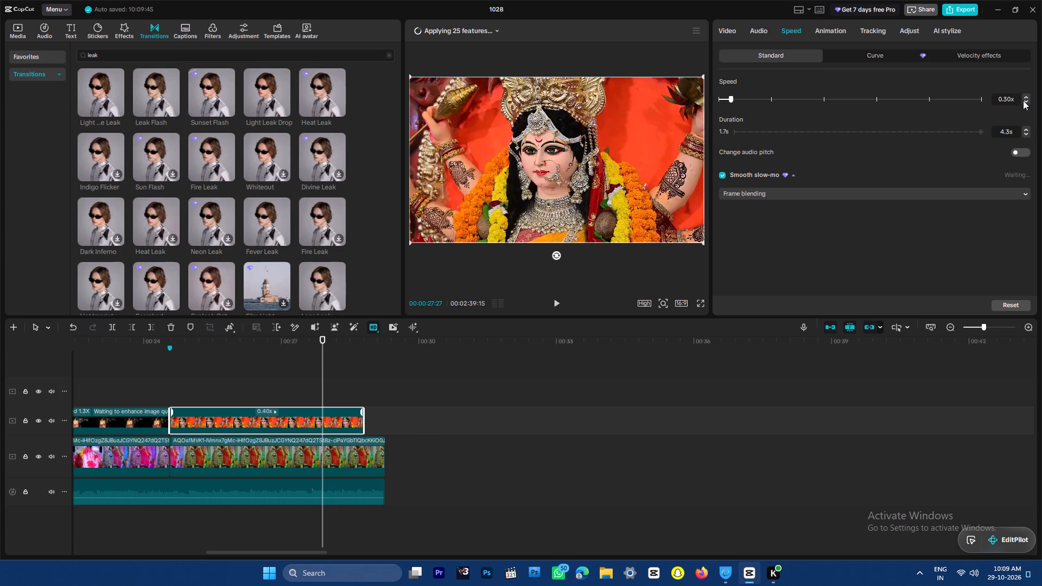
click(1025, 94)
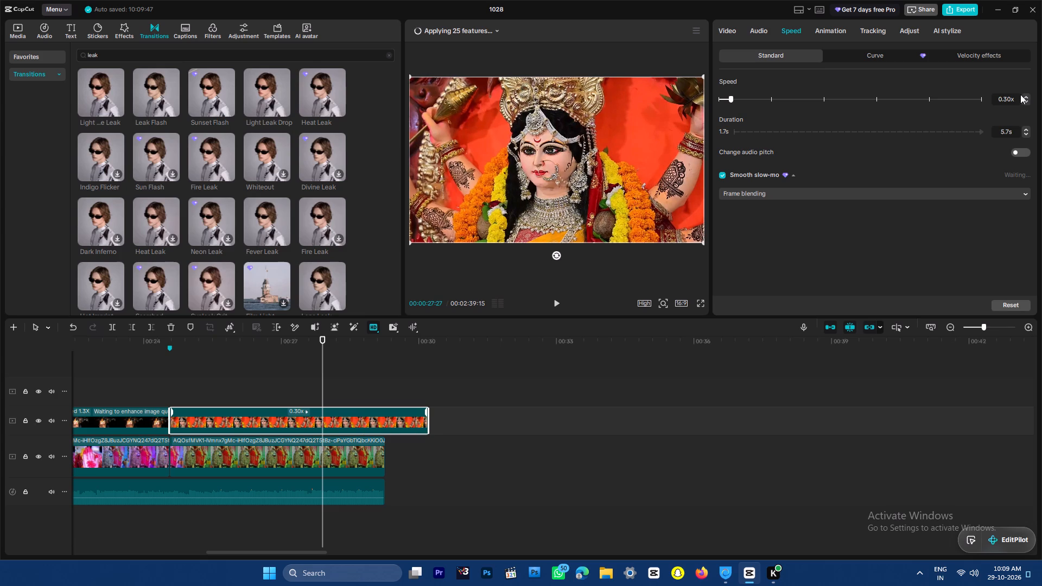
click(1010, 99)
key(BackSpace)
key(5)
key(Return)
Play through the slowed DSC_1502, split it at 00:00:29:08 where the reference clip ends, and delete the part after it.
drag(191, 347, 187, 347)
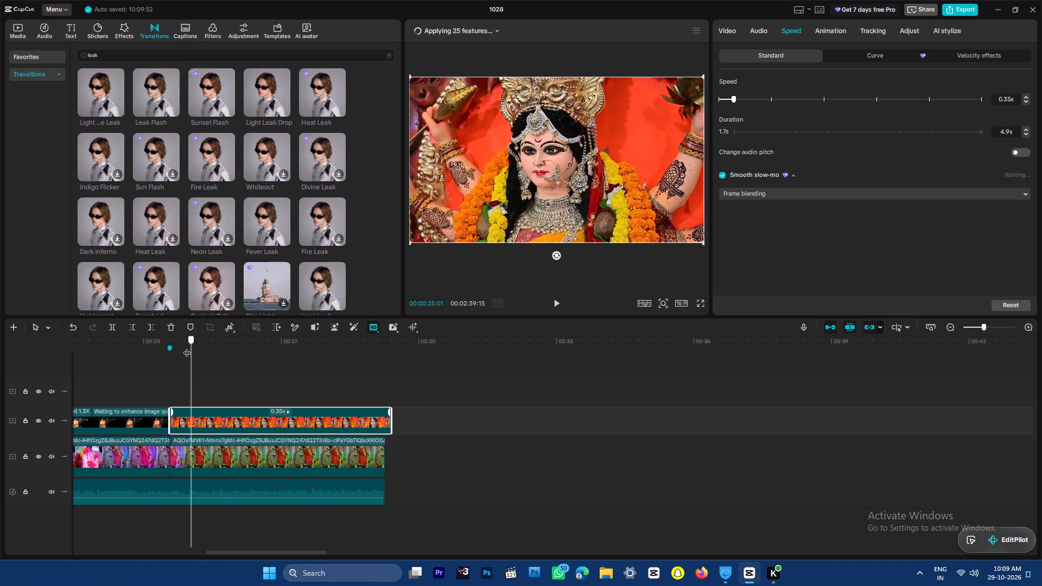
drag(187, 347, 186, 348)
key(space)
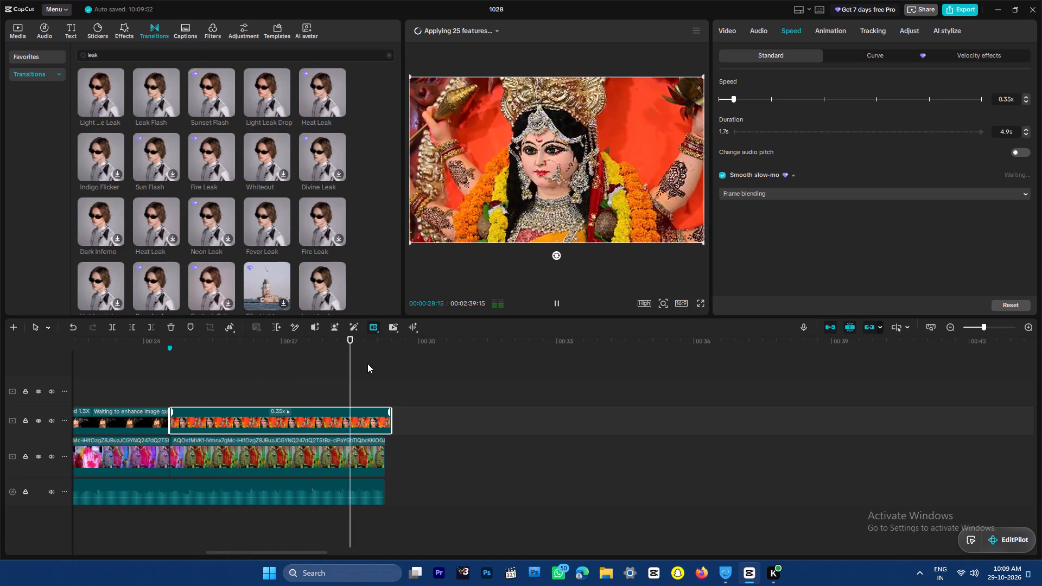
key(space)
drag(383, 341, 391, 340)
click(391, 340)
click(387, 340)
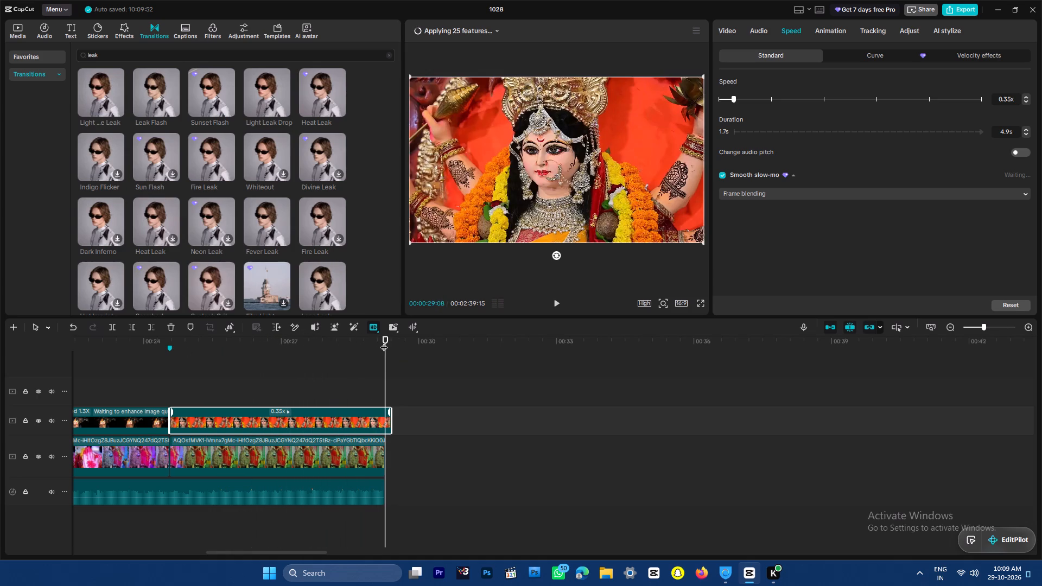
key(ctrl+b)
key(ctrl+minus)
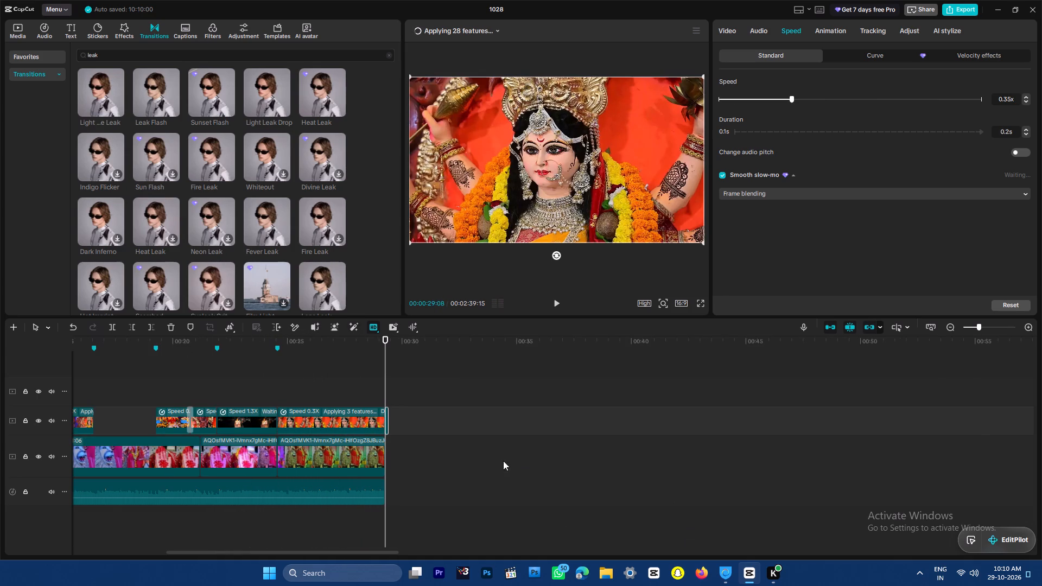
key(Delete)
Move DSC_1481 from the spare clips further along the timeline to the track above the gap starting at the 00:00:16:17 marker.
key(ctrl+minus)
key(ctrl+minus)
key(Home)
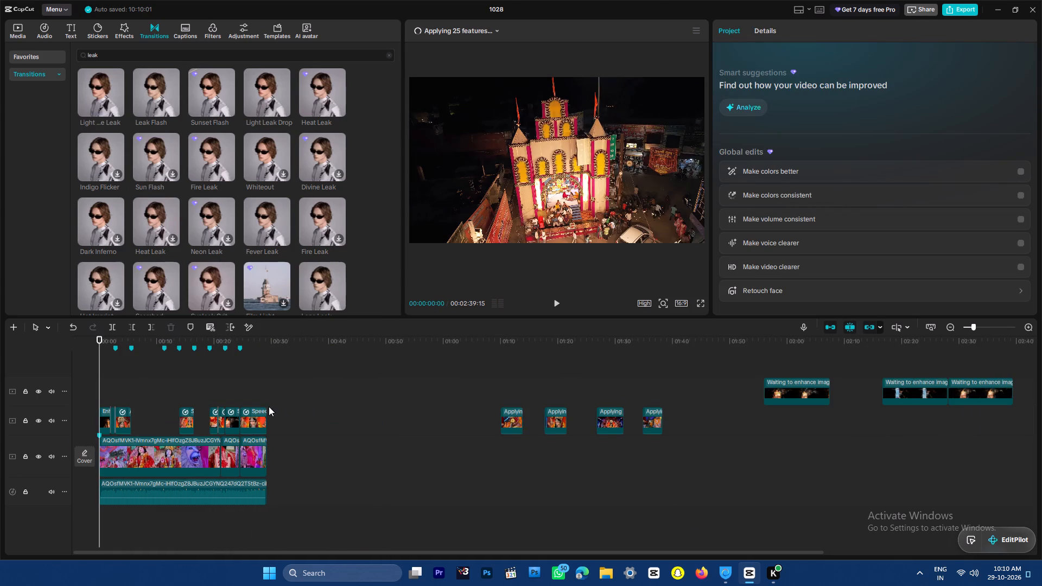
key(ctrl+plus)
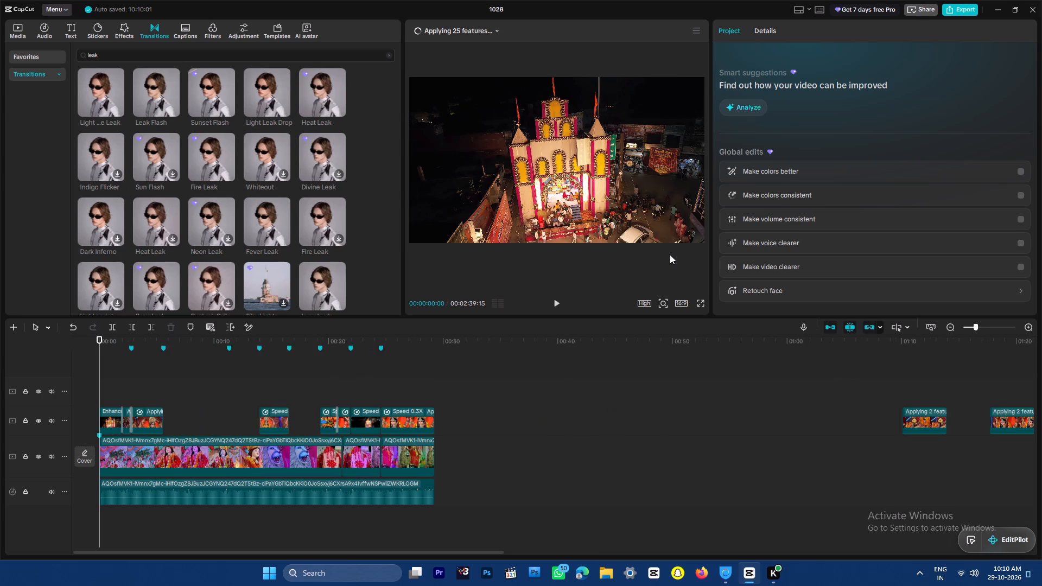
key(ctrl+minus)
click(511, 343)
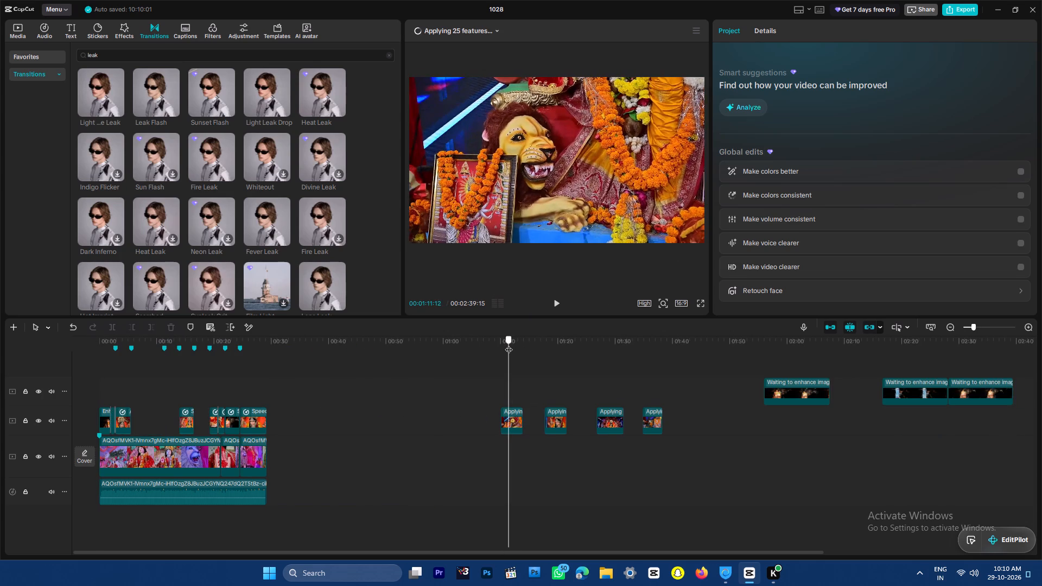
click(511, 344)
drag(515, 417, 396, 407)
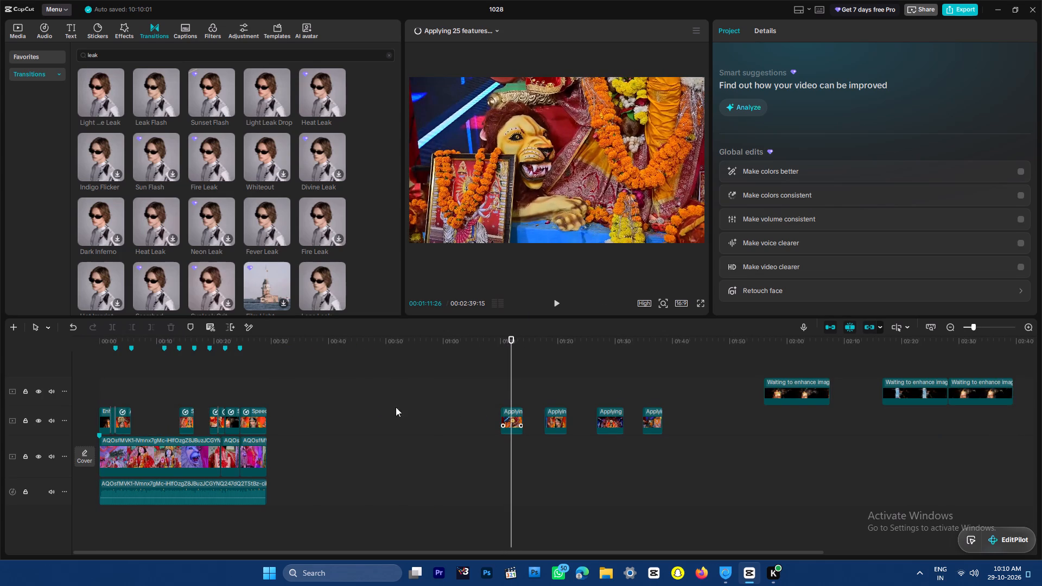
drag(396, 407, 211, 393)
click(212, 393)
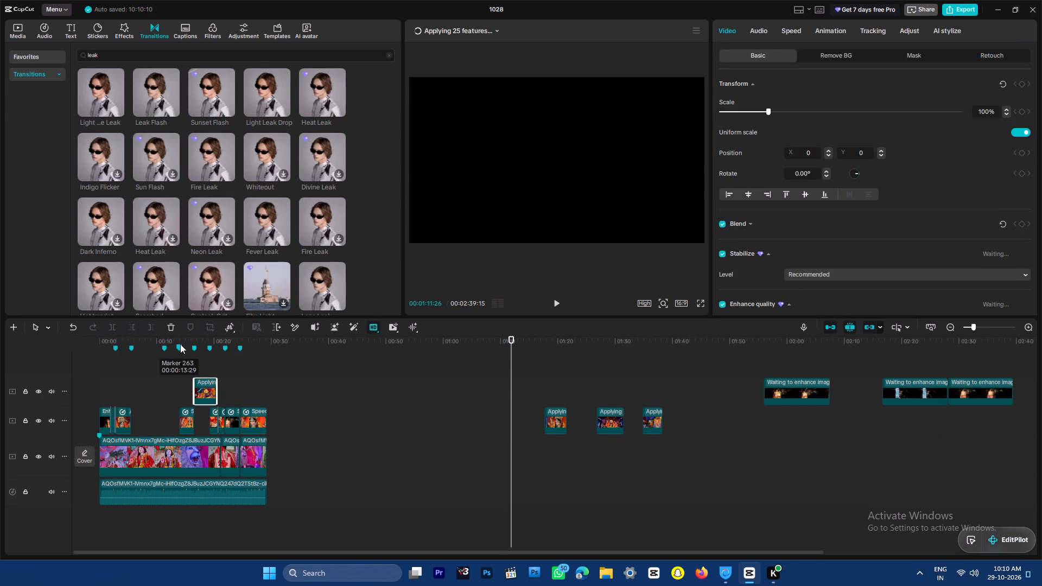
Play through DSC_1481 to find a cut point, split it at 00:00:18:11 and delete the part before it.
click(180, 344)
key(space)
key(ctrl+plus)
key(ctrl+plus)
key(ctrl+plus)
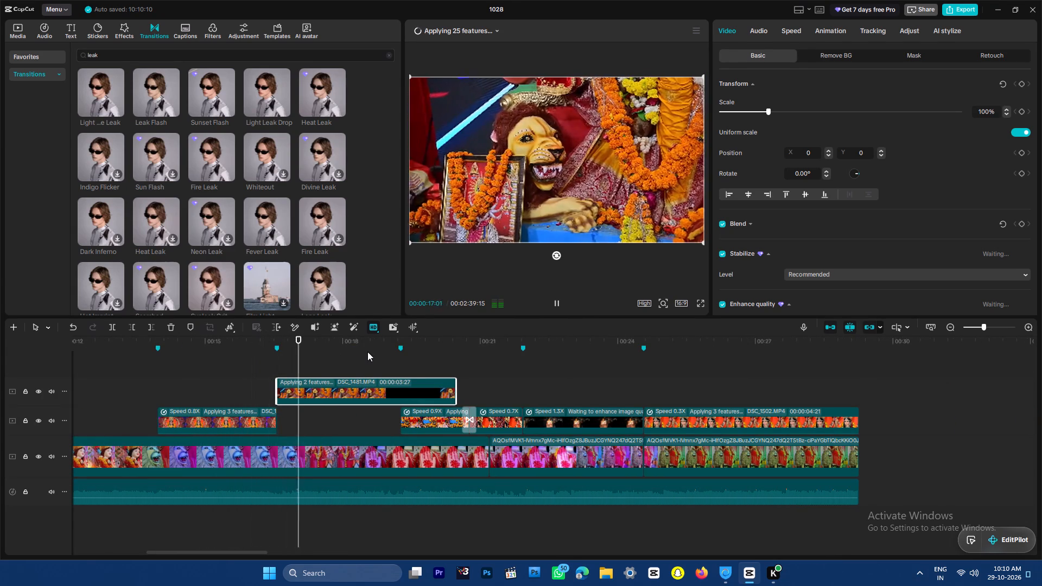
key(space)
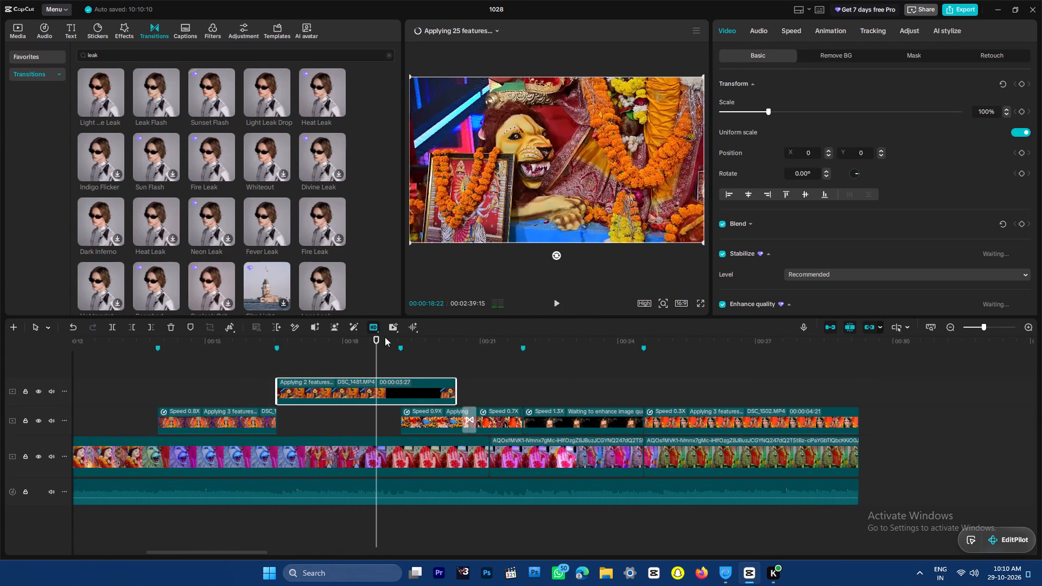
key(space)
key(space)
key(ctrl+minus)
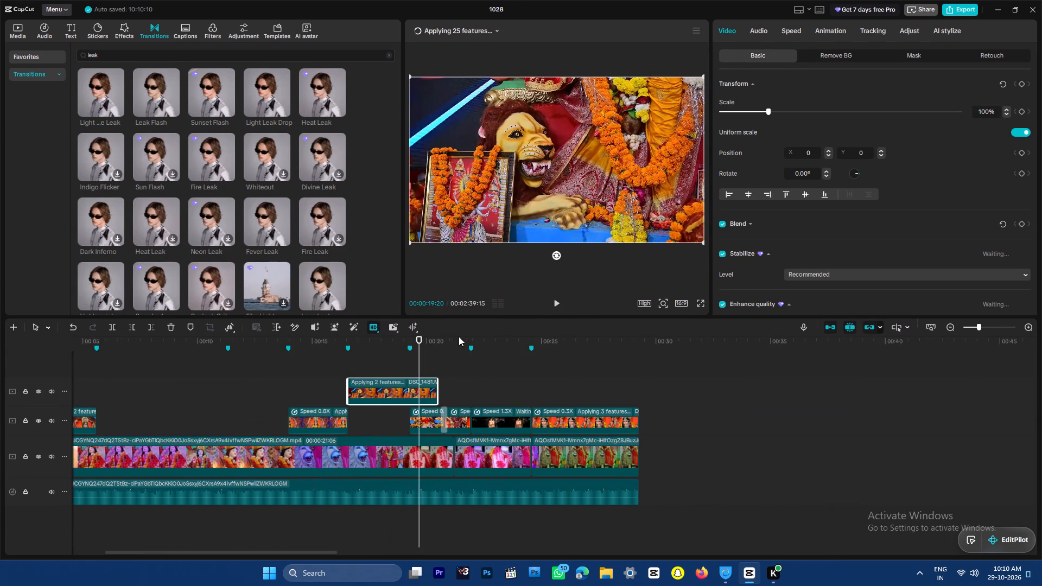
drag(402, 338, 390, 340)
key(ctrl+plus)
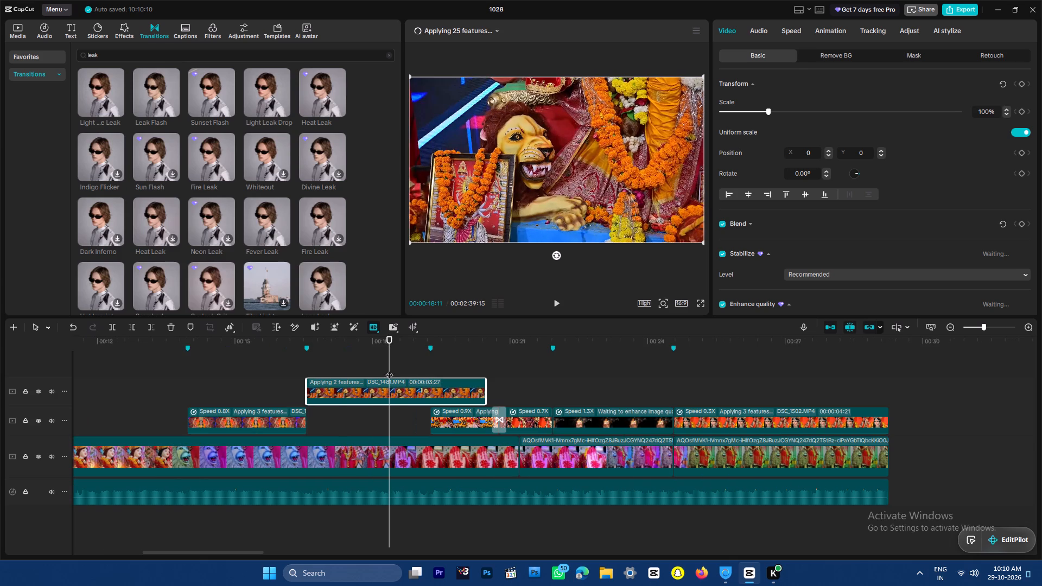
key(ctrl+b)
click(368, 392)
key(Delete)
Move the remaining part of DSC_1481 back to start at the 00:00:16:17 marker.
drag(414, 388, 345, 396)
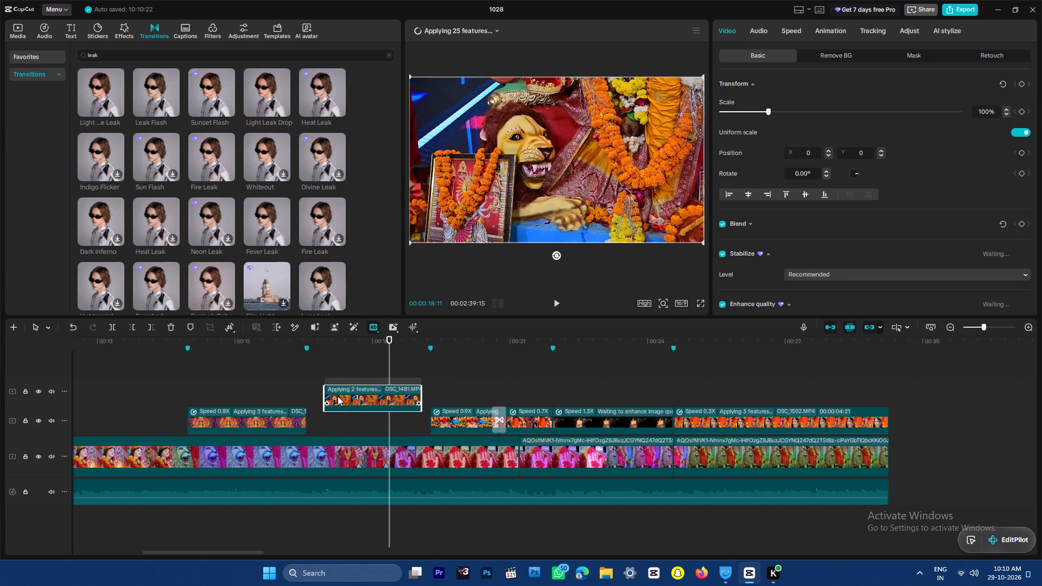
drag(339, 396, 328, 396)
click(327, 396)
click(326, 397)
click(334, 393)
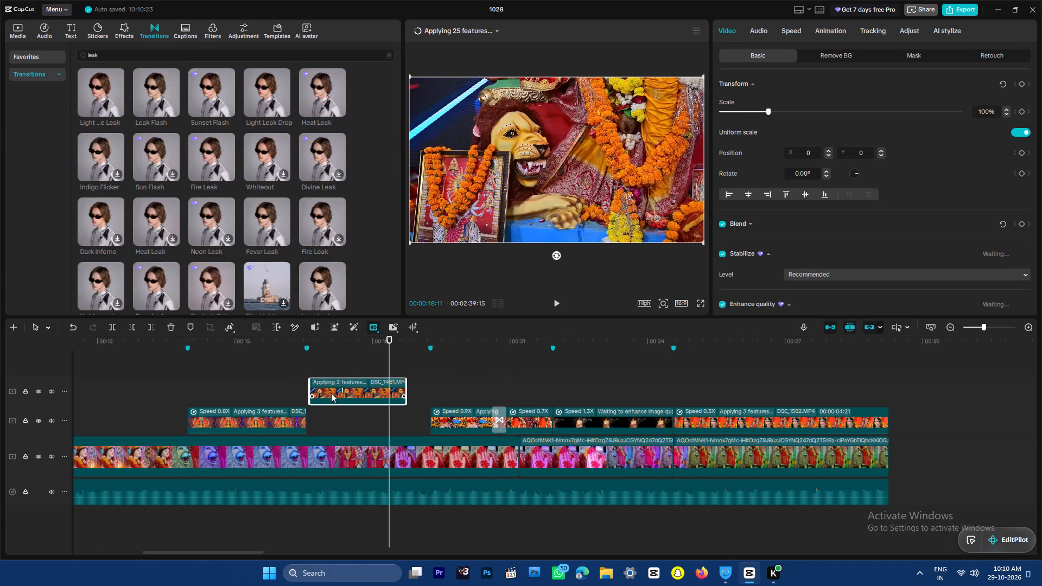
Slow DSC_1481 to 0.68x and turn on smooth slow-mo with frame blending.
click(788, 30)
click(755, 97)
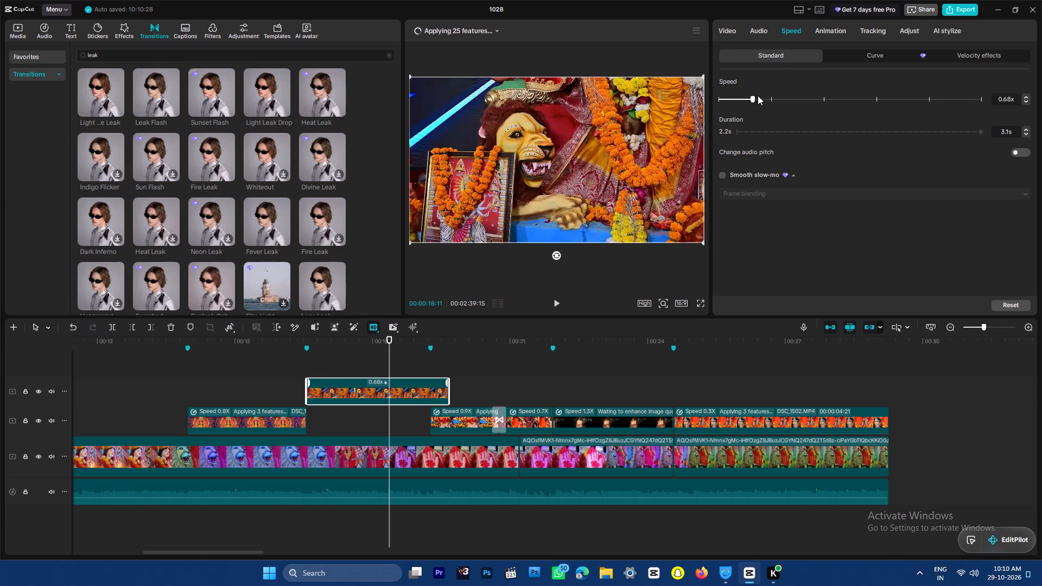
click(720, 176)
Play DSC_1481 from 00:00:16:17 and scrub back through it to examine its slowed motion.
drag(385, 340, 307, 343)
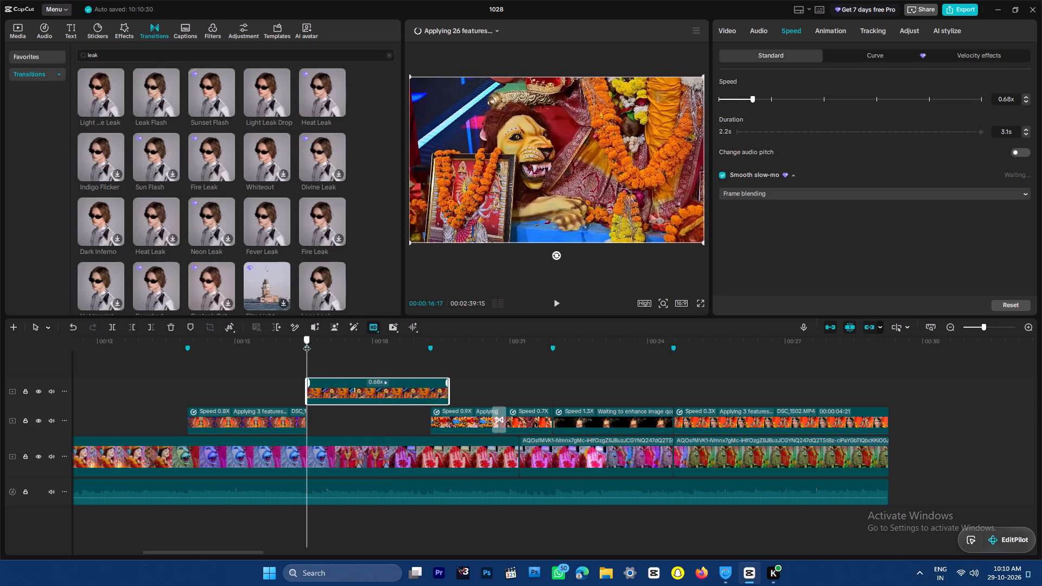
key(space)
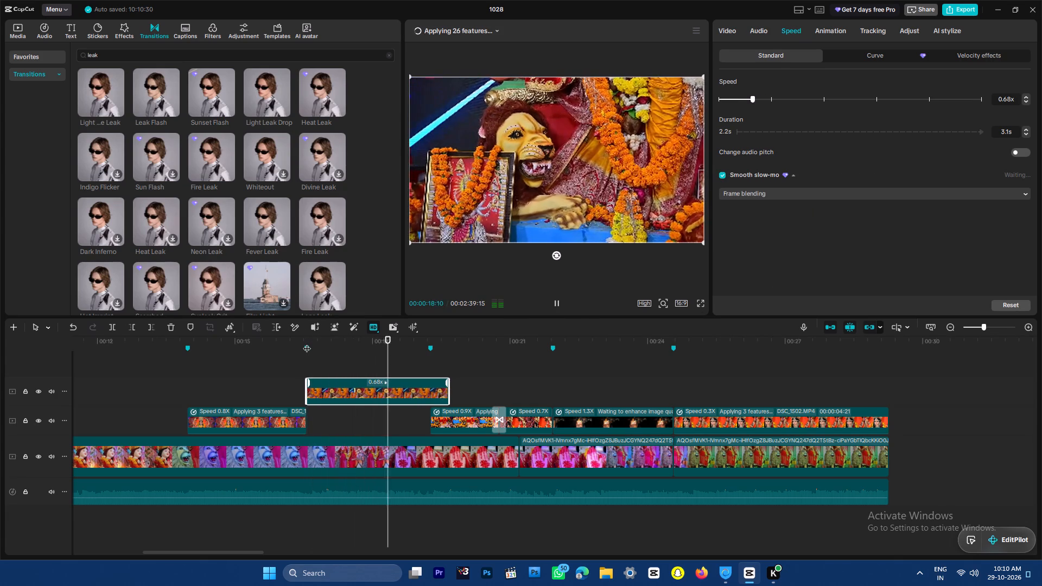
key(space)
key(space)
key(space)
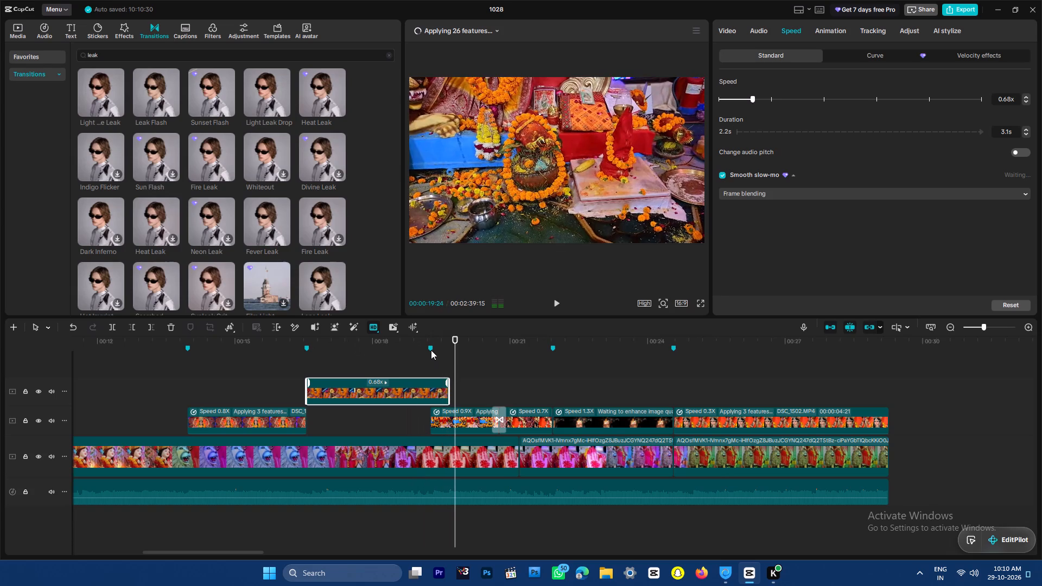
click(423, 342)
drag(407, 346, 398, 347)
click(398, 347)
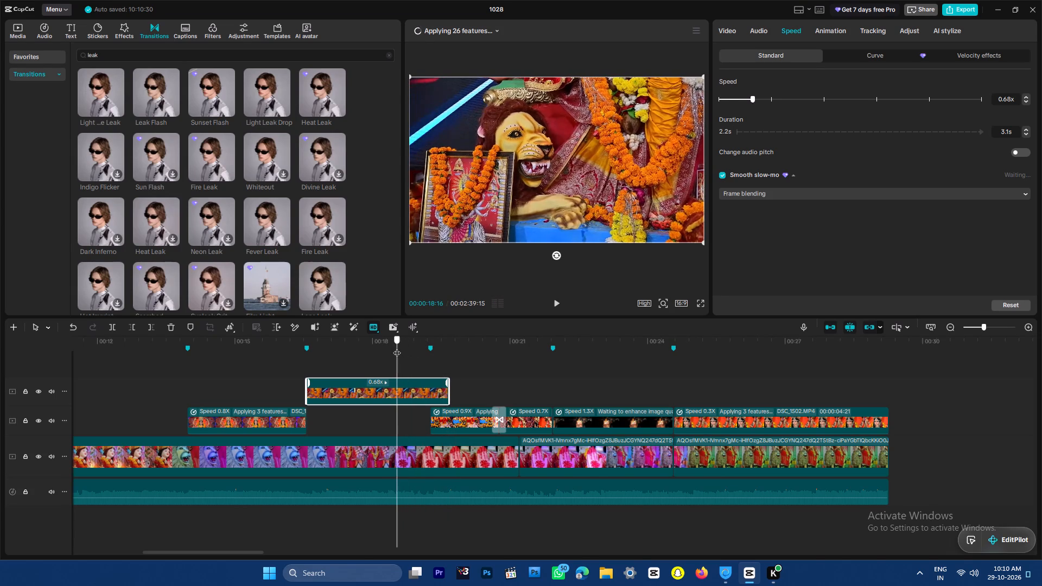
Set DSC_1481's speed to 0.54x and play its latter part past the following marker.
click(745, 97)
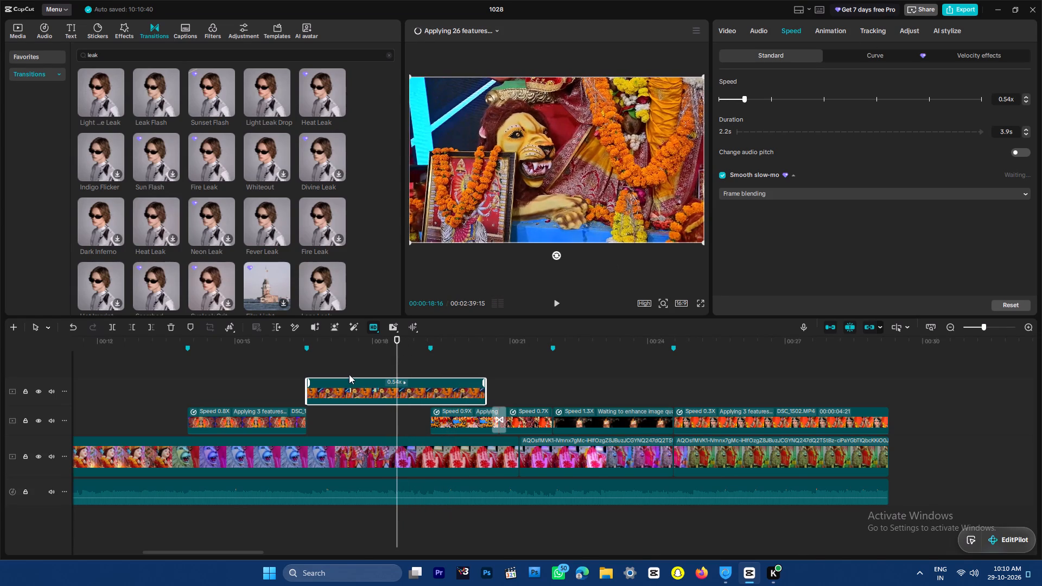
key(space)
key(space)
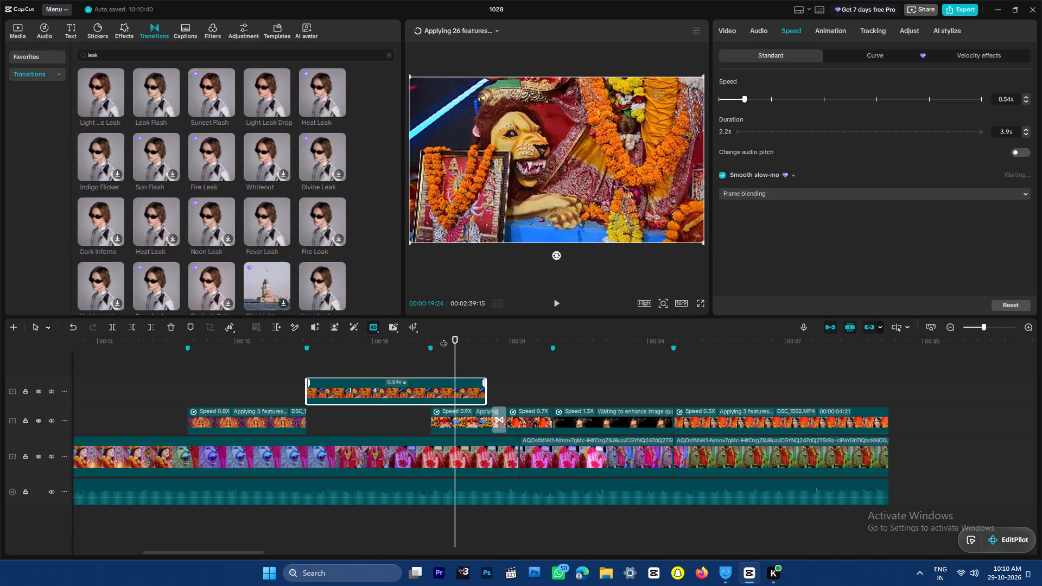
Split DSC_1481 at the 00:00:19:08 marker and delete the part after it.
drag(444, 338, 429, 338)
key(ctrl+b)
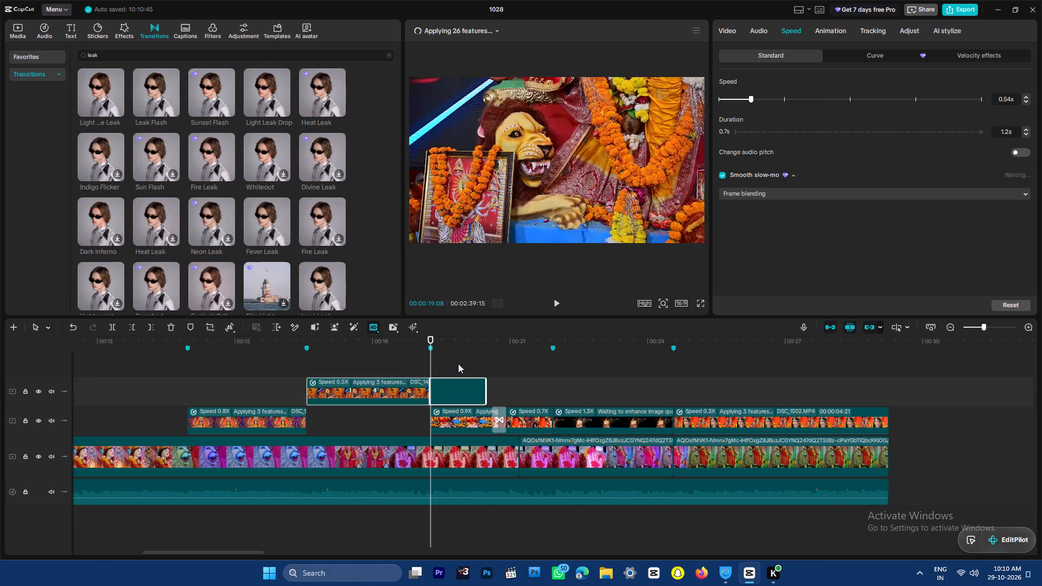
click(458, 387)
key(Delete)
Move the trimmed DSC_1481 down one track into the gap between the 00:00:16:17 and 00:00:19:08 markers.
drag(378, 390, 375, 417)
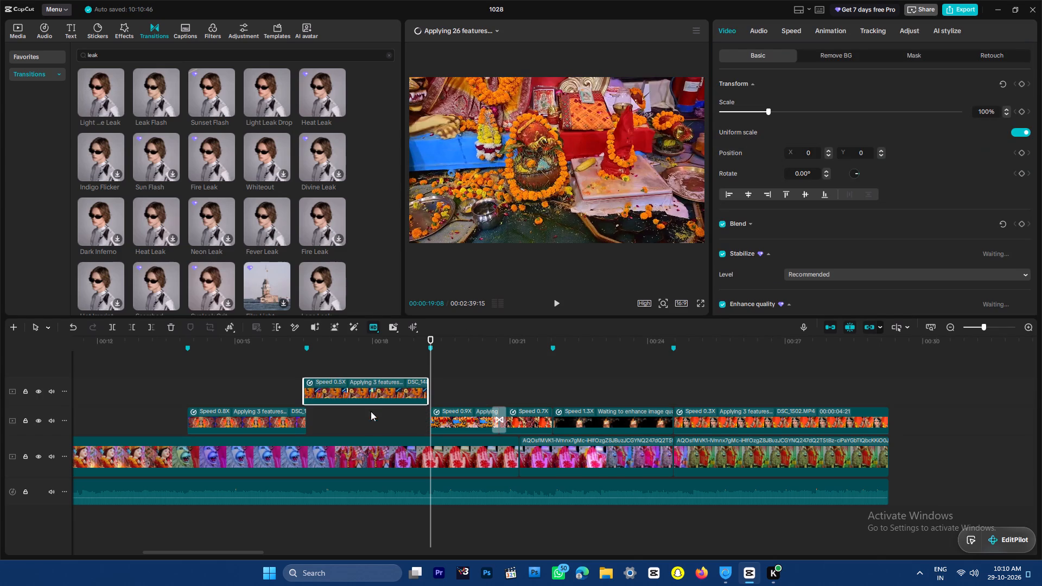
drag(338, 393, 339, 417)
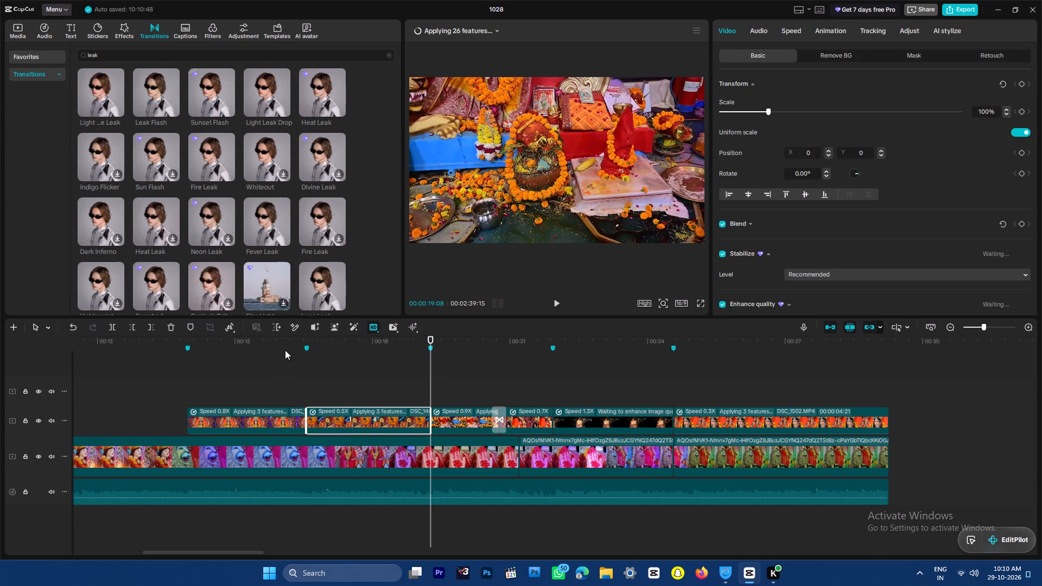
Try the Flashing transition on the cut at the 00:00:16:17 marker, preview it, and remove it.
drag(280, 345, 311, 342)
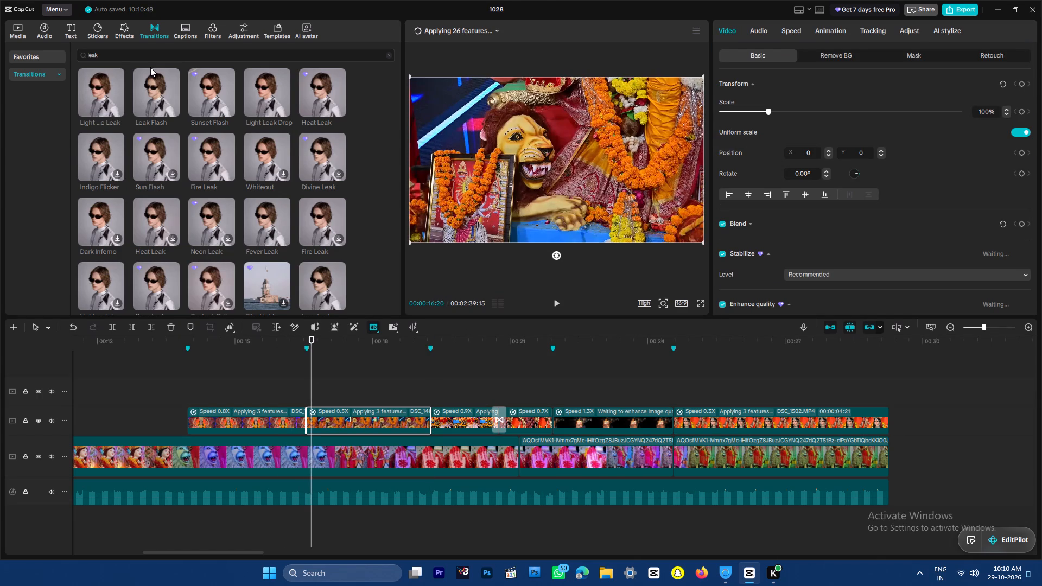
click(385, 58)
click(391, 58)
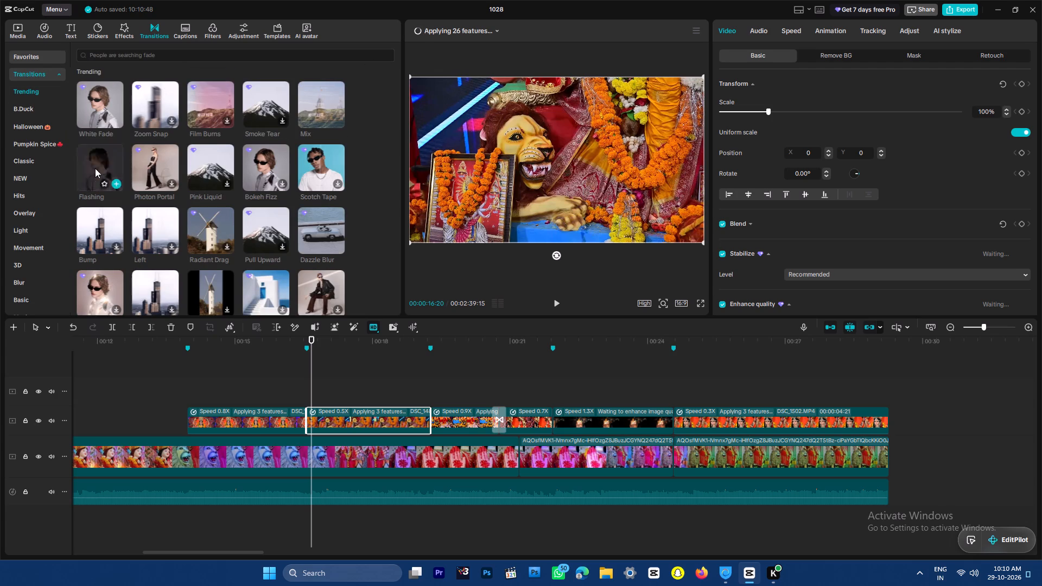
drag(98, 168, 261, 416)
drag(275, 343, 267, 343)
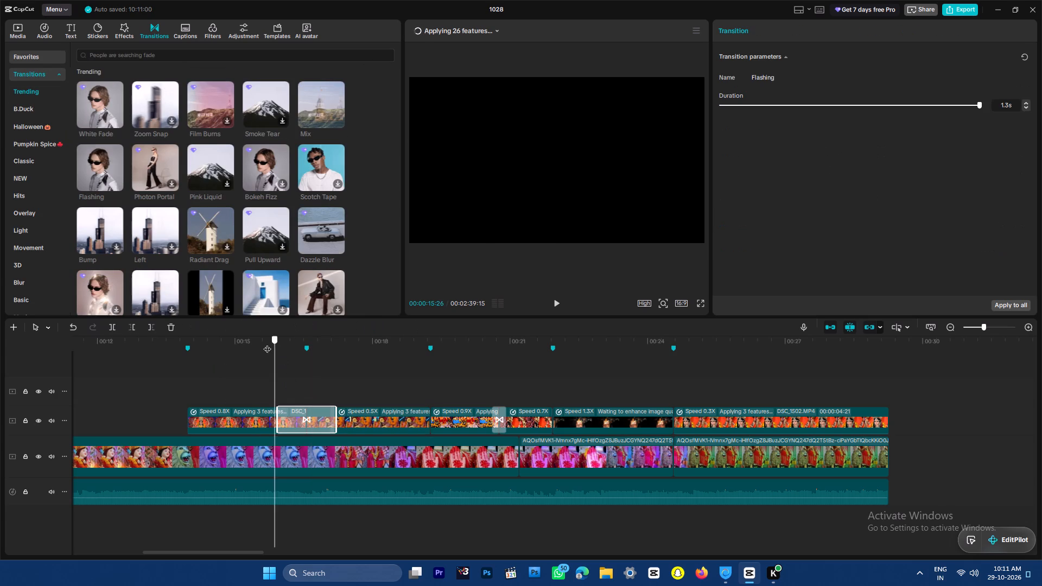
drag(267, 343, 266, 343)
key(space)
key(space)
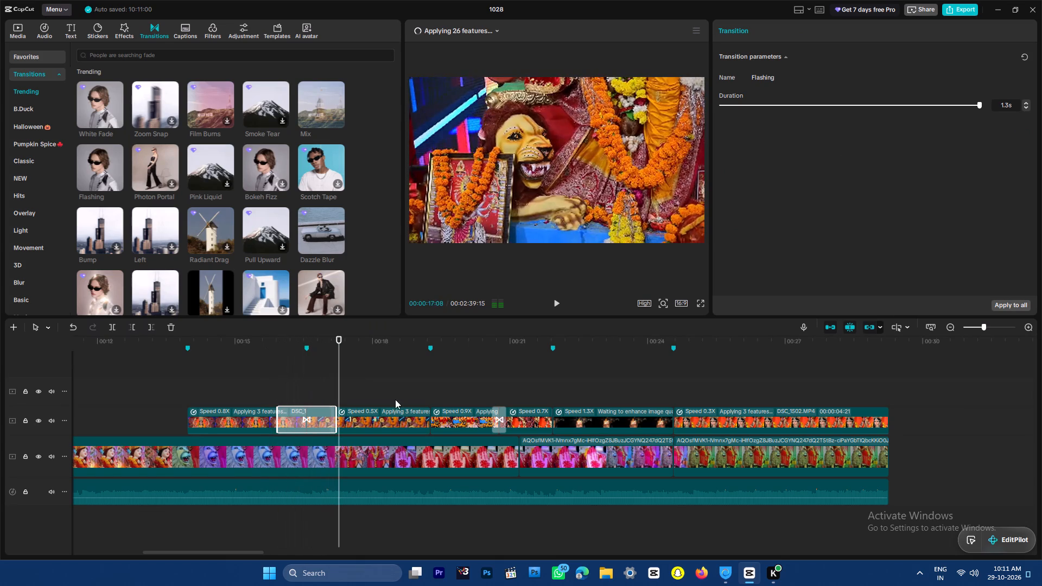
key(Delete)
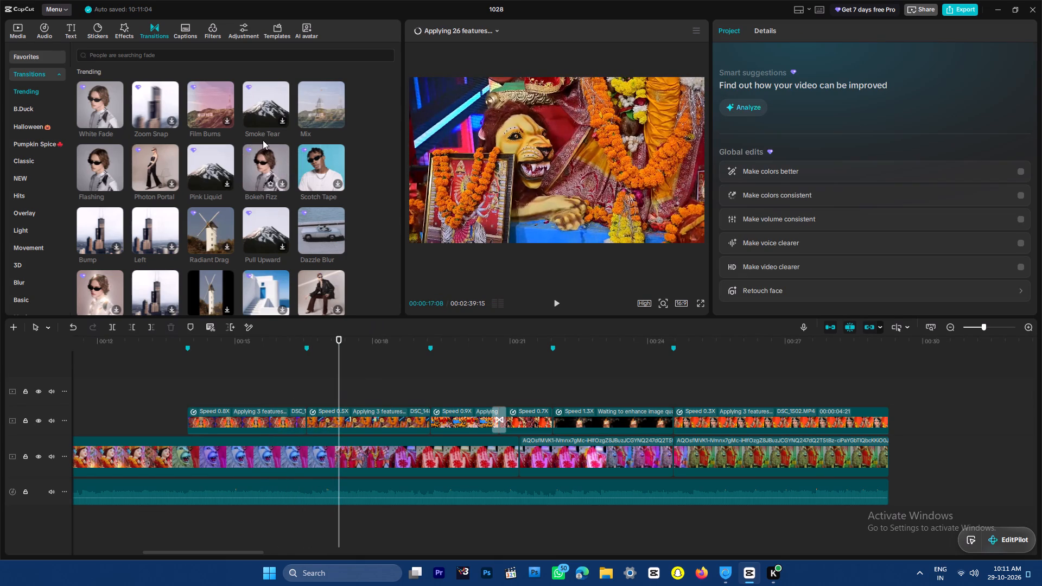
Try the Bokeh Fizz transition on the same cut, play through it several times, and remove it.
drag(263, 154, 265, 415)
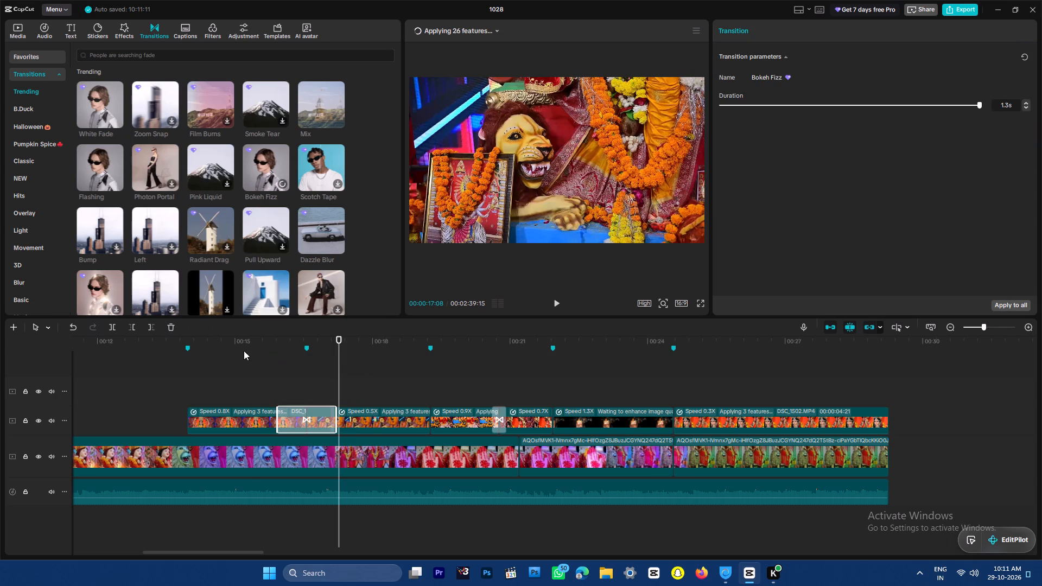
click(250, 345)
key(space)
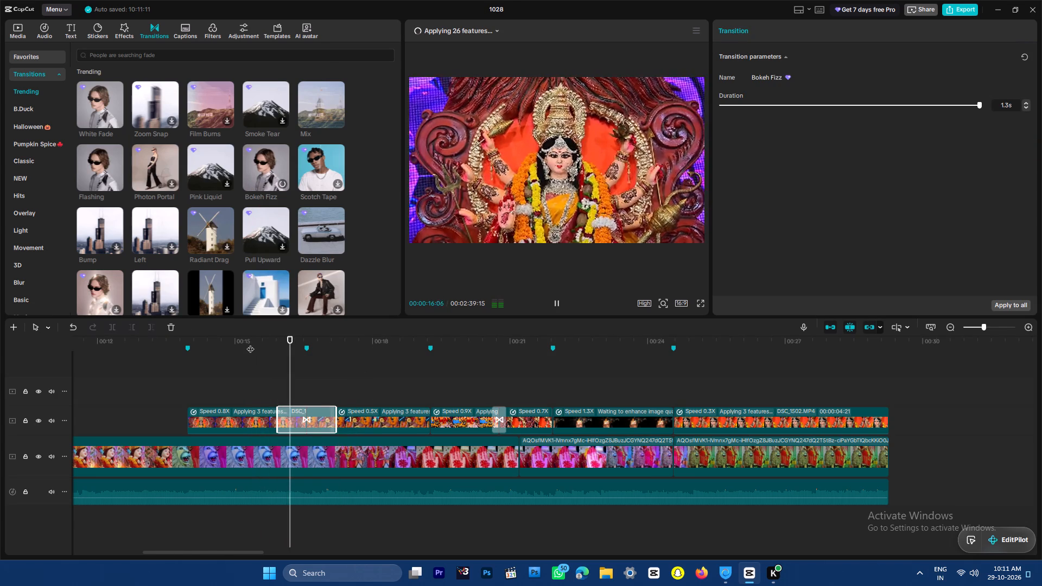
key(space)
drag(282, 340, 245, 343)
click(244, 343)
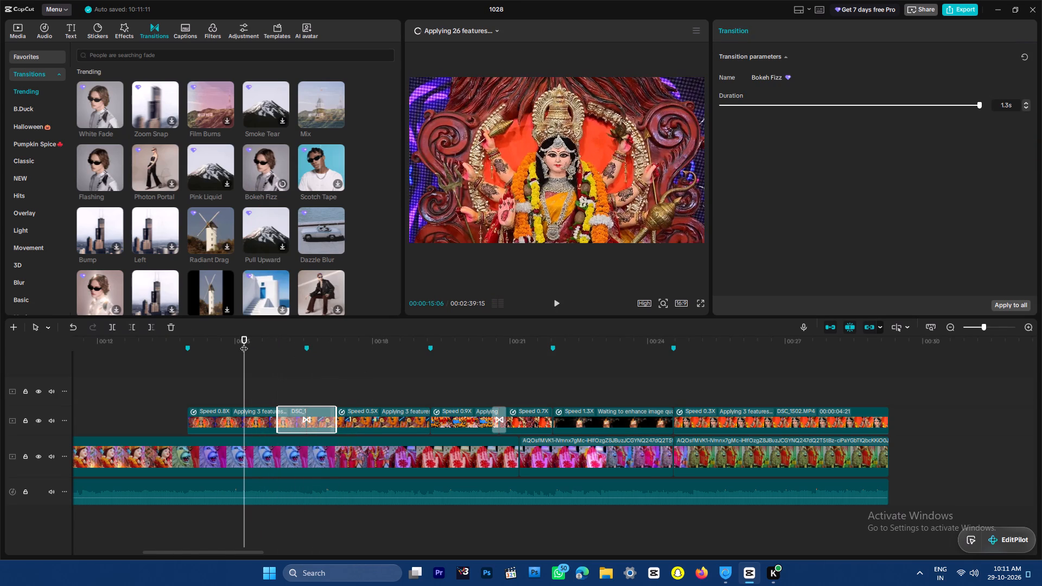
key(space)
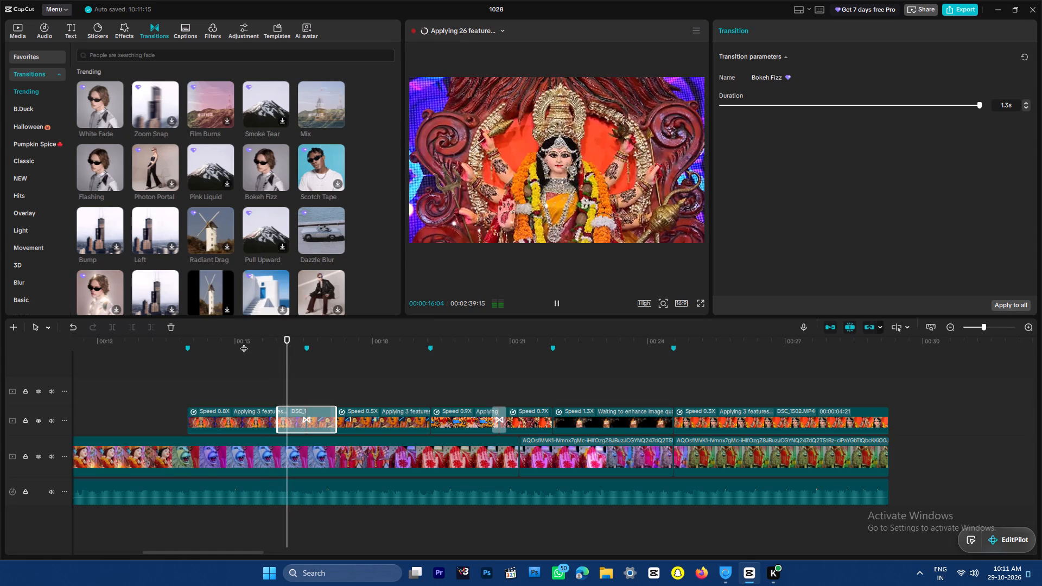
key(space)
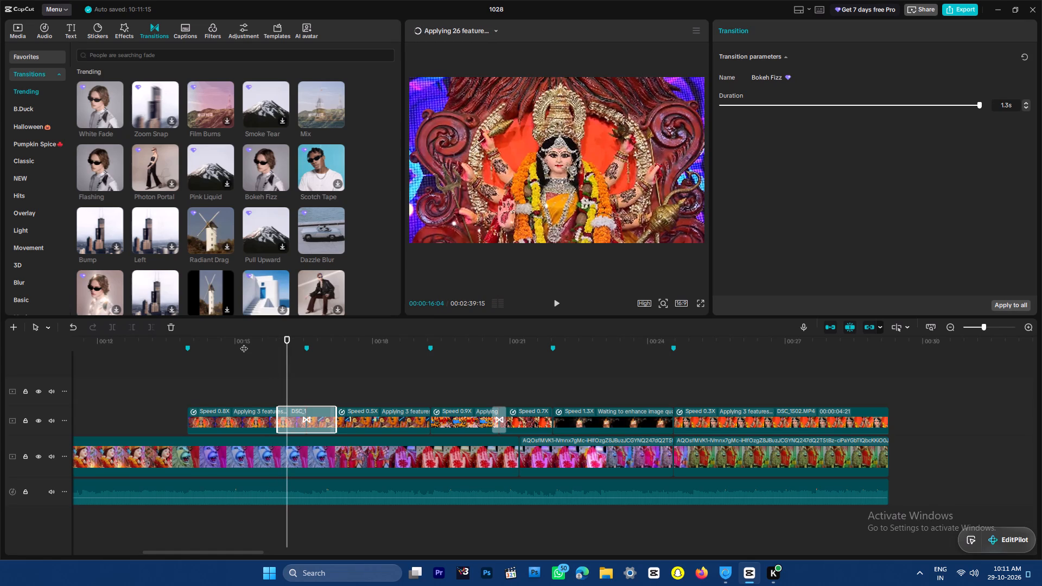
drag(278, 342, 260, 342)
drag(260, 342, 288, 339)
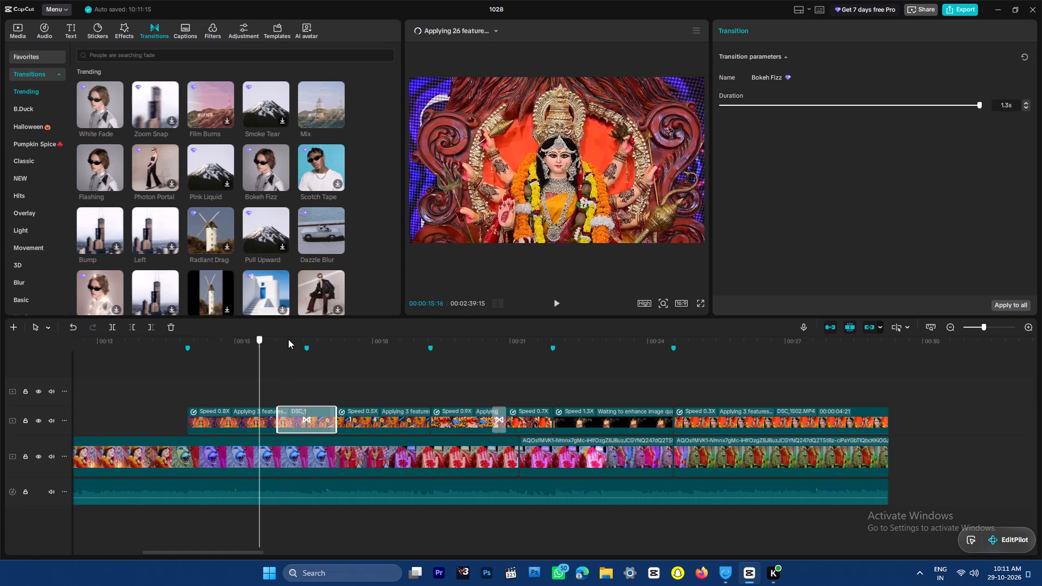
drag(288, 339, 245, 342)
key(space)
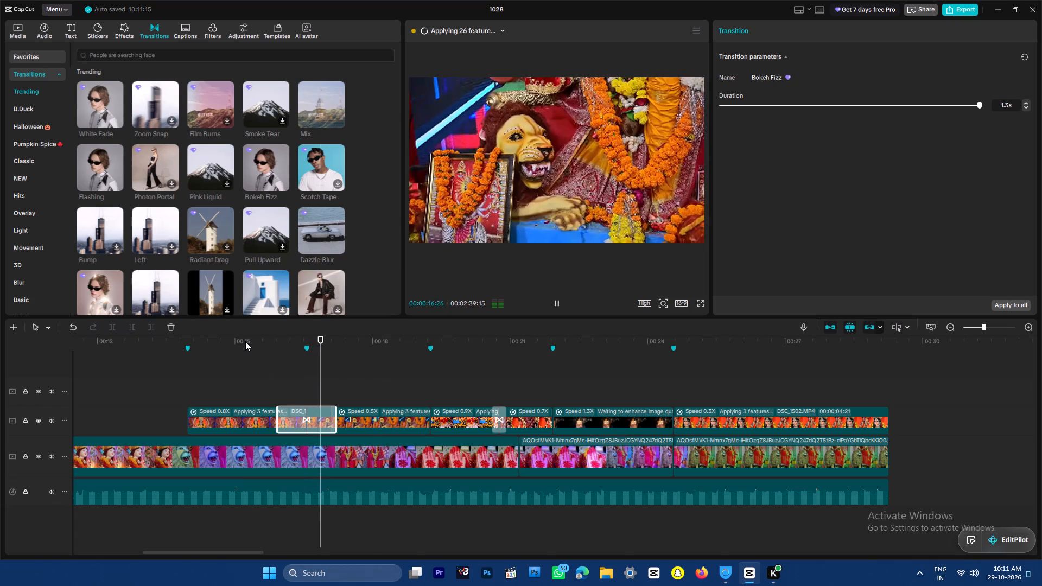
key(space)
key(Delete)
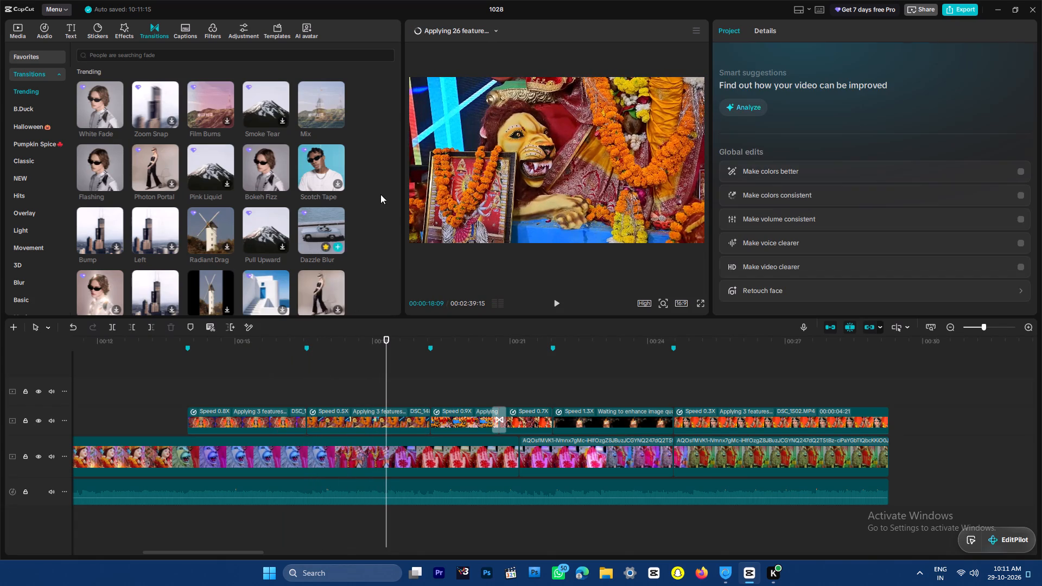
Apply the Rainbow Strobe transition to the cut at the 00:00:16:17 marker and play from about 00:00:14:08 to check it.
drag(397, 120, 396, 157)
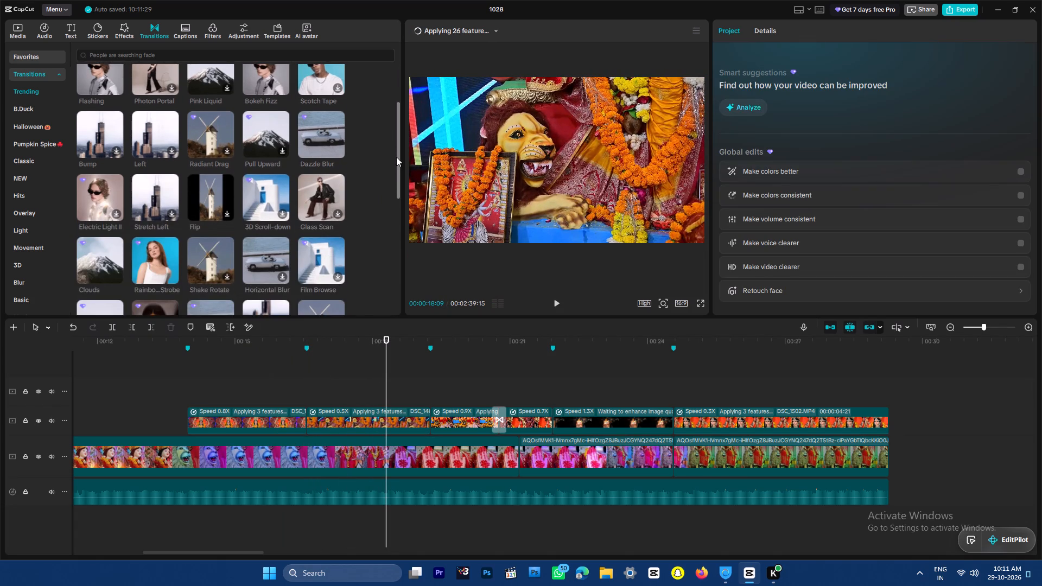
drag(396, 157, 396, 175)
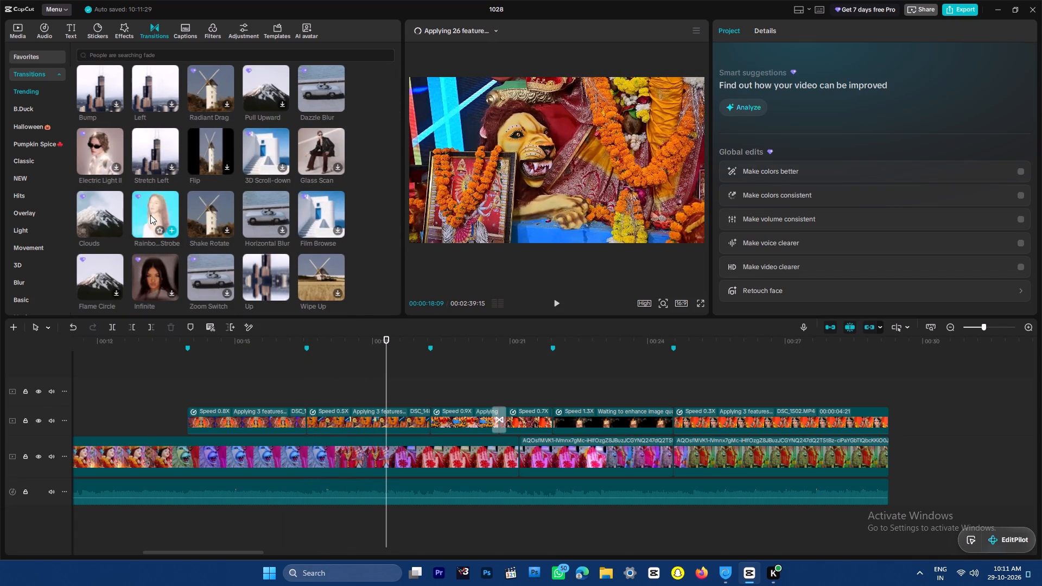
drag(160, 209, 278, 422)
drag(278, 344, 202, 356)
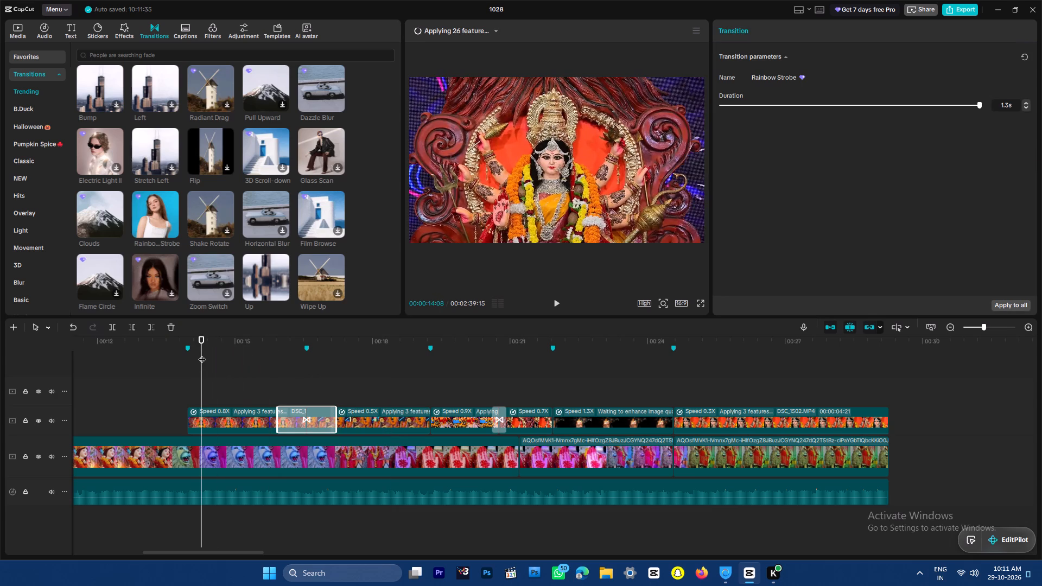
key(space)
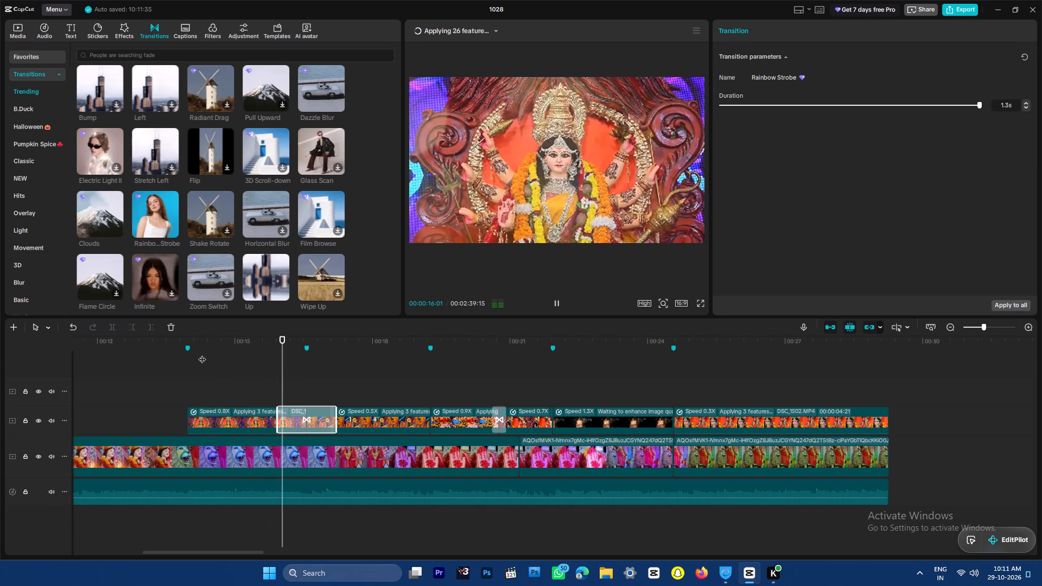
key(ctrl+minus)
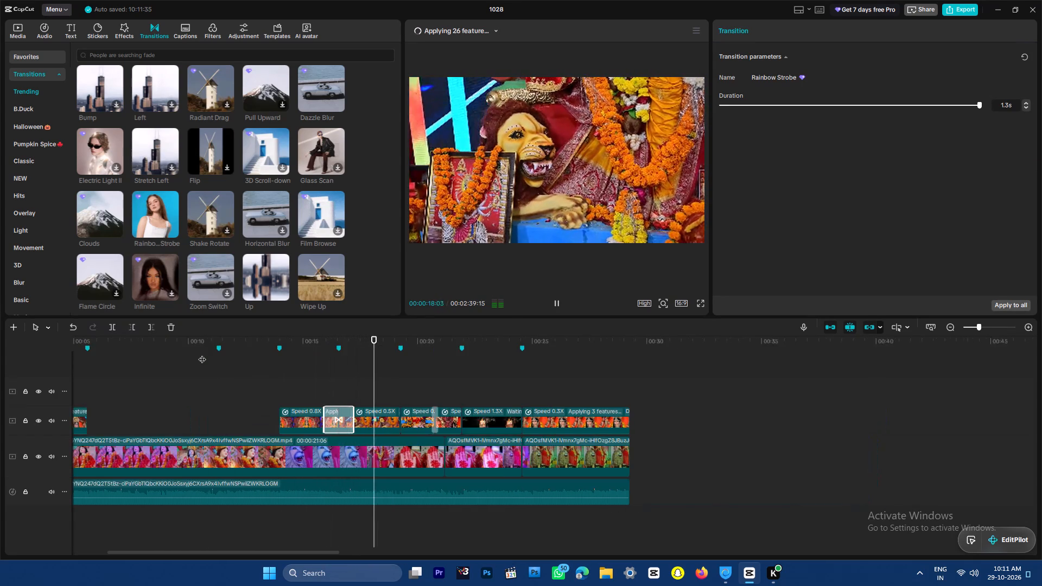
key(ctrl+minus)
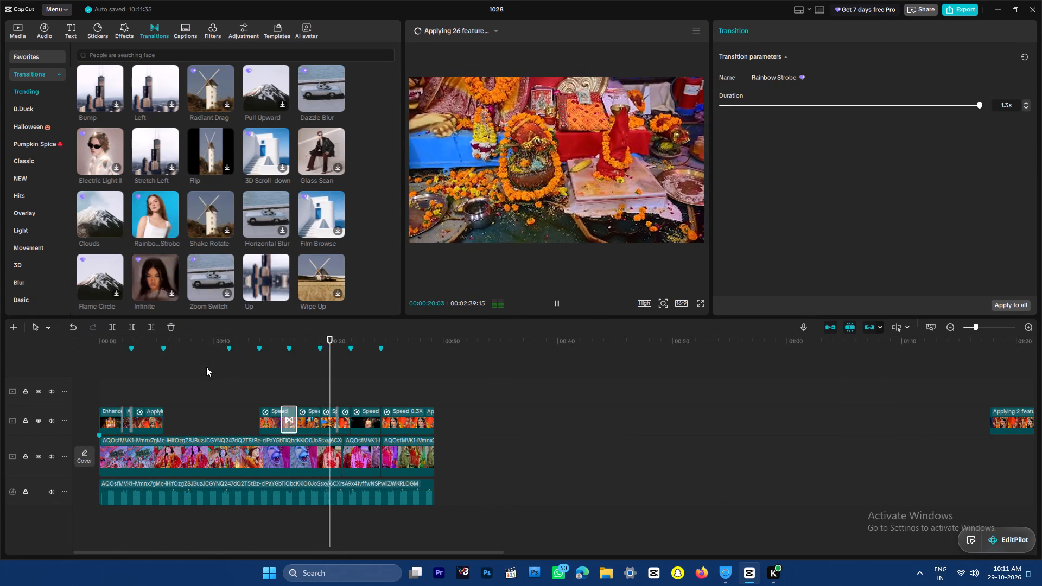
key(ctrl+minus)
key(Return)
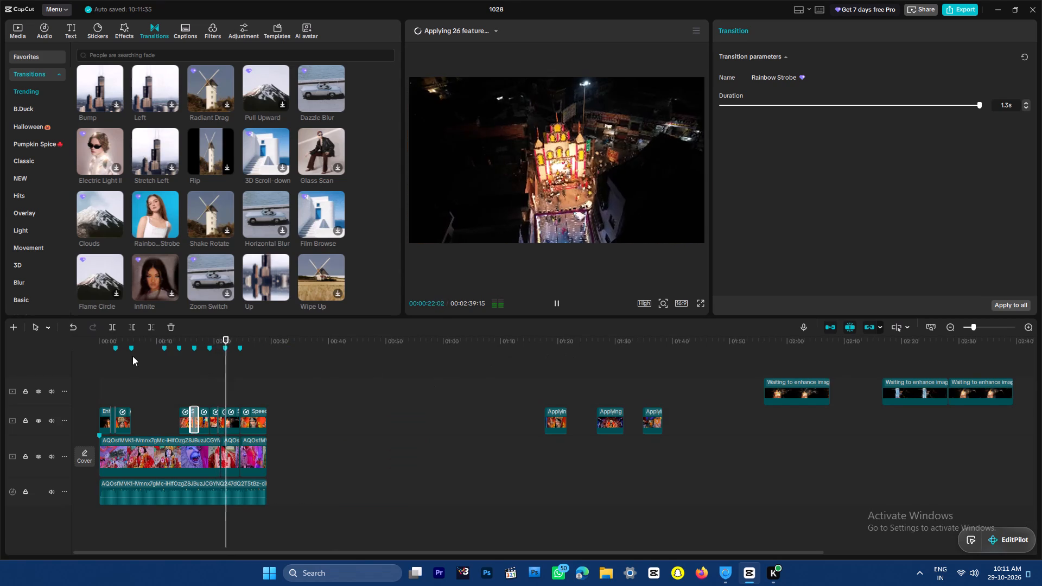
Examine the gap after the 00:00:05:18 marker and scrub through the spare clips between about 00:01:20 and 00:01:37.
drag(151, 340, 35, 341)
key(ctrl+plus)
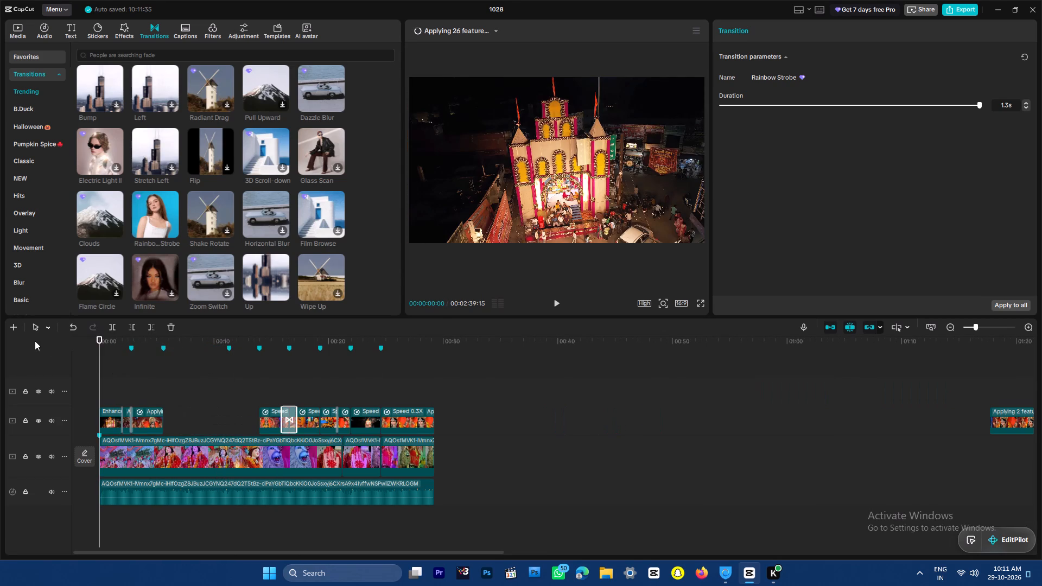
drag(191, 343, 167, 352)
click(167, 352)
double_click(164, 354)
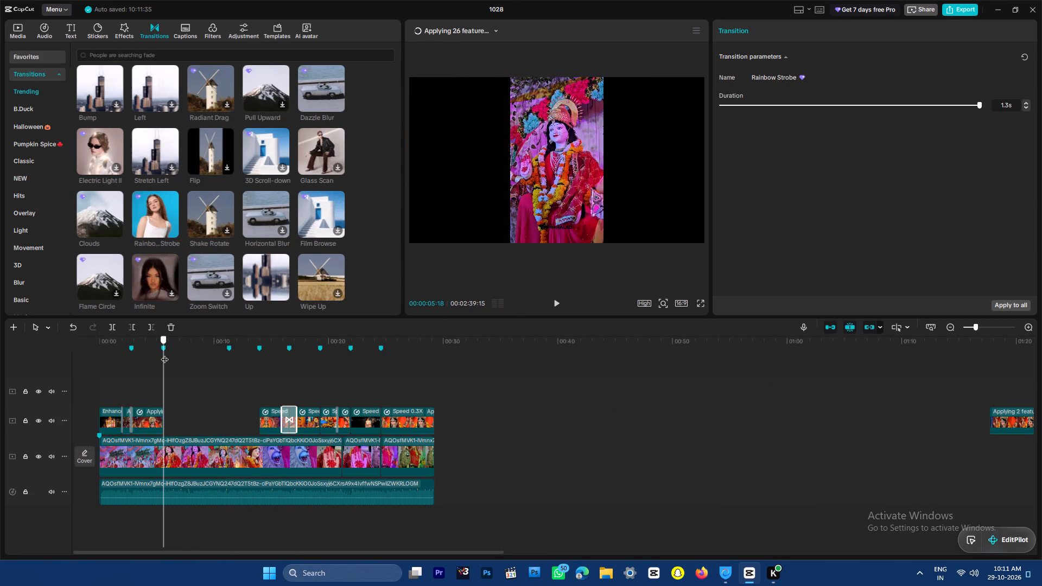
key(ctrl+minus)
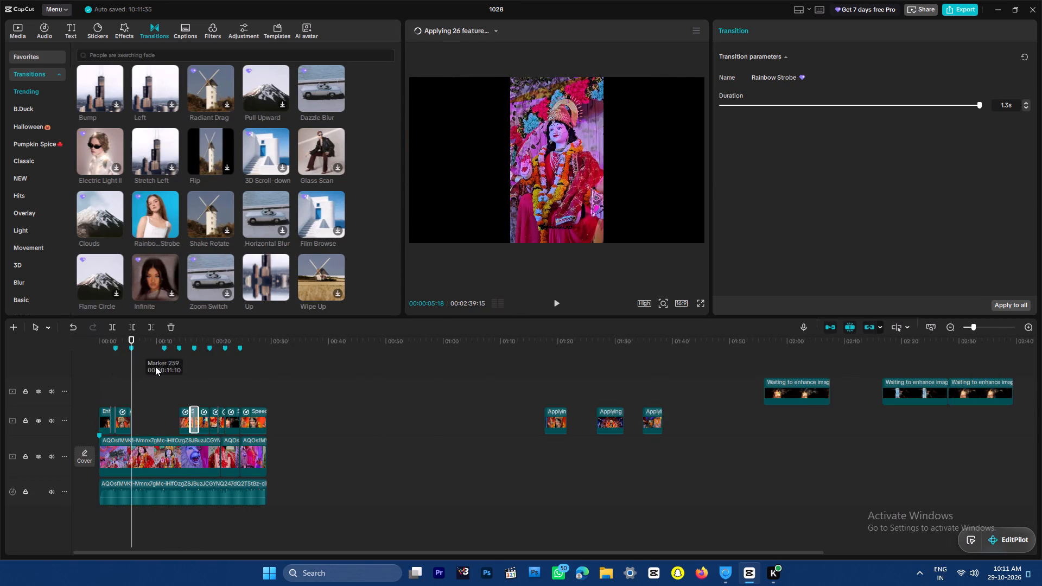
drag(546, 342, 557, 345)
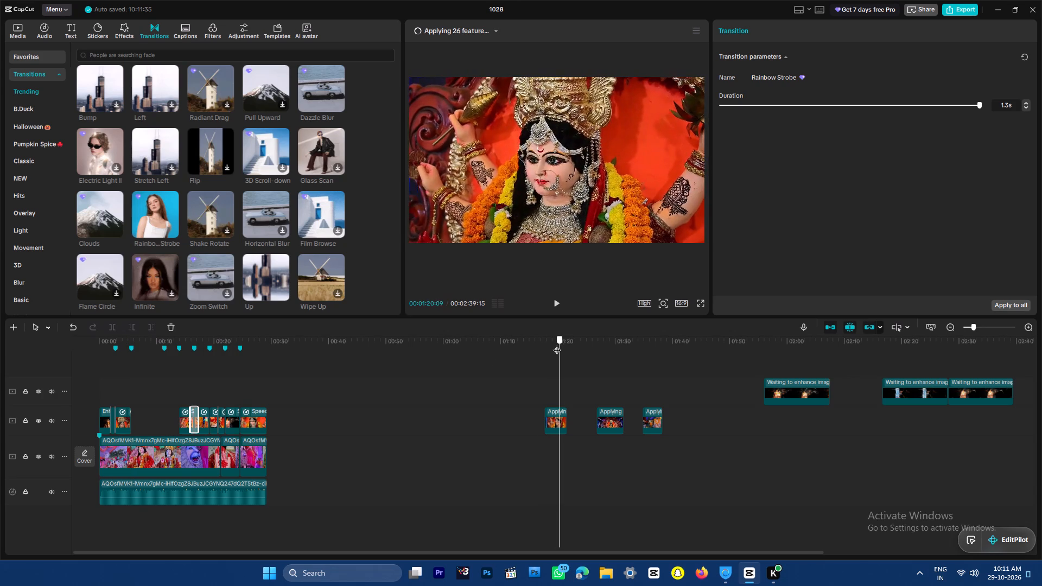
drag(557, 345, 648, 347)
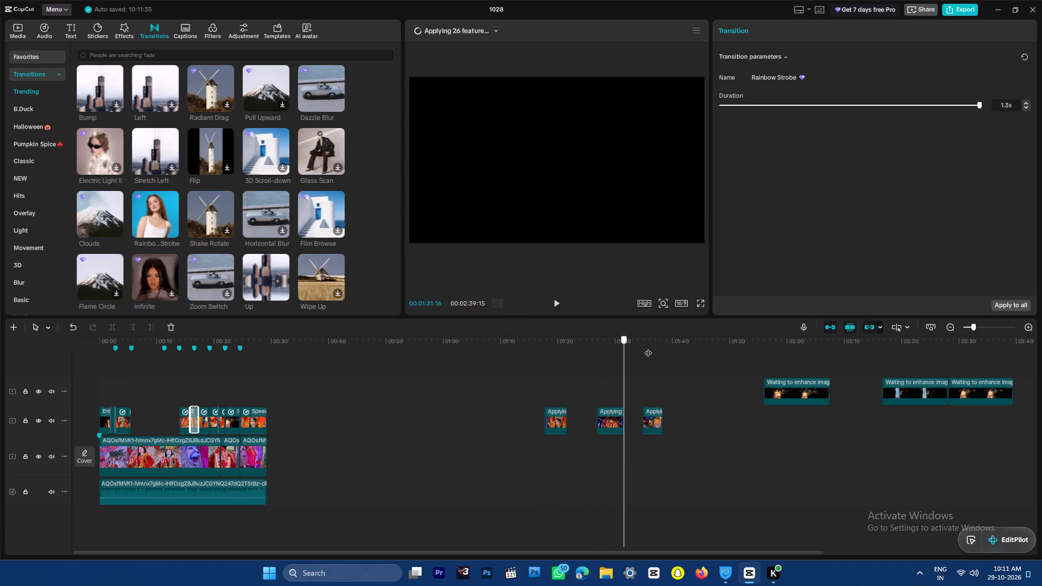
drag(648, 347, 656, 348)
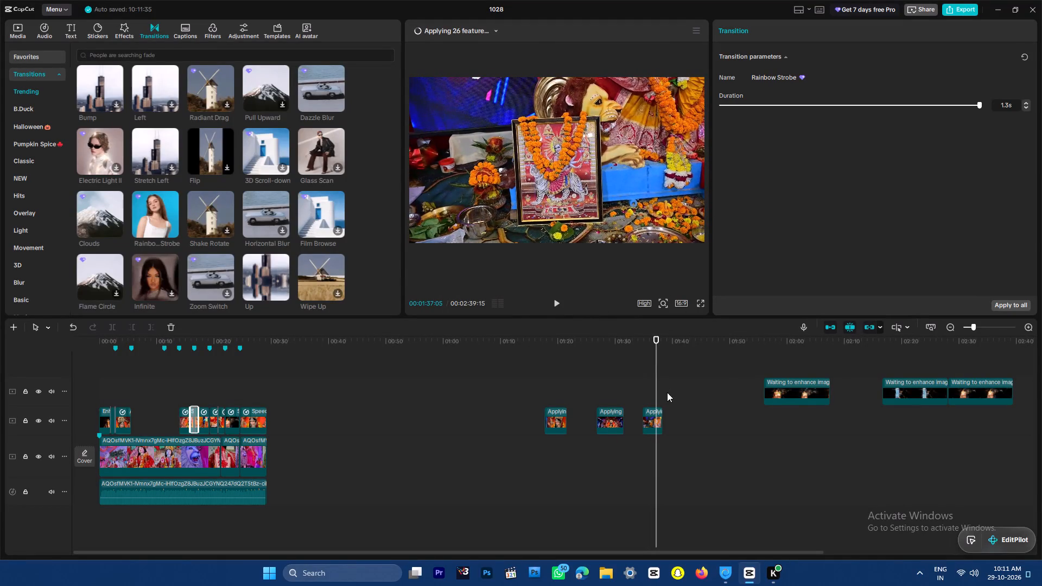
Delete the spare clip parked at about 00:01:37.
drag(681, 396, 635, 481)
key(Delete)
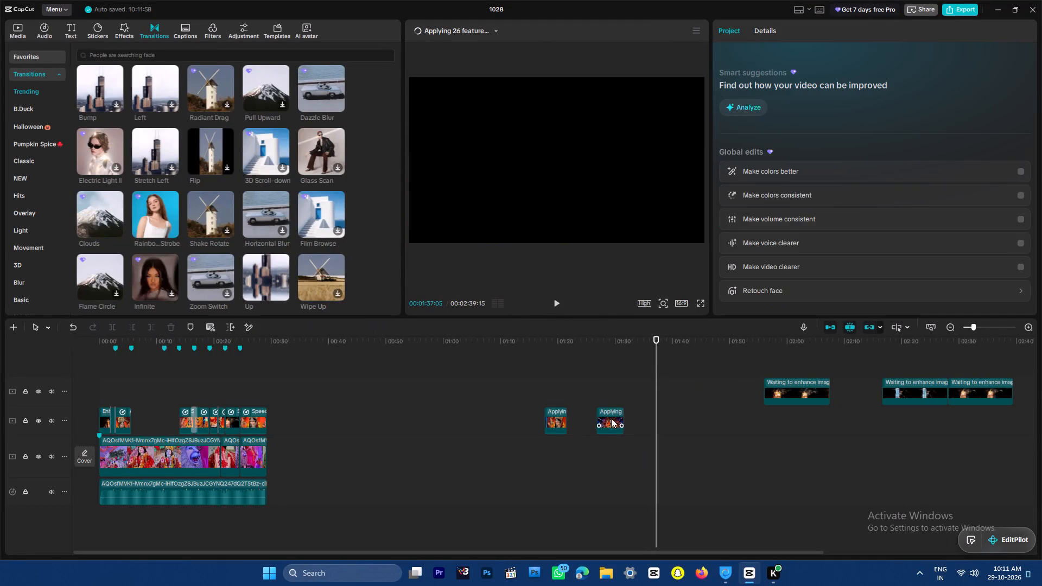
Move the spare clip DSC_1488 to the upper track, starting at the 00:00:05:18 marker, and play it from there.
drag(611, 418, 147, 393)
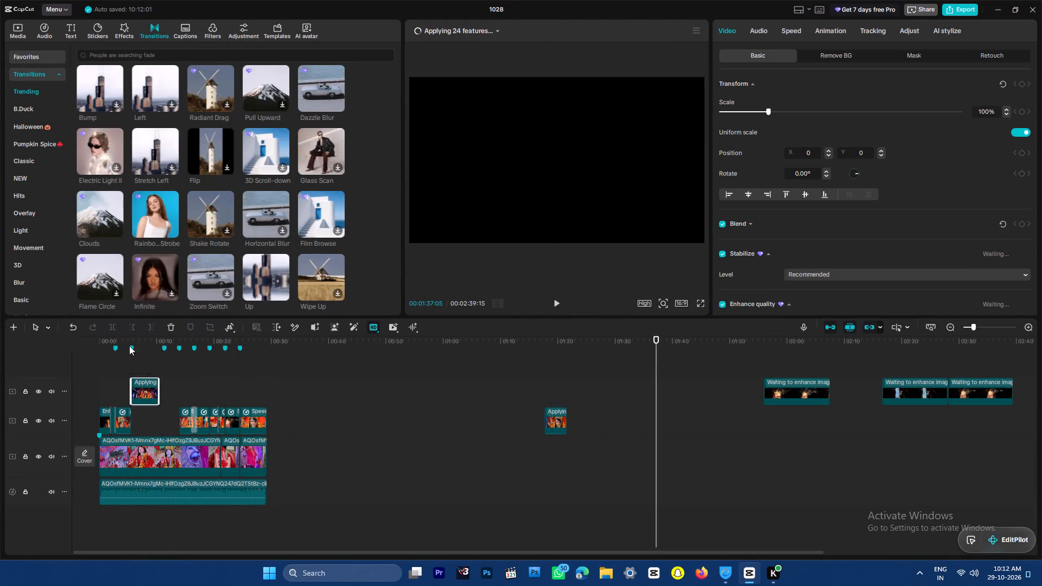
drag(141, 340, 129, 343)
key(ctrl+plus)
key(ctrl+plus)
key(ctrl+plus)
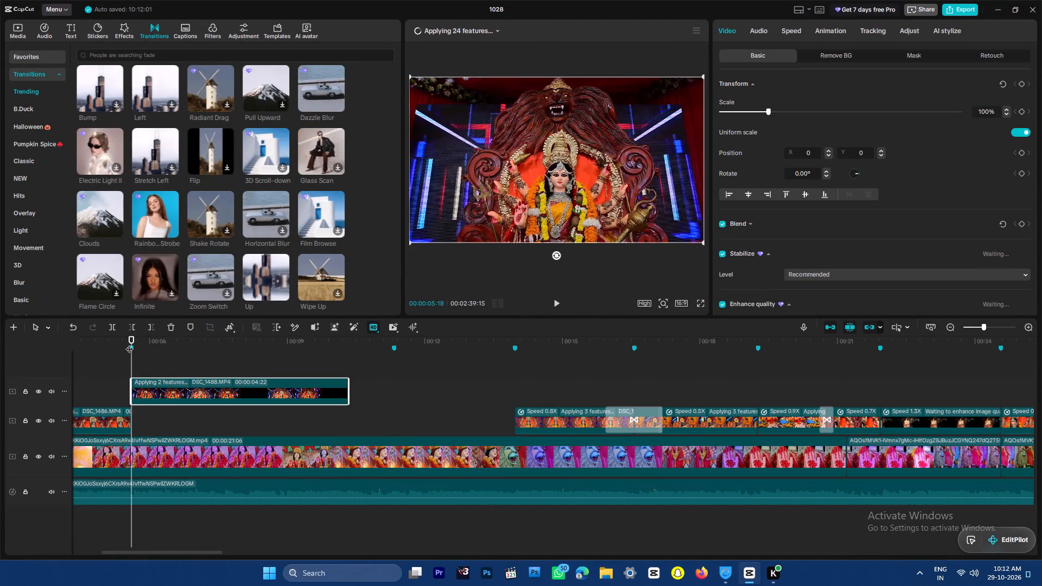
key(space)
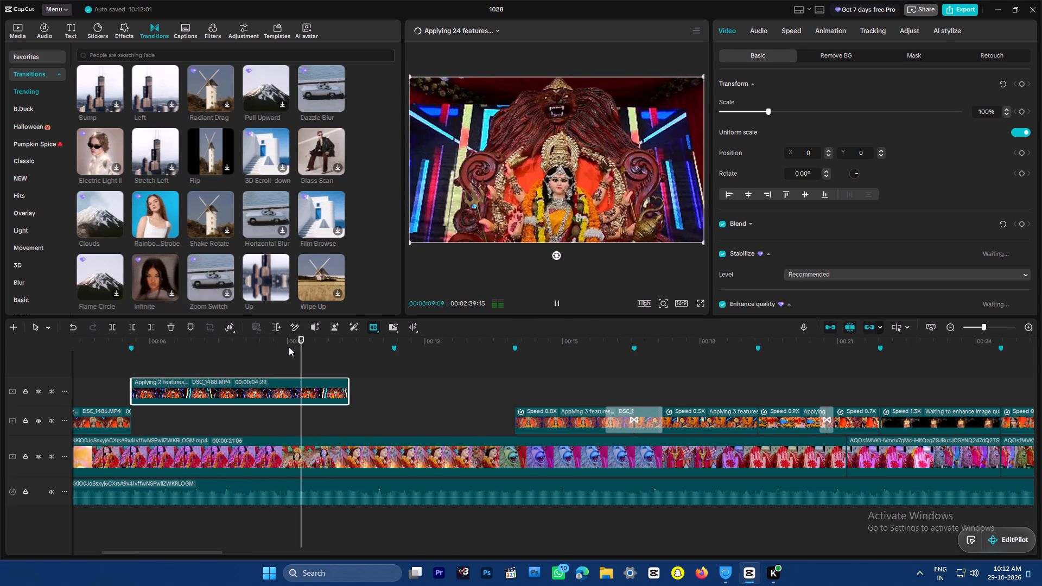
key(space)
drag(315, 339, 306, 340)
Slow the DSC_1488 clip on the upper track to 0.82x speed and enable Smooth slow-mo with frame blending.
click(796, 32)
click(752, 93)
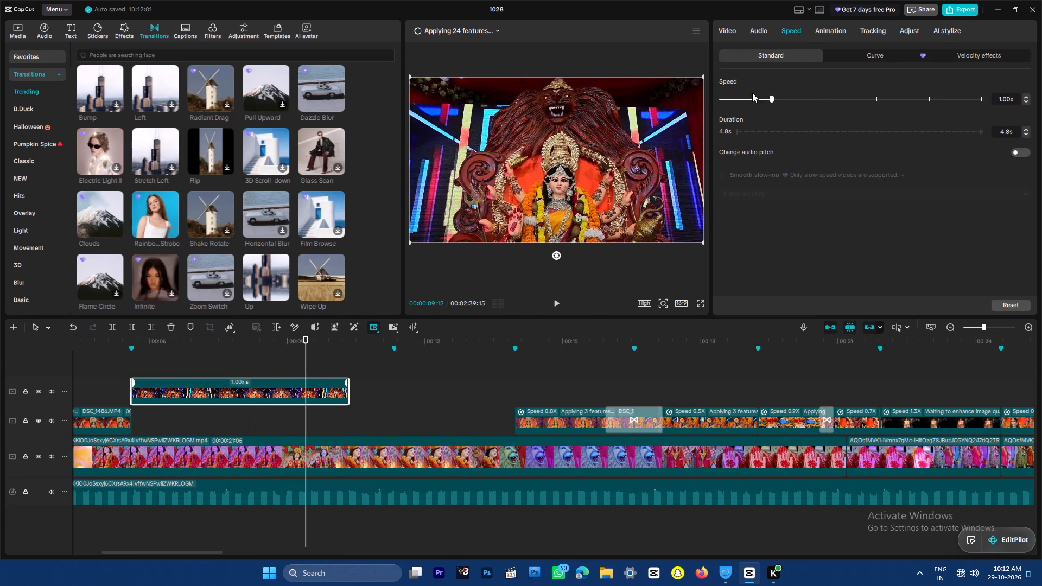
click(761, 98)
click(722, 179)
click(722, 176)
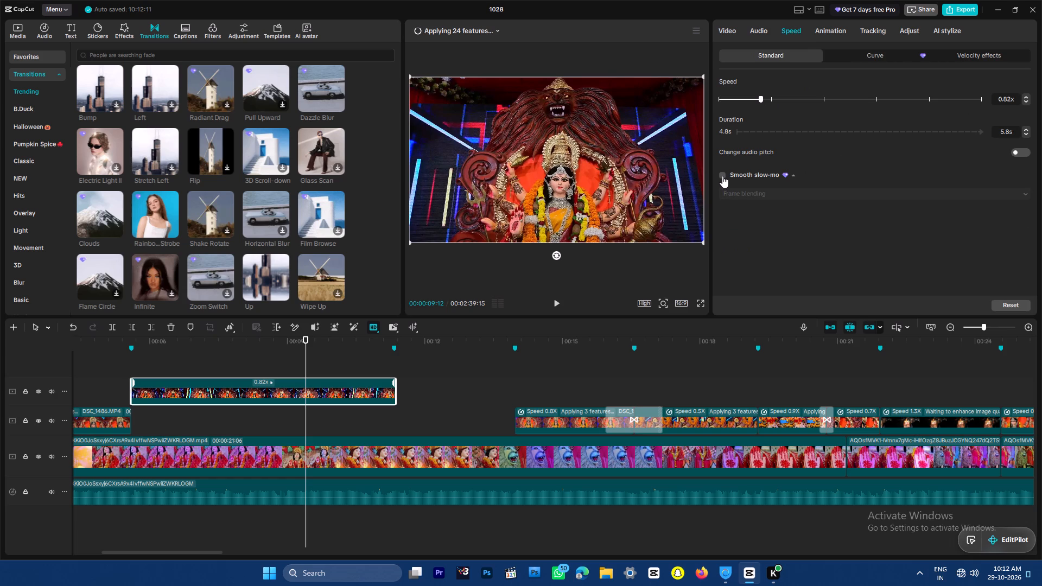
Play DSC_1488 from around the 00:00:05:18 marker, split it at 00:00:09:21 and delete the part after the cut.
drag(150, 341, 136, 343)
click(135, 343)
drag(135, 343, 123, 345)
key(space)
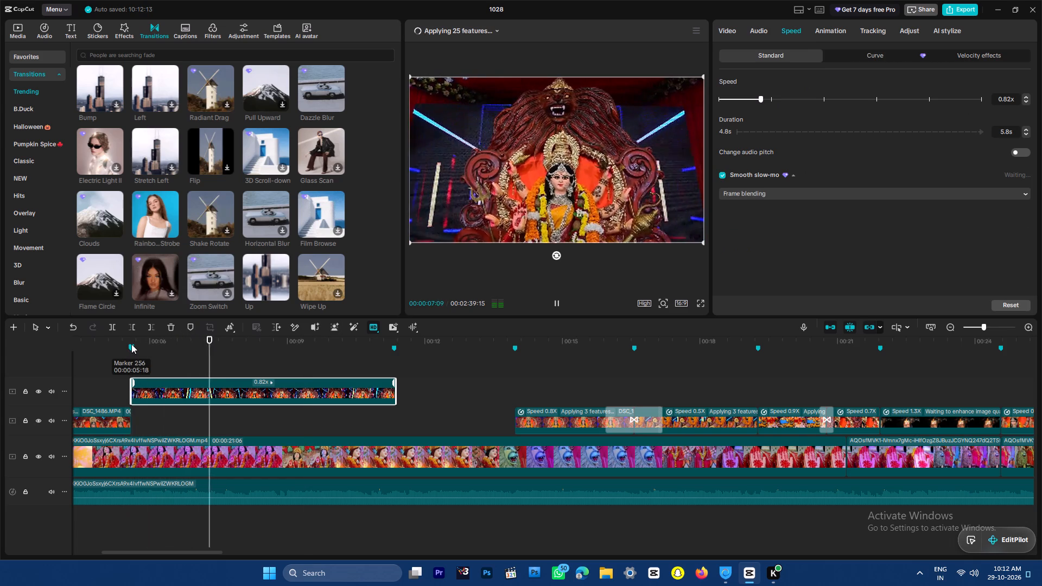
key(space)
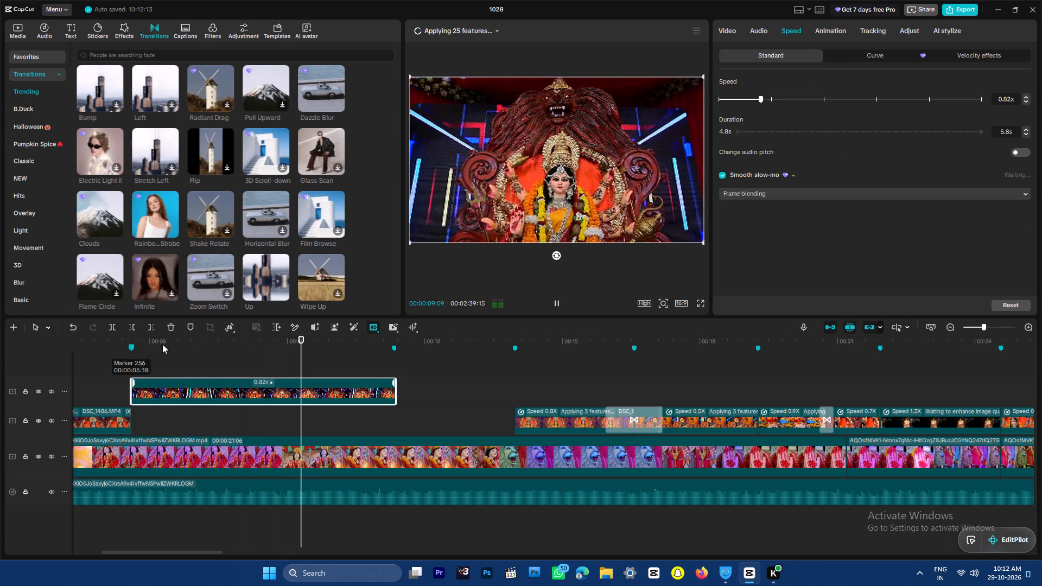
key(space)
key(space)
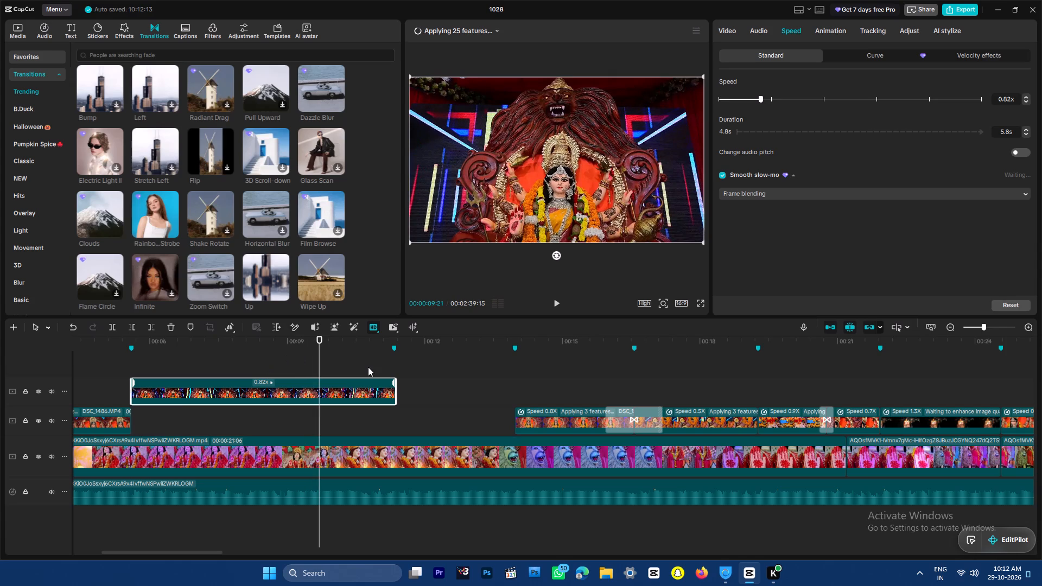
key(ctrl+b)
key(Delete)
Scrub through the spare clips, split the last one at 00:02:33:09 and delete the part before the cut.
key(ctrl+minus)
key(ctrl+minus)
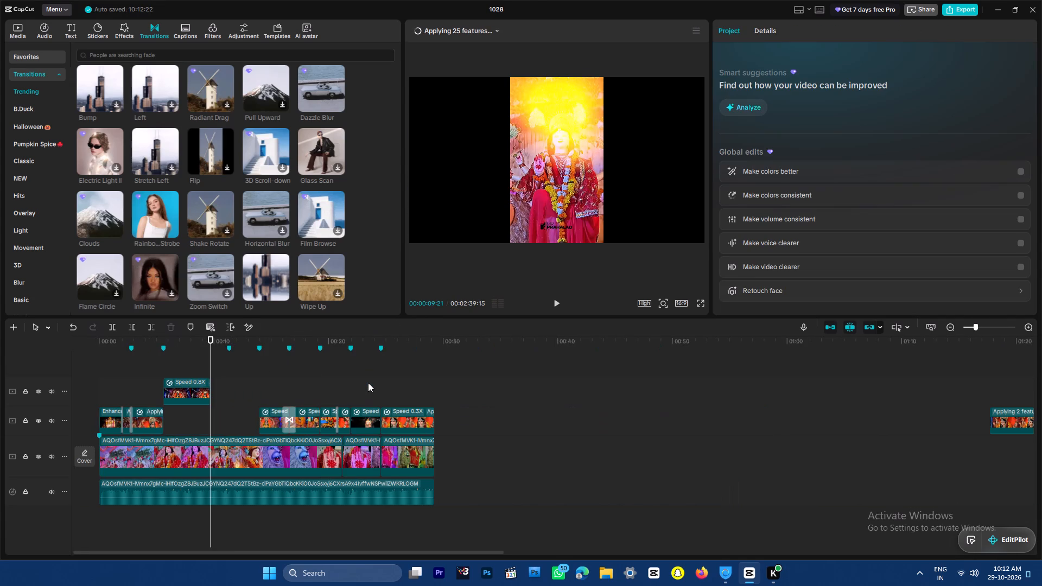
key(ctrl+minus)
drag(545, 340, 554, 340)
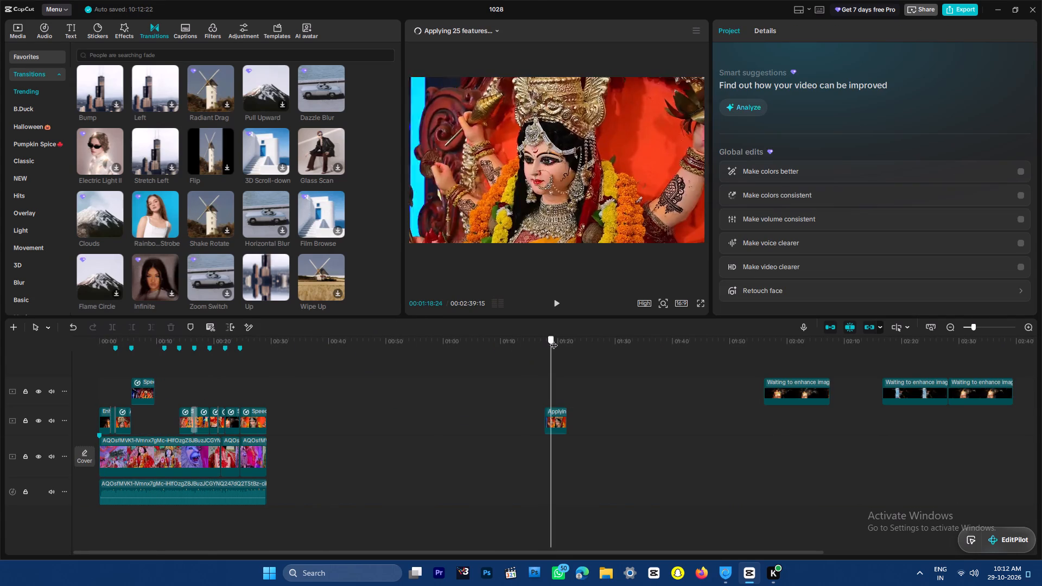
drag(554, 340, 868, 348)
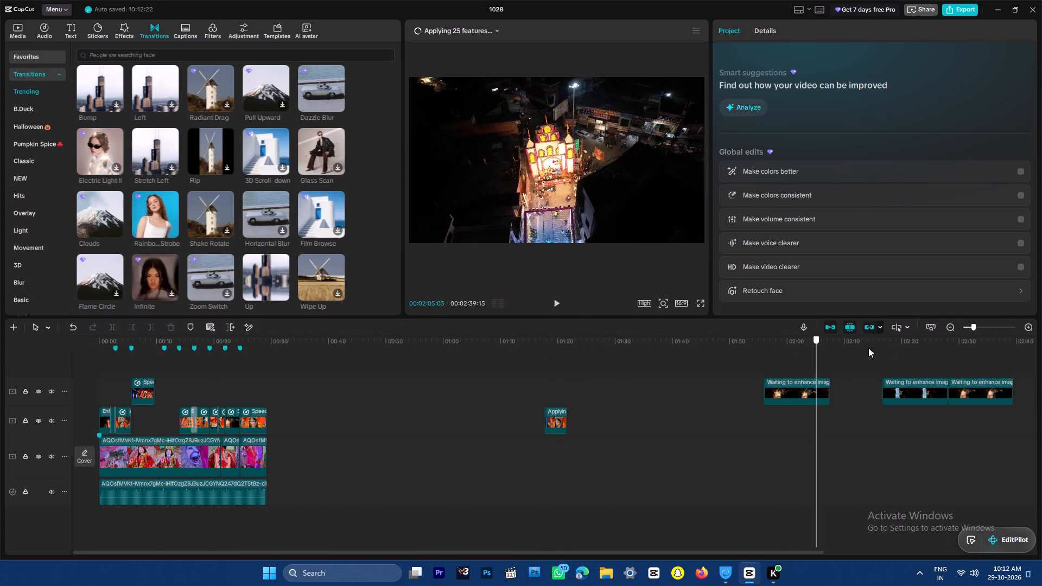
drag(868, 348, 914, 345)
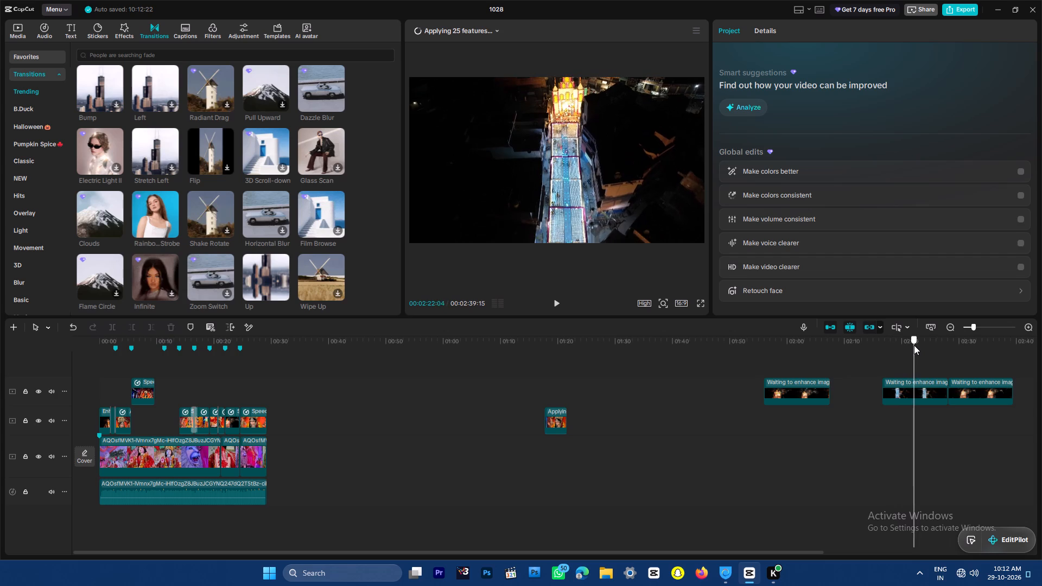
drag(914, 345, 977, 341)
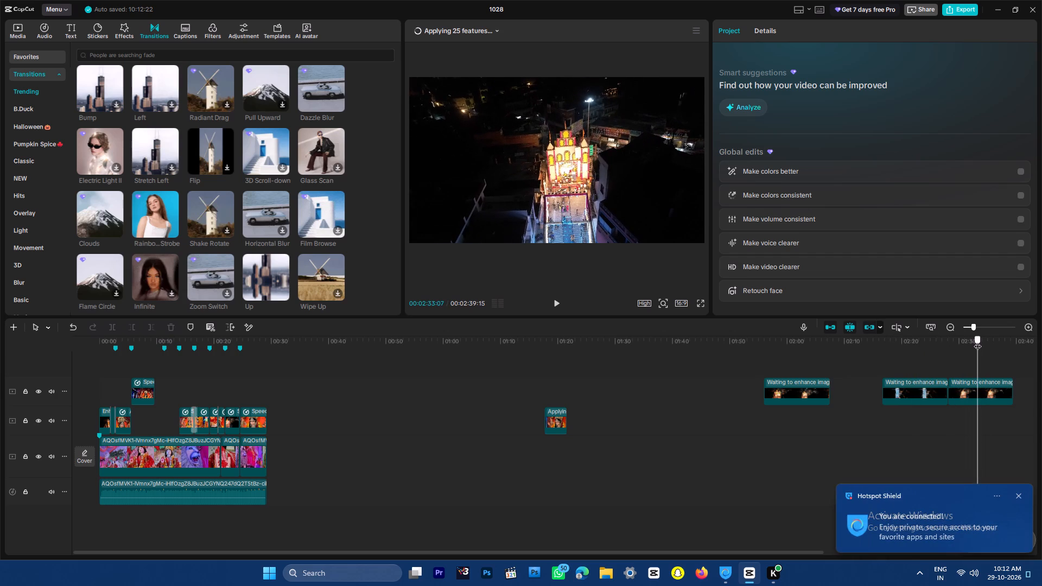
drag(977, 341, 978, 341)
click(973, 385)
click(973, 391)
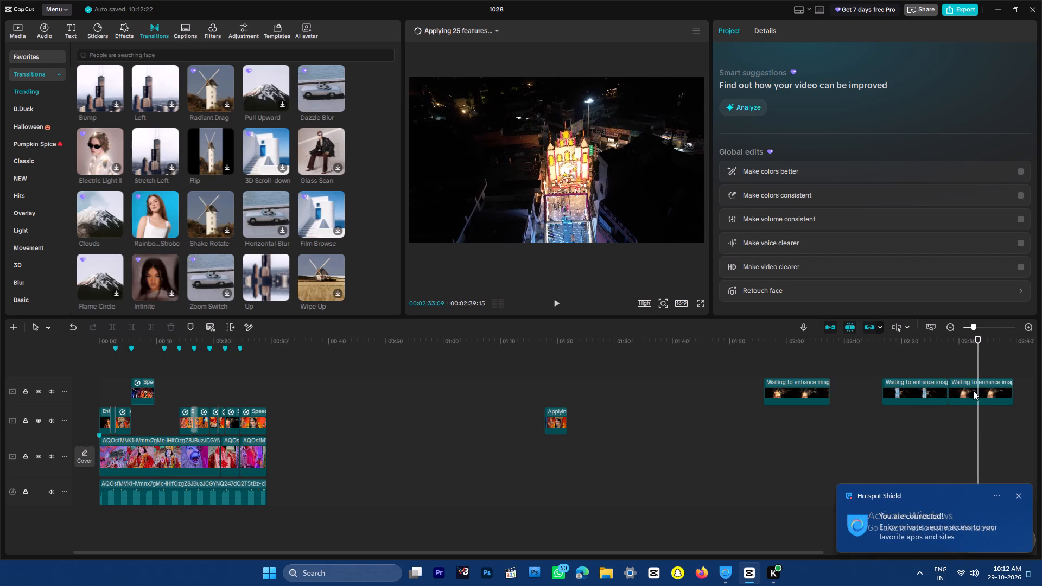
key(ctrl+b)
click(965, 390)
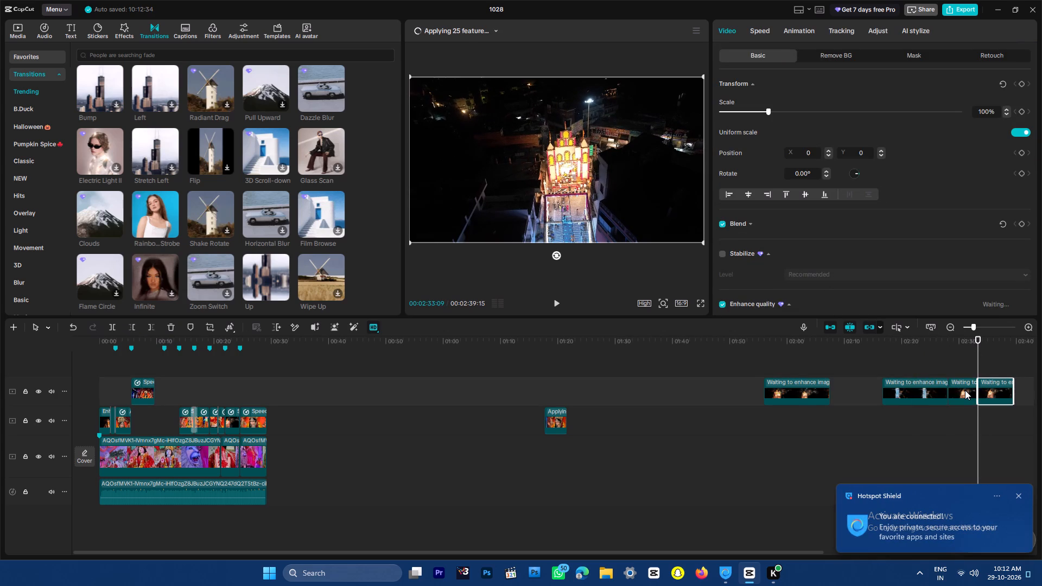
key(Delete)
Set the remaining part of the last spare clip to exposure -17 and contrast 5, and adjust its highlights.
click(990, 389)
click(879, 29)
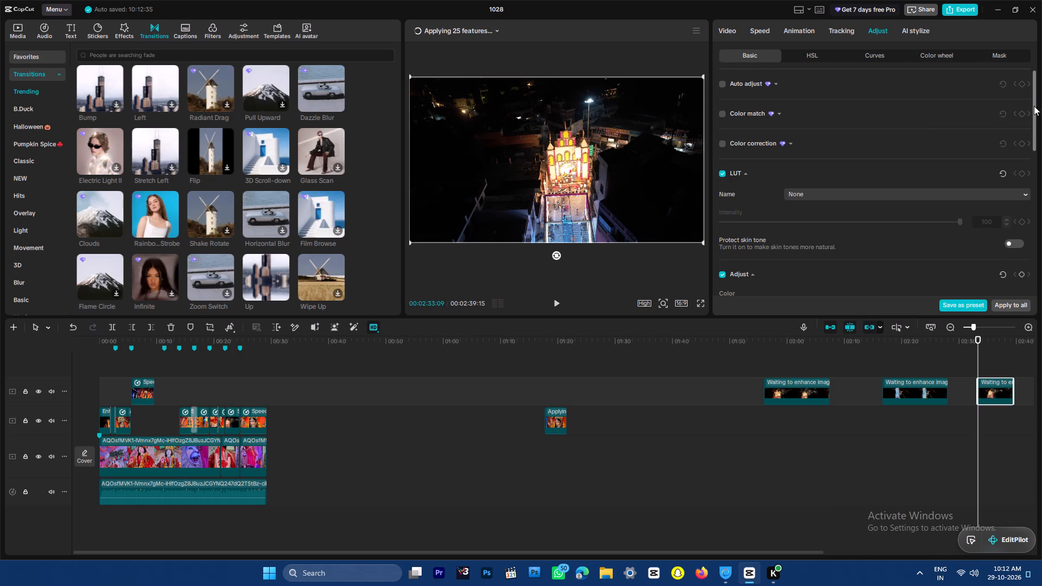
drag(1034, 106, 1026, 177)
drag(841, 213, 853, 213)
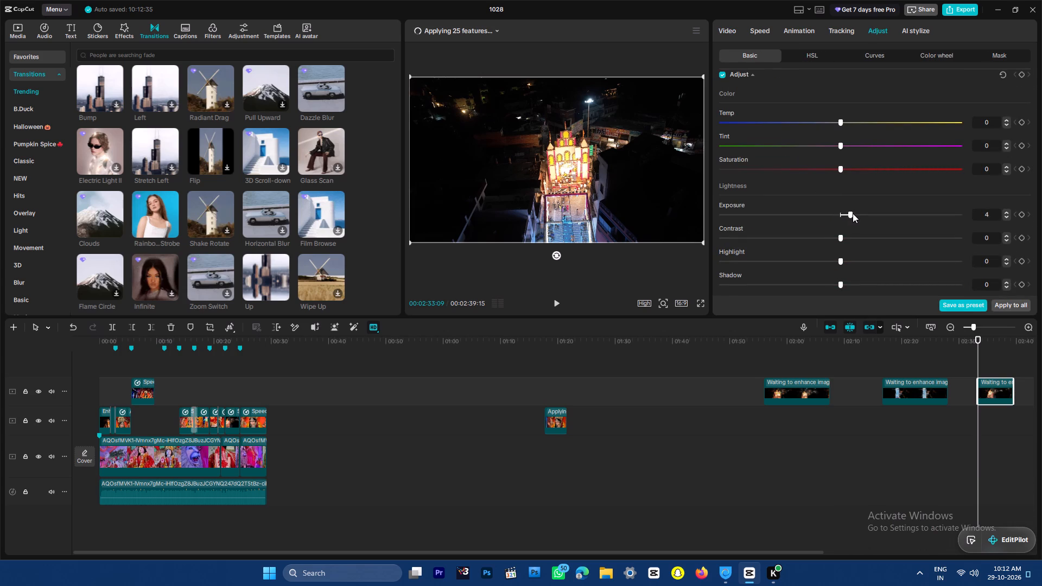
drag(853, 213, 825, 215)
drag(824, 215, 893, 214)
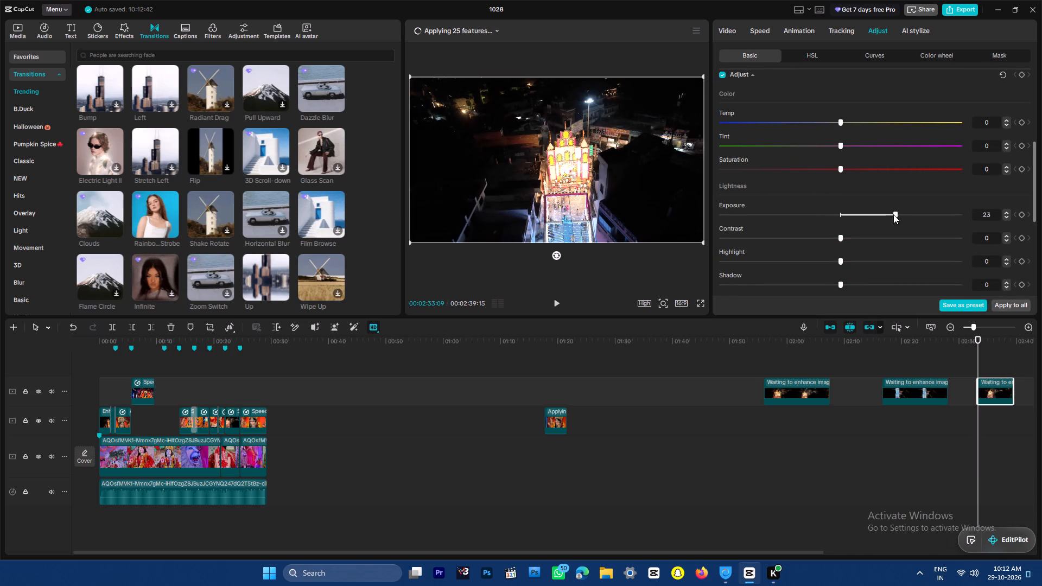
drag(893, 214, 790, 216)
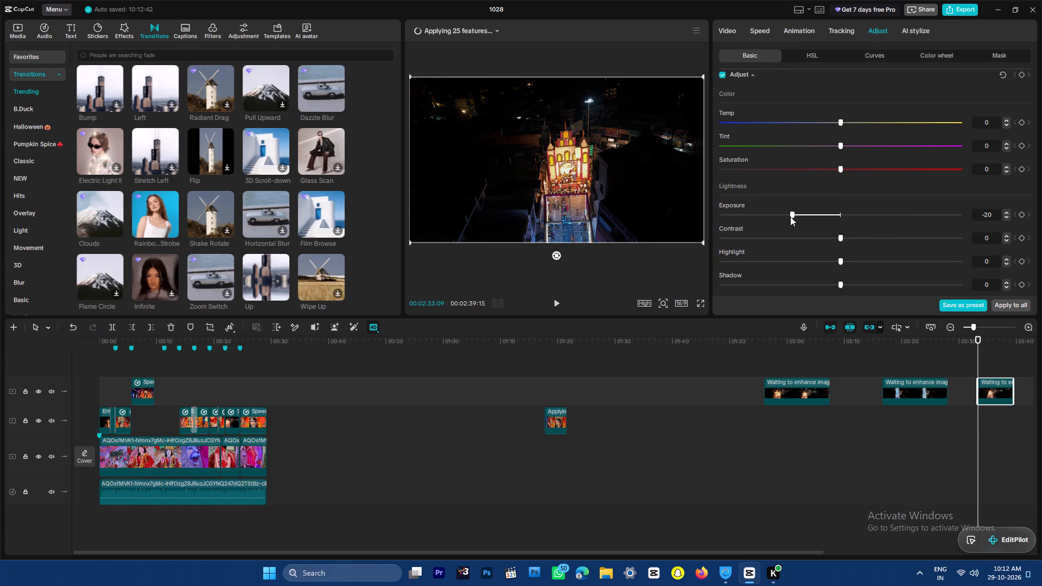
drag(790, 216, 797, 214)
drag(839, 235, 847, 236)
drag(847, 236, 856, 243)
drag(856, 243, 852, 244)
drag(840, 260, 720, 260)
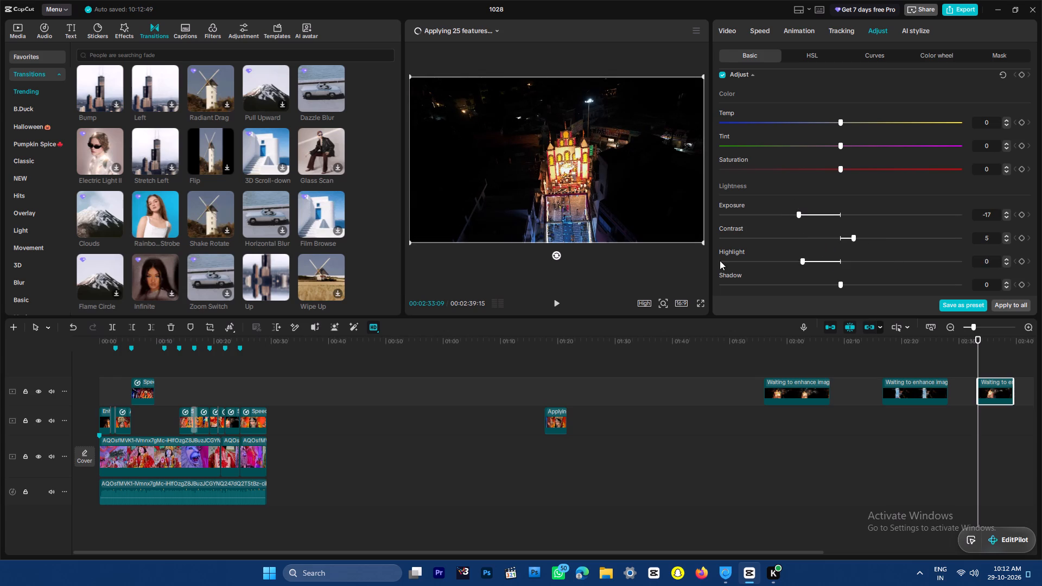
drag(720, 260, 846, 258)
drag(846, 258, 855, 257)
click(953, 449)
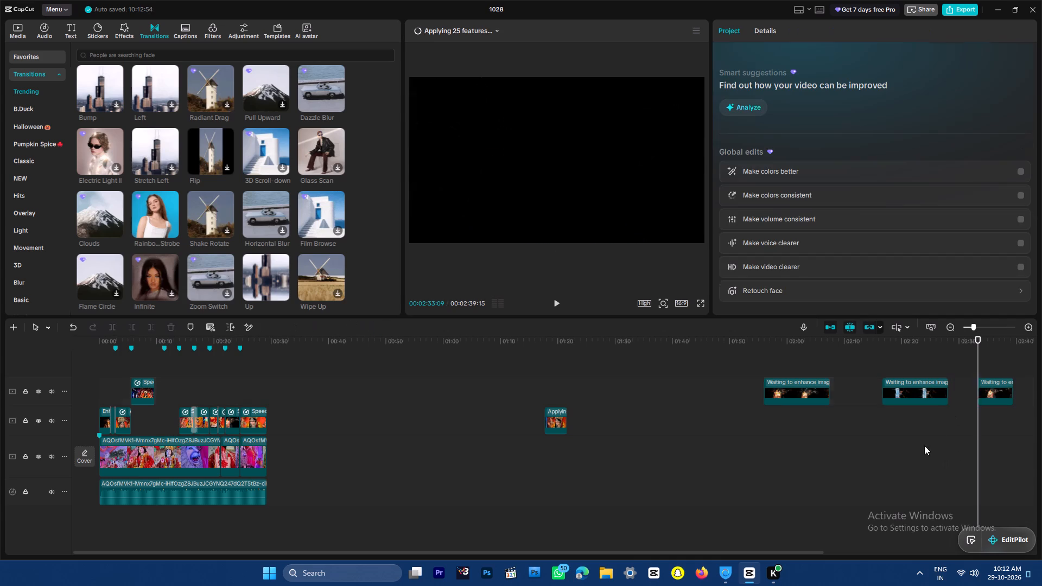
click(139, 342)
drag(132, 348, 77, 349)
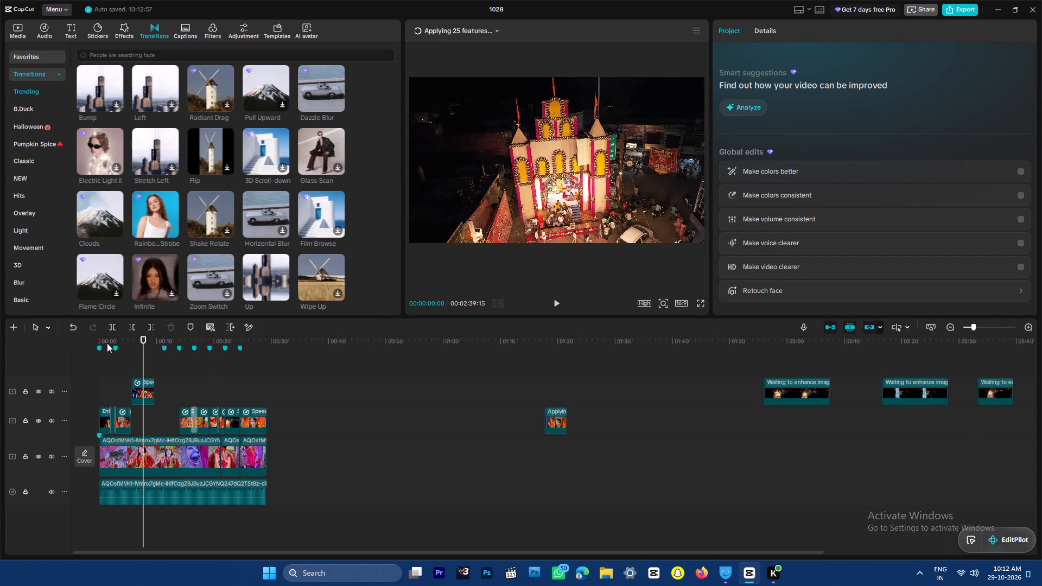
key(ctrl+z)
Check the opening footage between 00:00:00:00 and about 00:00:02:00.
drag(142, 334, 43, 342)
drag(142, 335, 96, 341)
drag(109, 339, 96, 339)
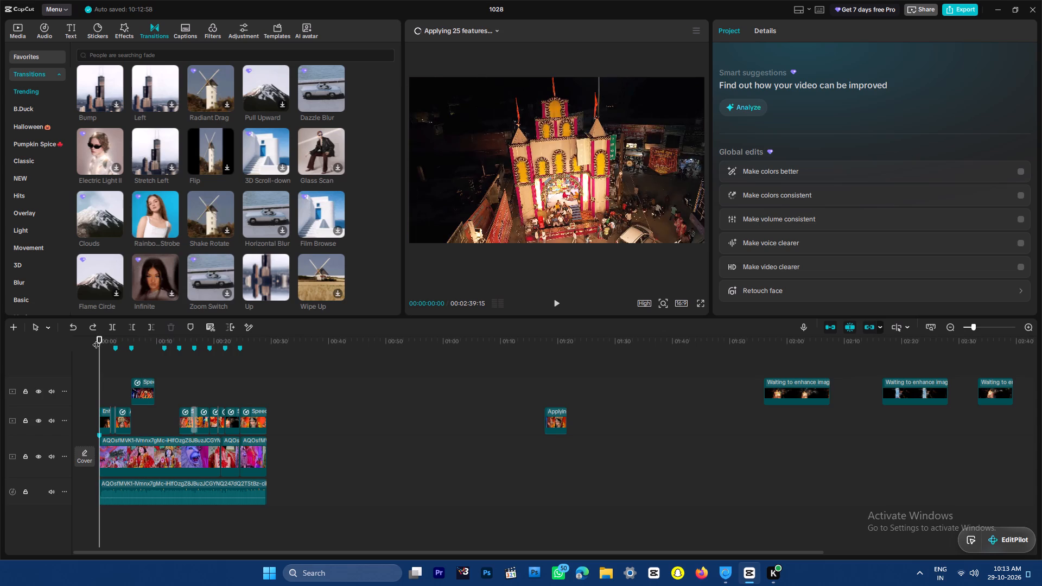
key(ctrl+plus)
drag(105, 340, 119, 339)
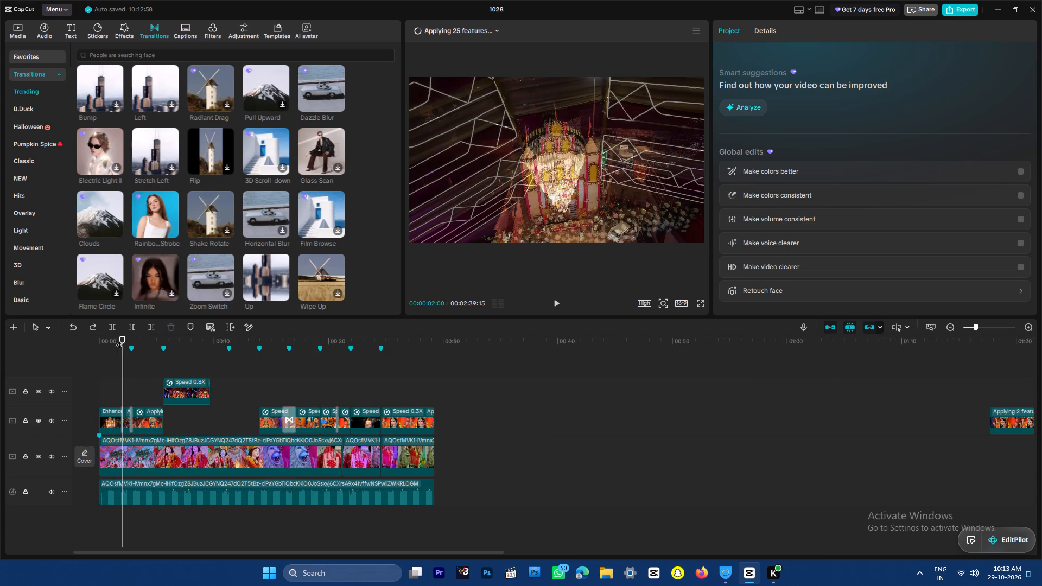
key(ctrl+minus)
Set the night temple clip at 00:00:22:25 to exposure -8, contrast 11 and highlight -7.
drag(259, 340, 257, 340)
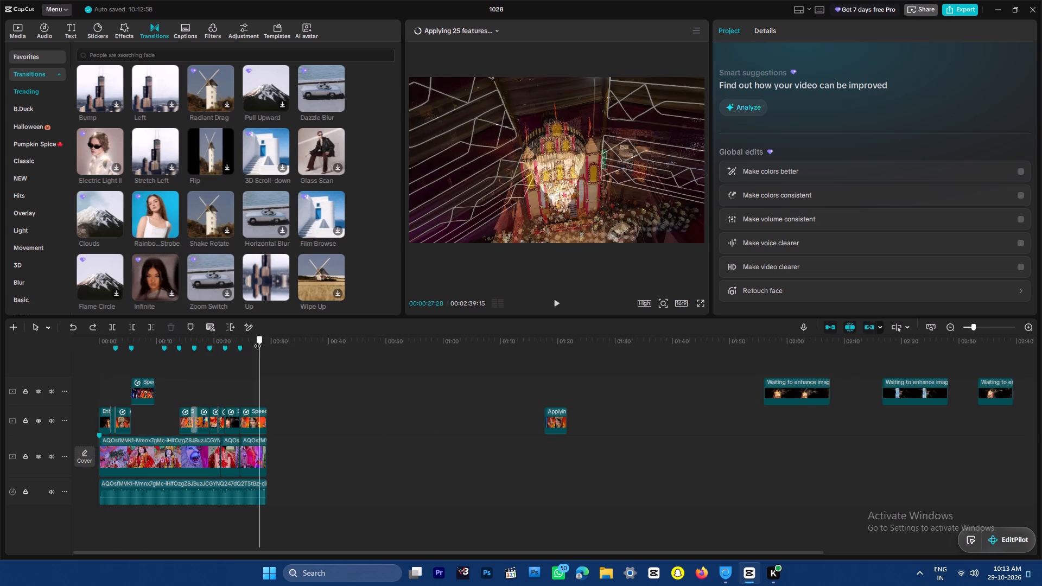
drag(257, 340, 230, 345)
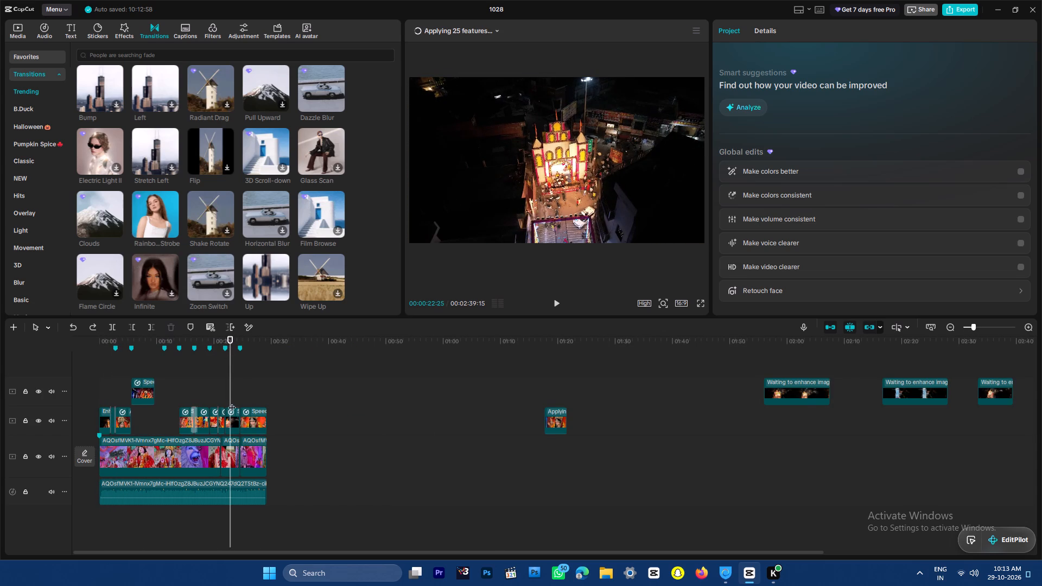
click(232, 414)
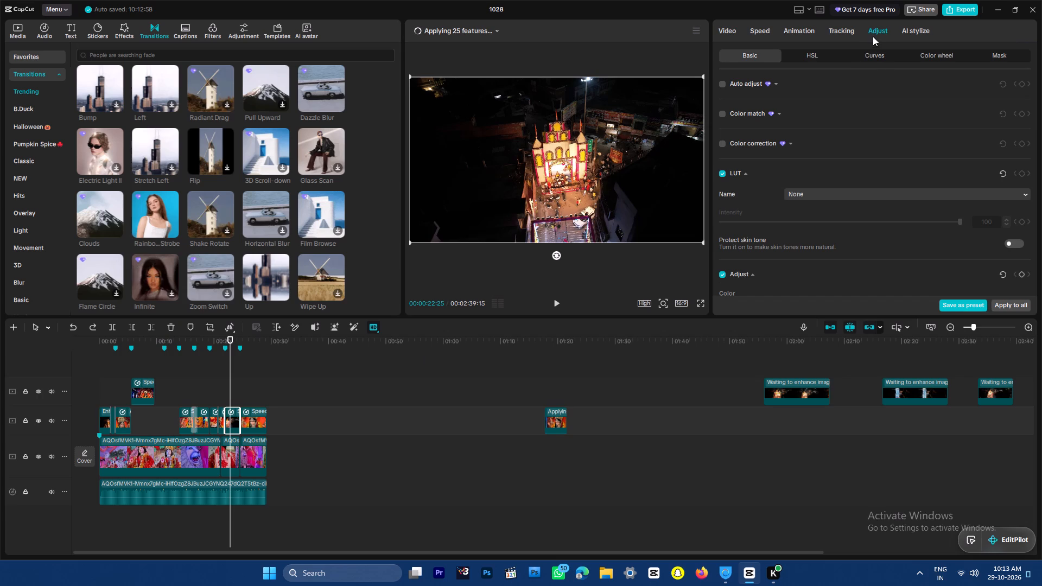
click(873, 36)
drag(1034, 109, 1040, 207)
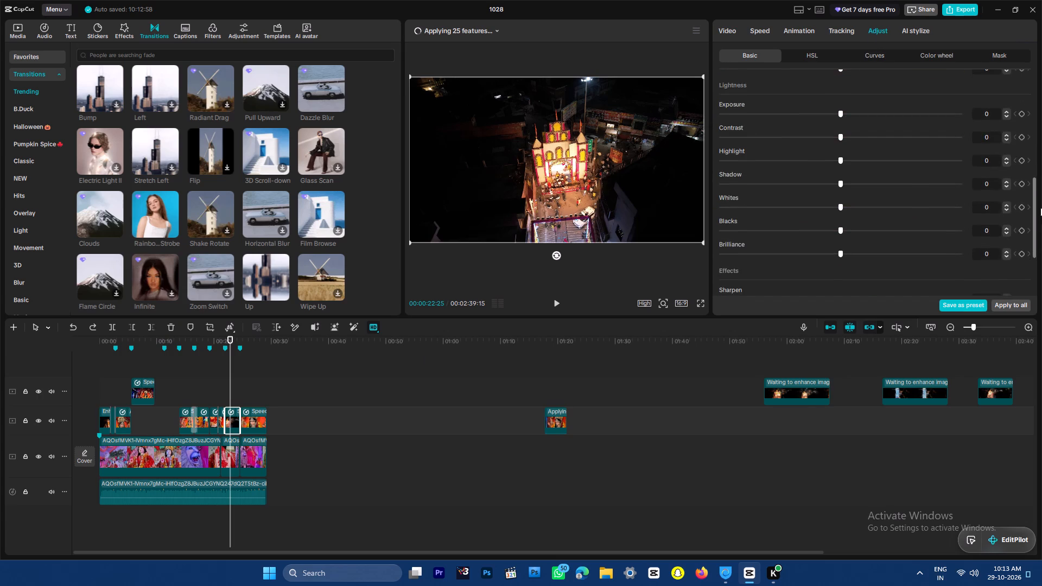
drag(1040, 207, 1039, 194)
drag(840, 171, 865, 176)
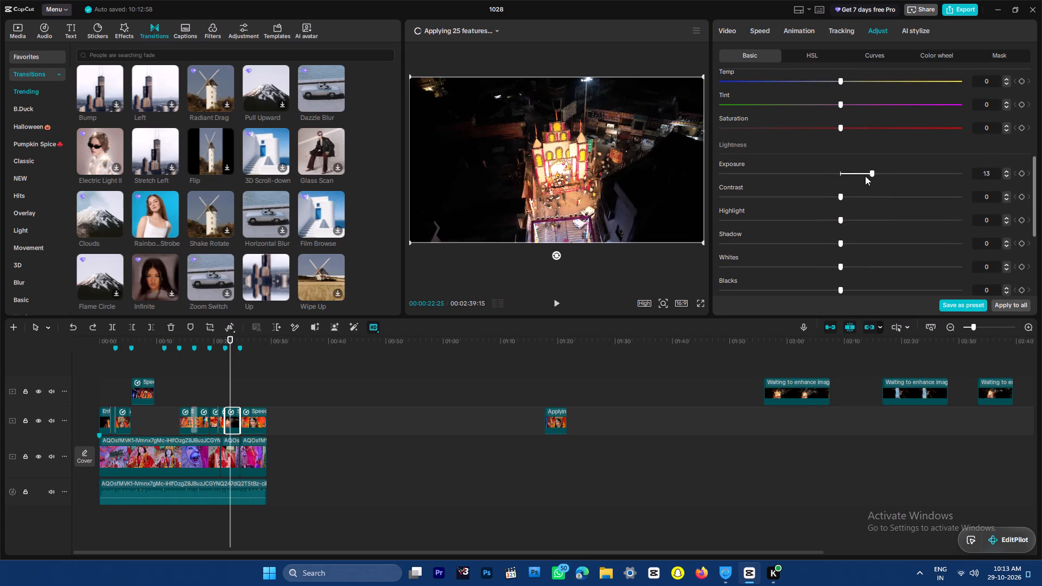
drag(865, 176, 819, 190)
drag(840, 198, 880, 194)
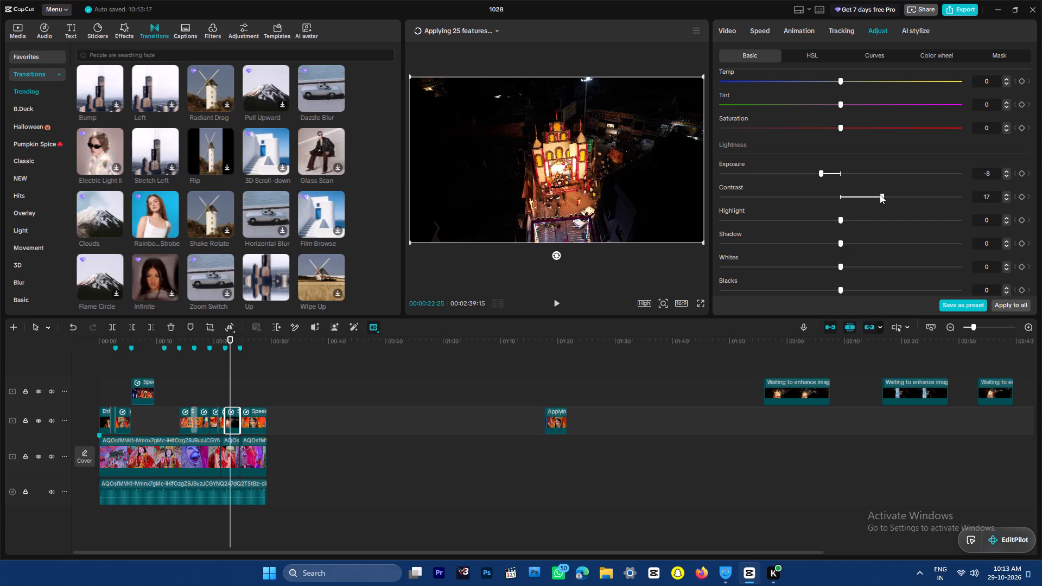
drag(880, 194, 864, 199)
drag(841, 218, 816, 220)
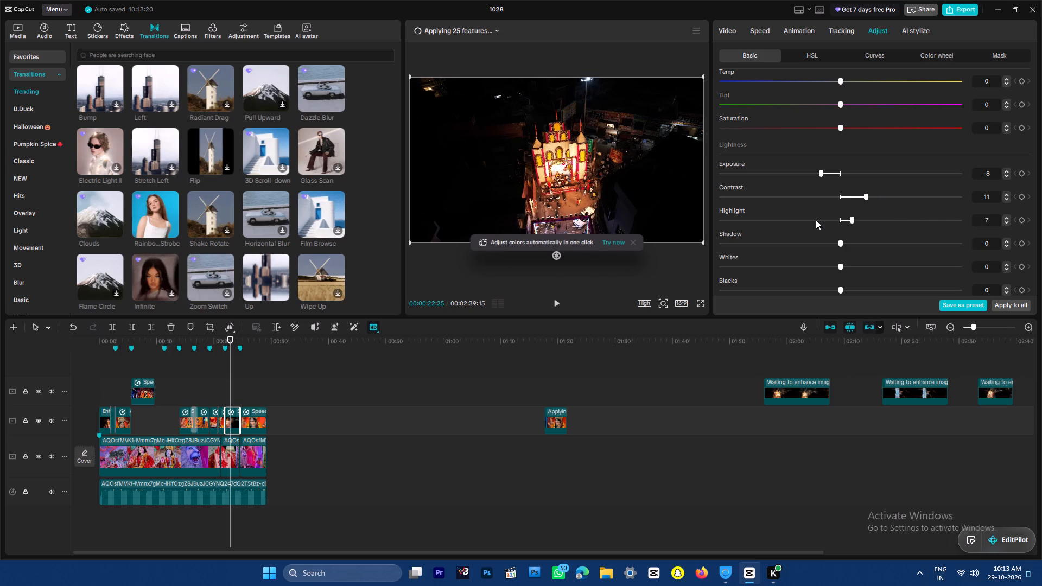
drag(816, 220, 821, 220)
click(614, 416)
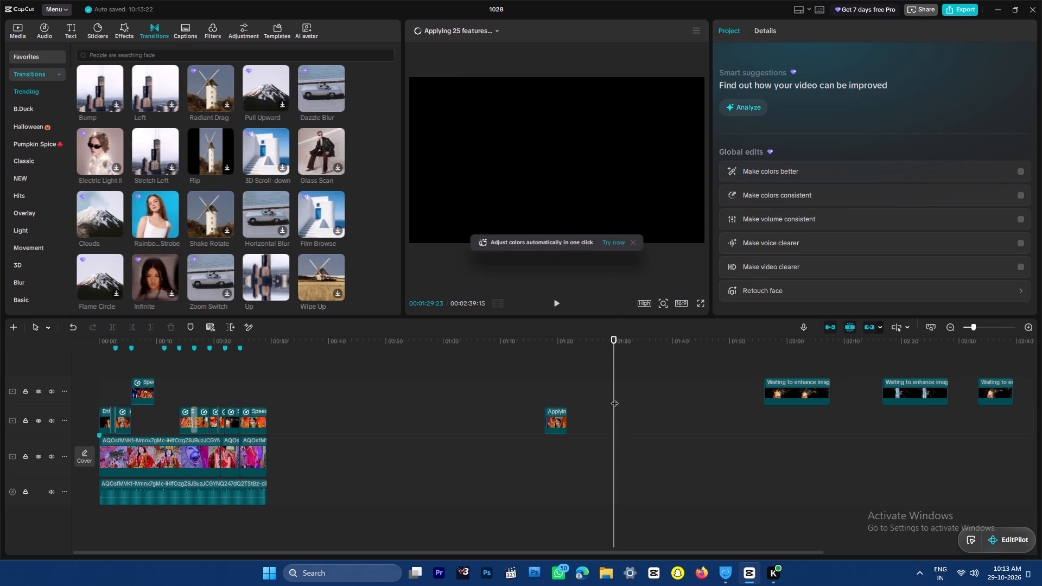
Review the opening and the three spare night clips, and delete the first two spare clips around 00:02:00:00 and 00:02:15:00.
drag(148, 342, 8, 353)
key(ctrl+plus)
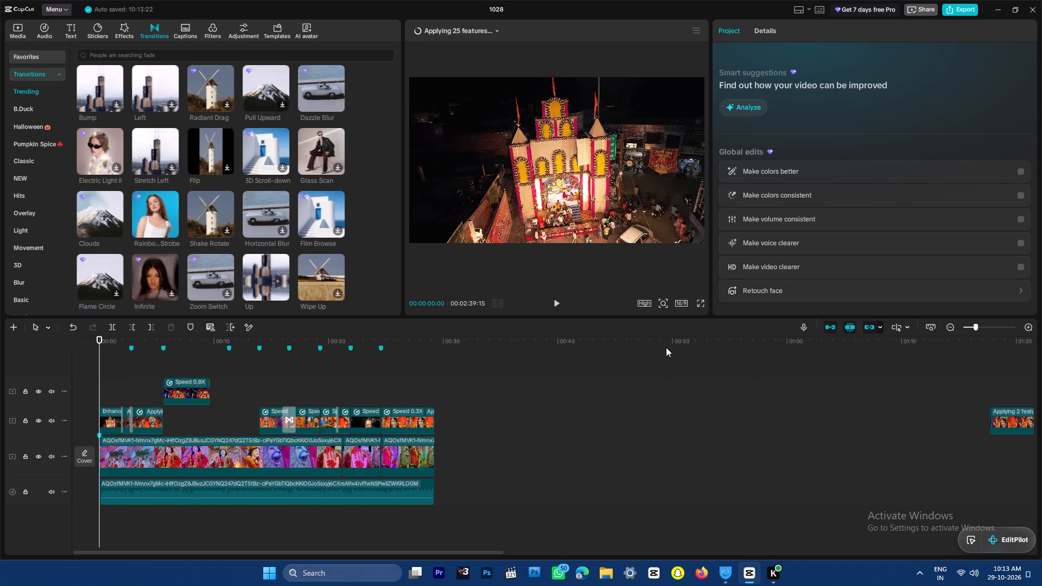
key(ctrl+minus)
key(ctrl+minus)
drag(445, 338, 450, 337)
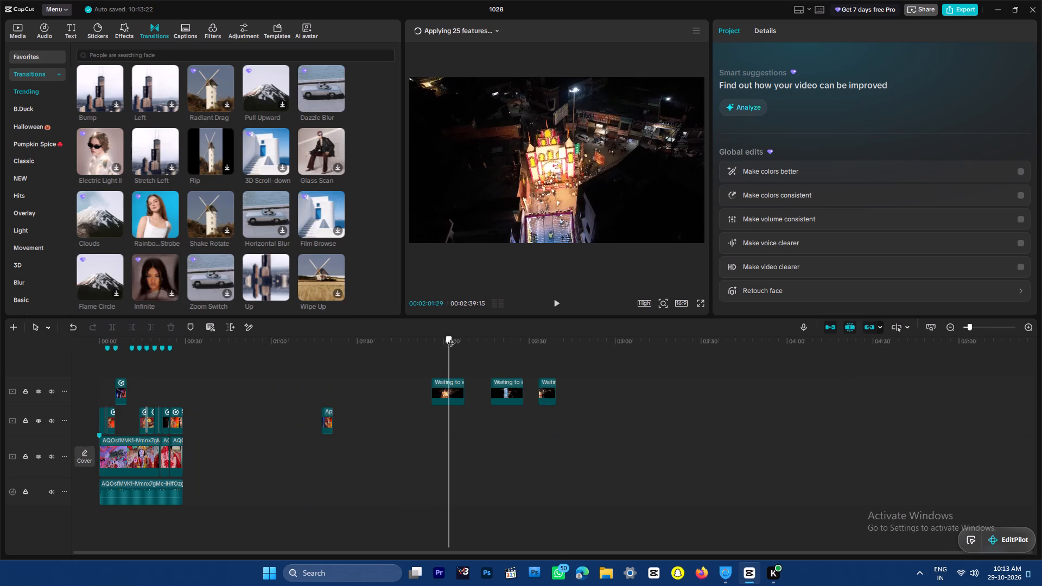
drag(450, 337, 454, 340)
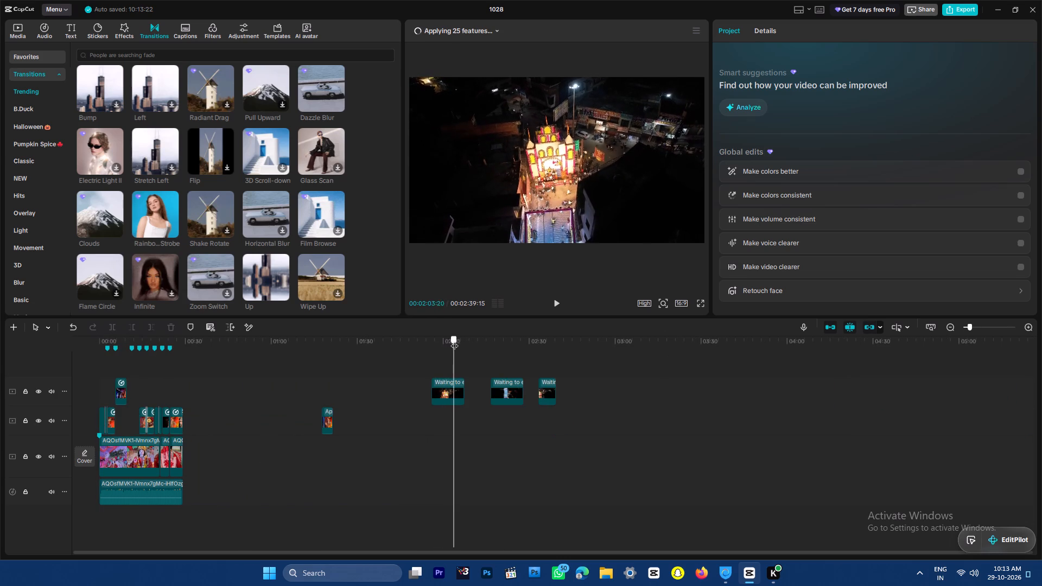
drag(454, 340, 545, 341)
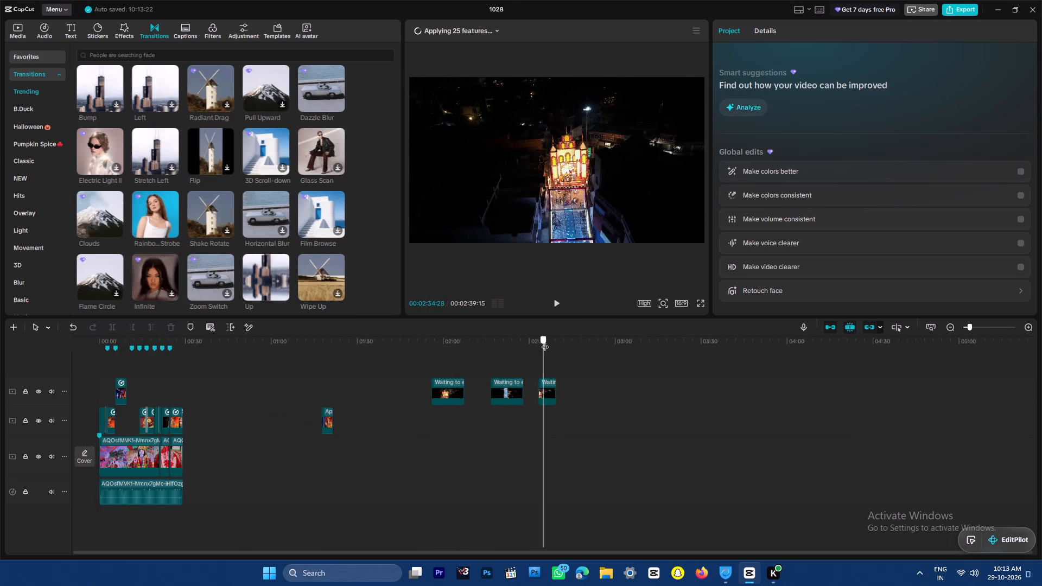
drag(545, 341, 544, 343)
drag(498, 359, 449, 407)
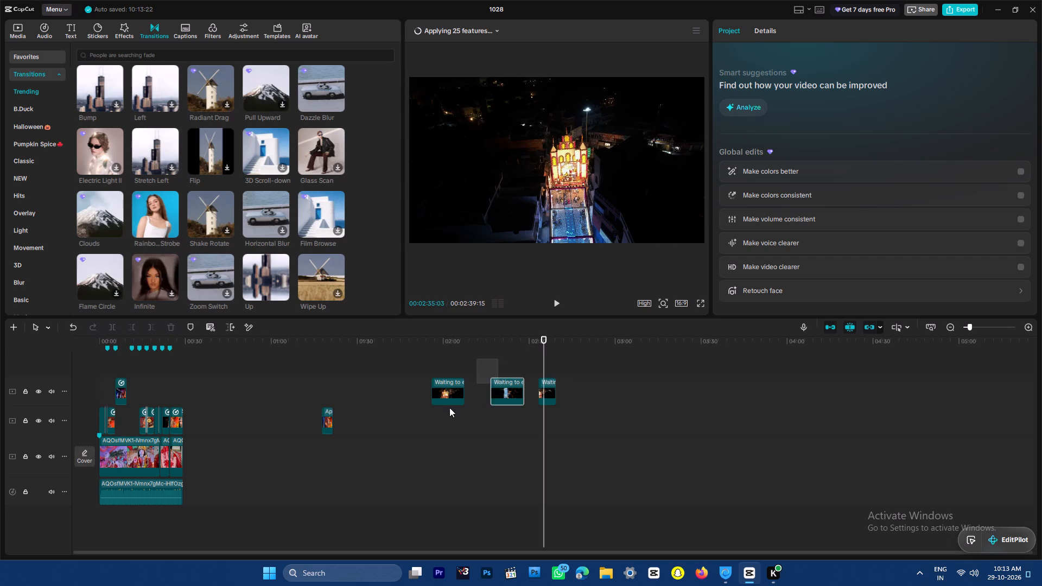
drag(449, 407, 441, 418)
key(Delete)
Move the remaining spare night clip directly behind the 0.8X clip on the upper video track and play it back.
drag(545, 387, 143, 381)
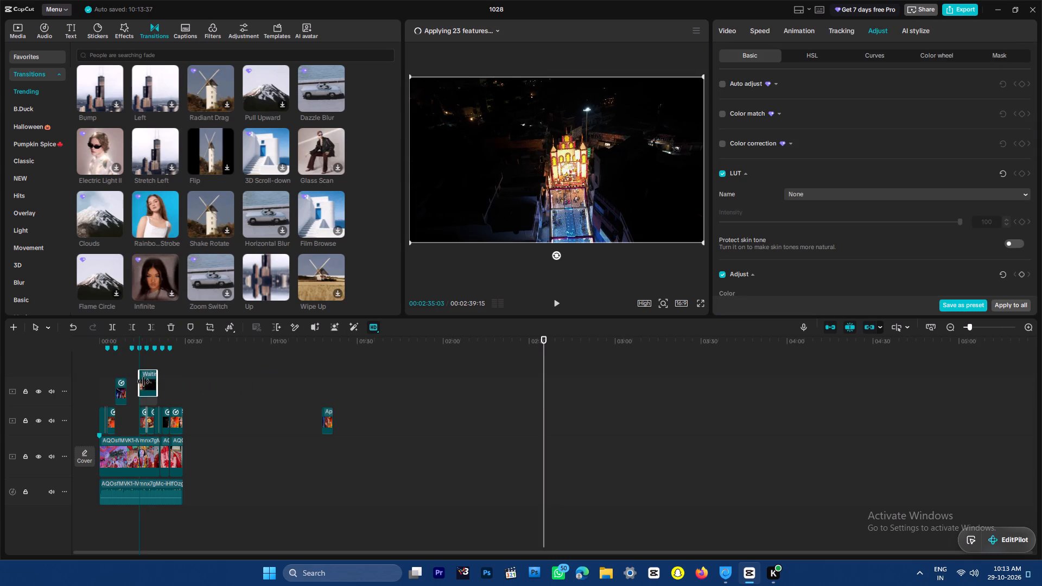
drag(143, 381, 134, 384)
click(122, 341)
key(ctrl+plus)
key(ctrl+plus)
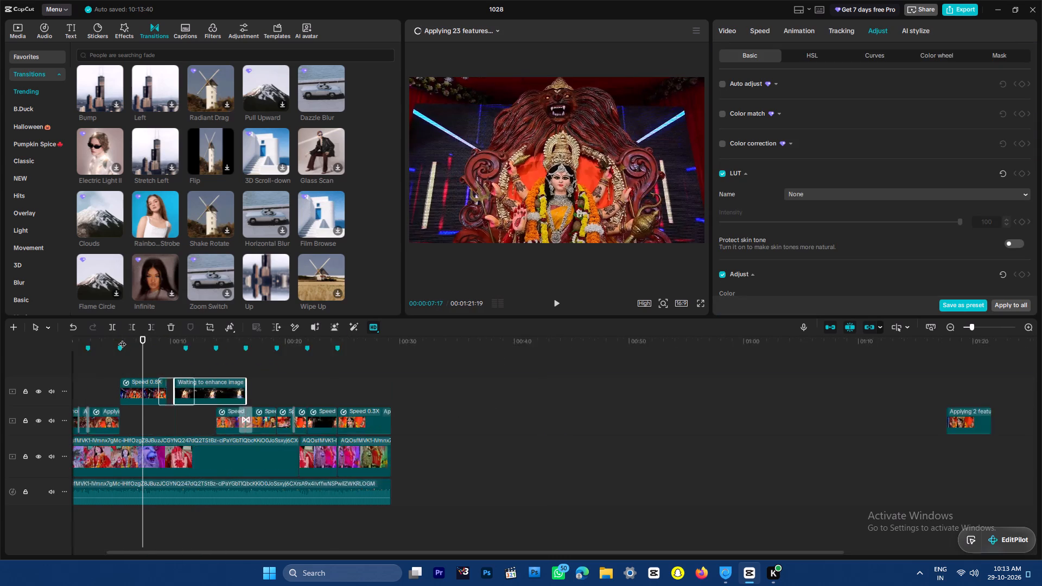
key(ctrl+plus)
drag(269, 383, 238, 384)
drag(253, 385, 225, 386)
drag(286, 381, 265, 381)
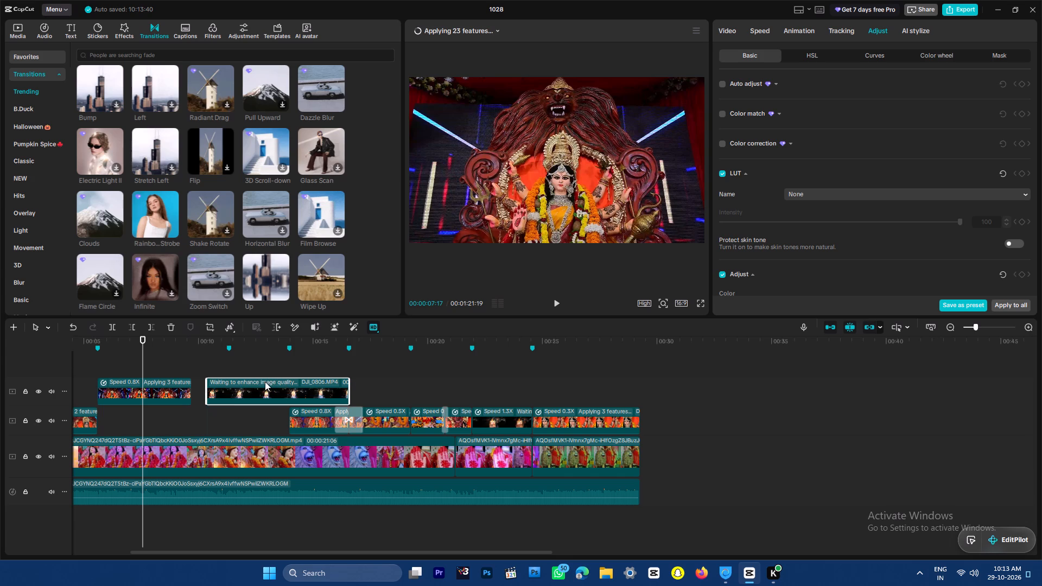
drag(265, 381, 262, 381)
drag(269, 386, 255, 387)
key(space)
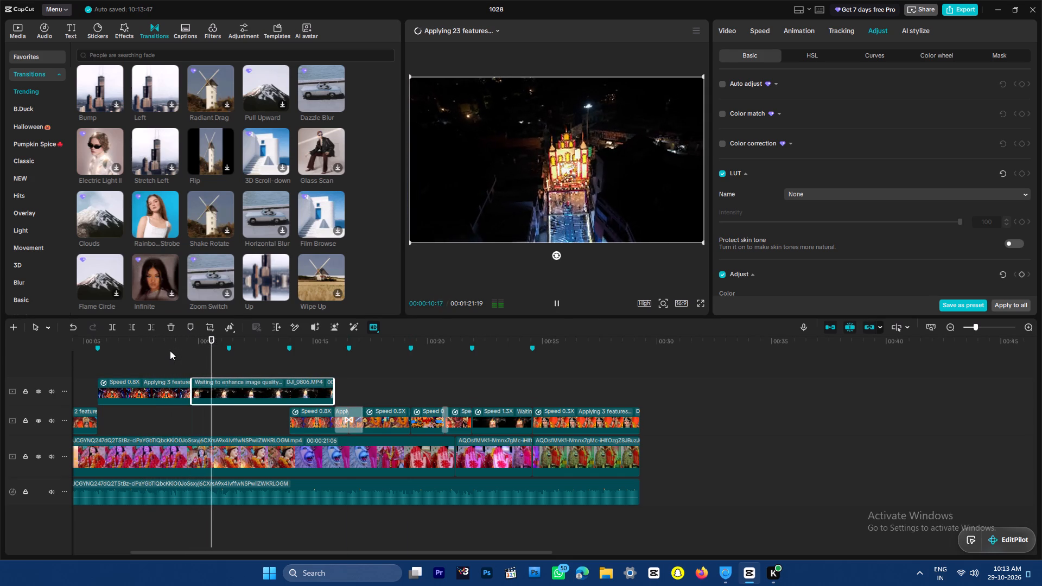
key(space)
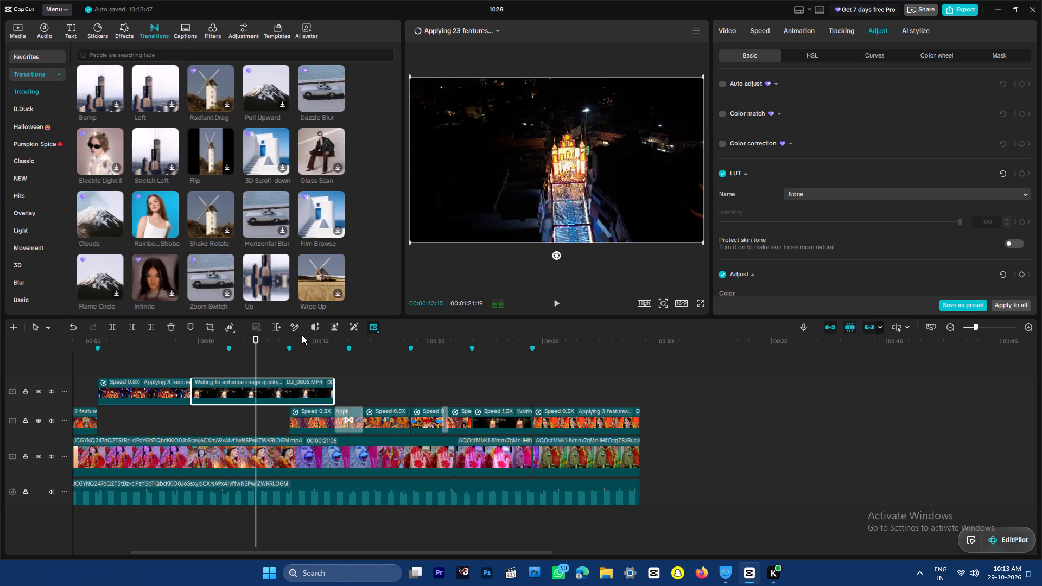
Shift the night clip so that it starts at the marker at about 00:00:11.
drag(221, 385, 269, 384)
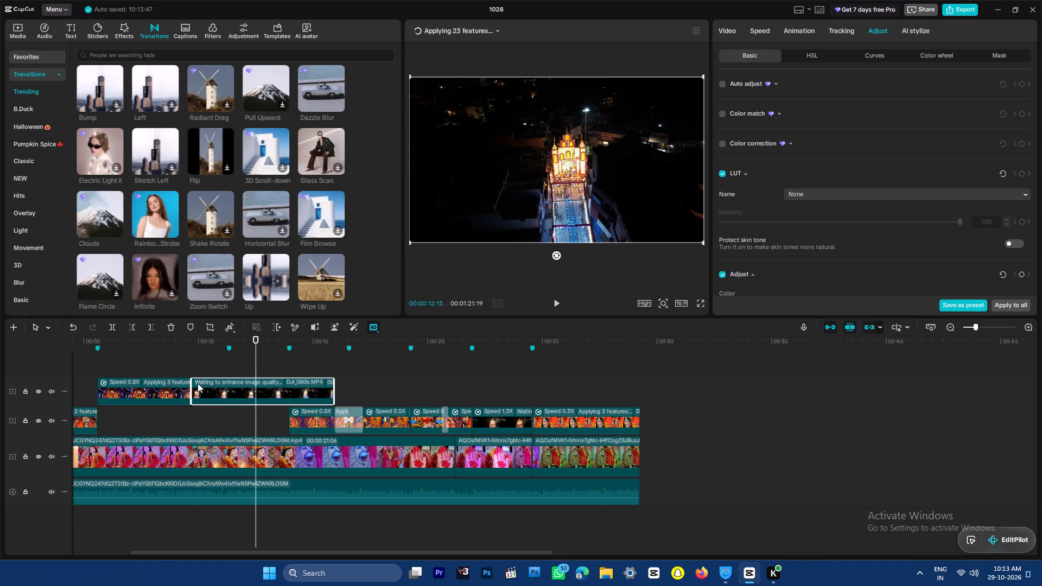
drag(219, 385, 249, 385)
drag(211, 383, 249, 381)
click(395, 375)
drag(252, 390, 286, 392)
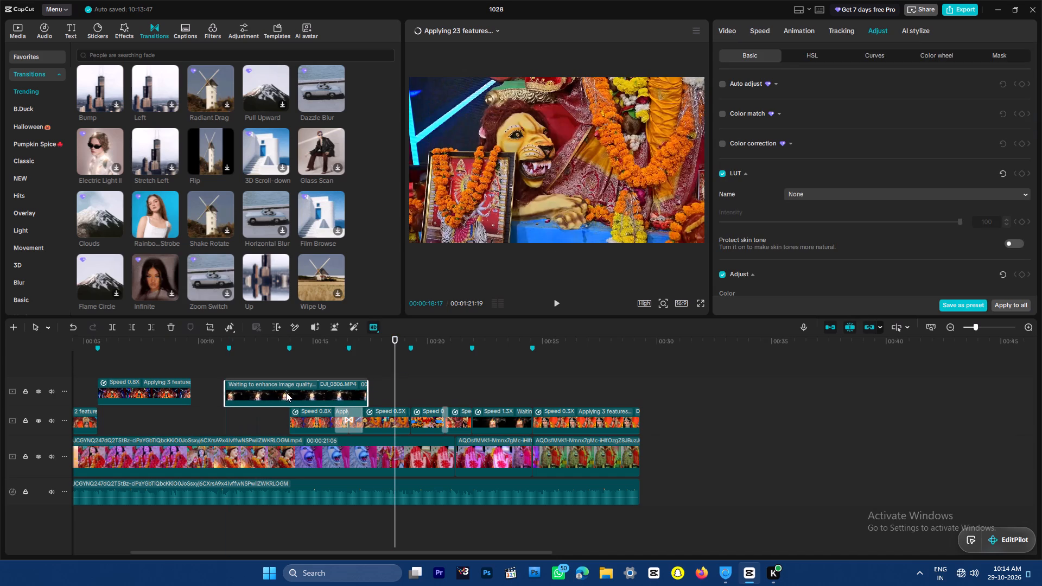
drag(286, 392, 290, 392)
Split the night clip at 00:00:12:14, delete the part before the cut and move the rest back to the marker at about 00:00:11.
drag(245, 346, 228, 349)
key(space)
key(space)
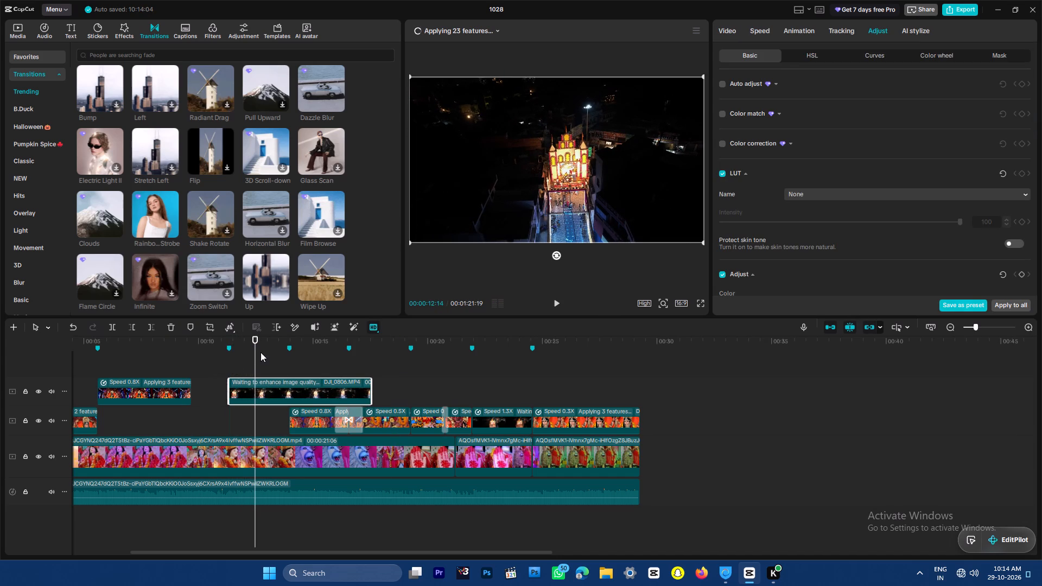
key(ctrl+b)
click(244, 388)
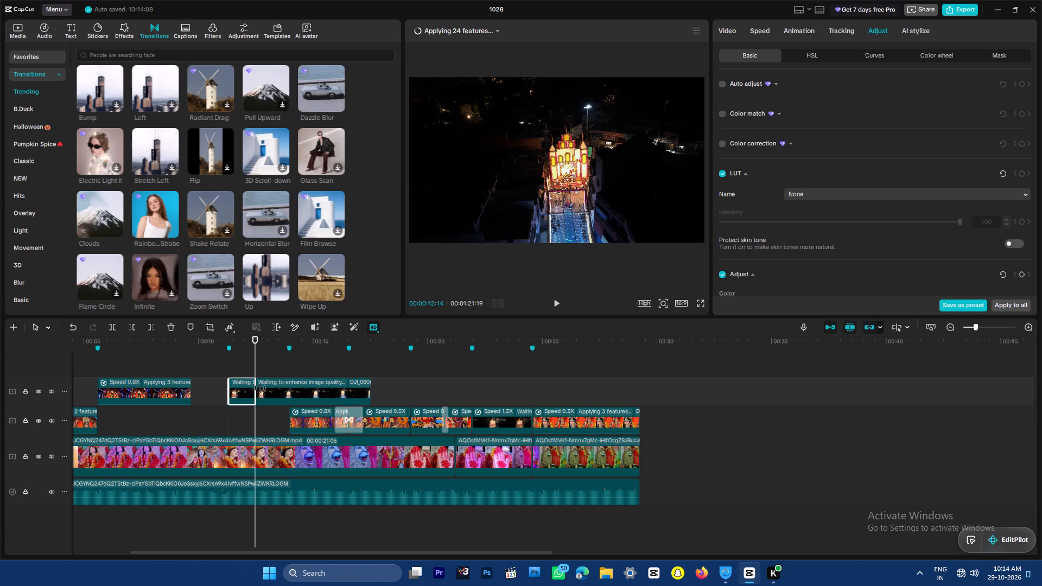
key(Delete)
drag(300, 390, 276, 390)
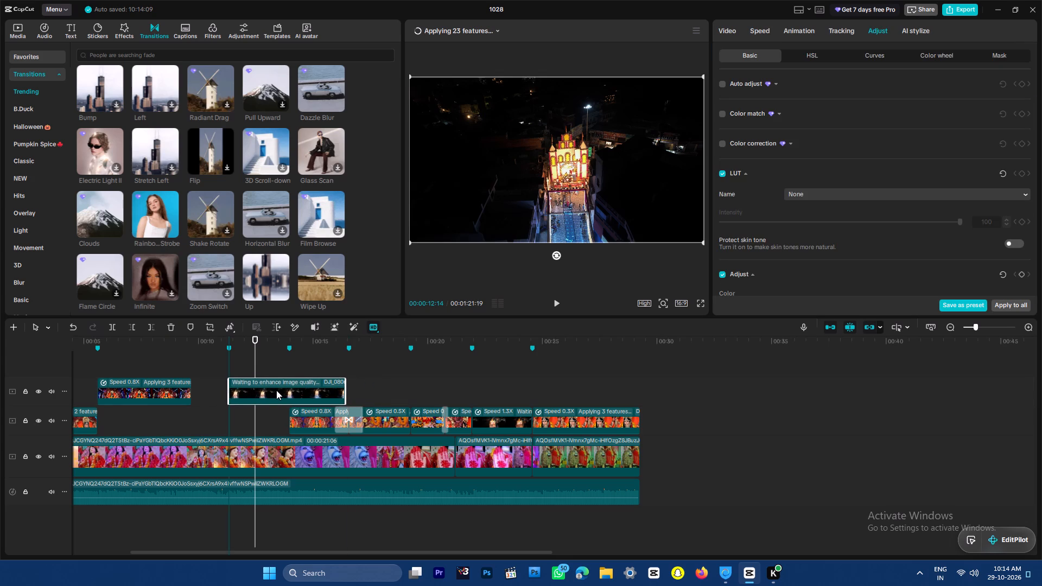
Split the night clip at the 00:00:13:29 marker and delete the part after the cut.
key(space)
key(space)
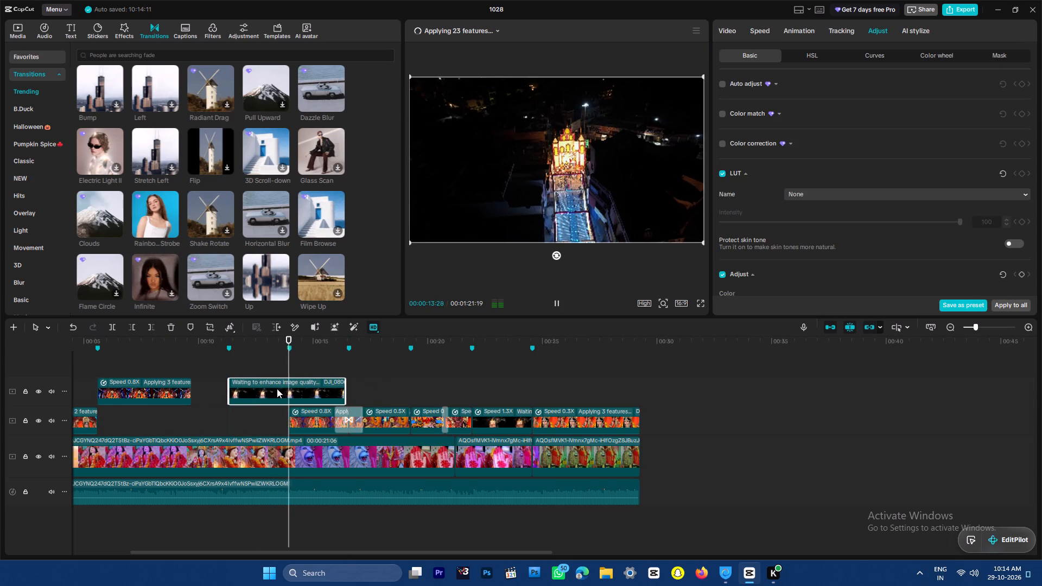
drag(296, 335, 287, 341)
key(ctrl+b)
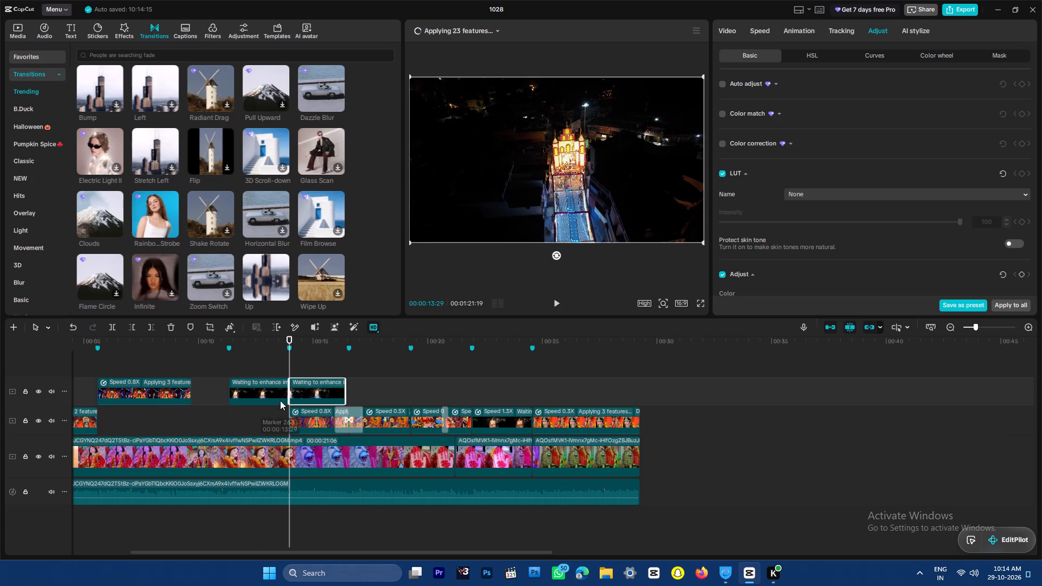
key(Delete)
Move the trimmed night clip down one video track, into the gap just before the 0.8X clip at 00:00:13:29.
drag(266, 384, 267, 422)
drag(269, 387, 270, 411)
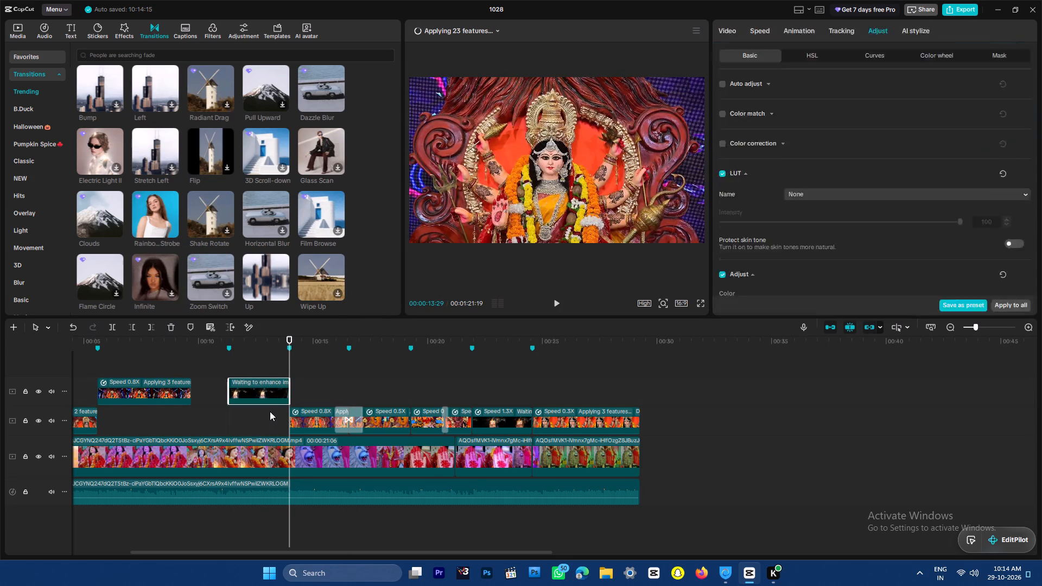
drag(270, 411, 270, 421)
Search the video effects library for "zoom" and reload the results.
click(122, 34)
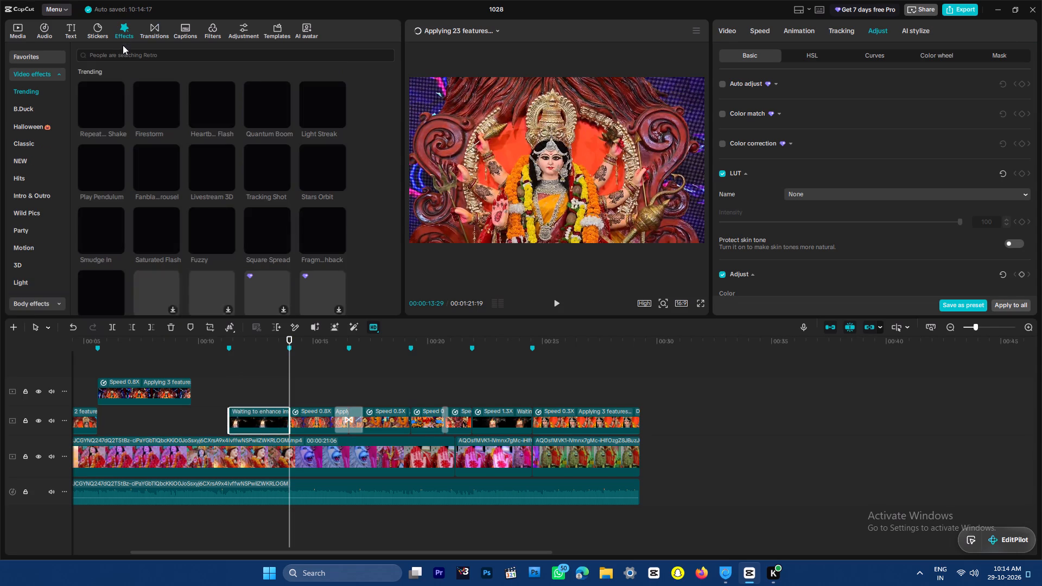
click(142, 58)
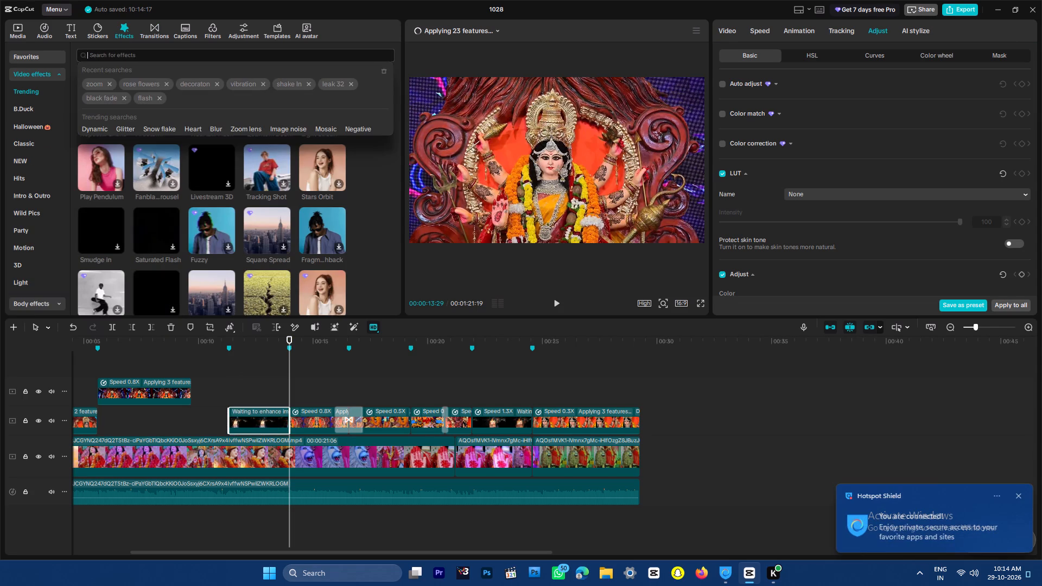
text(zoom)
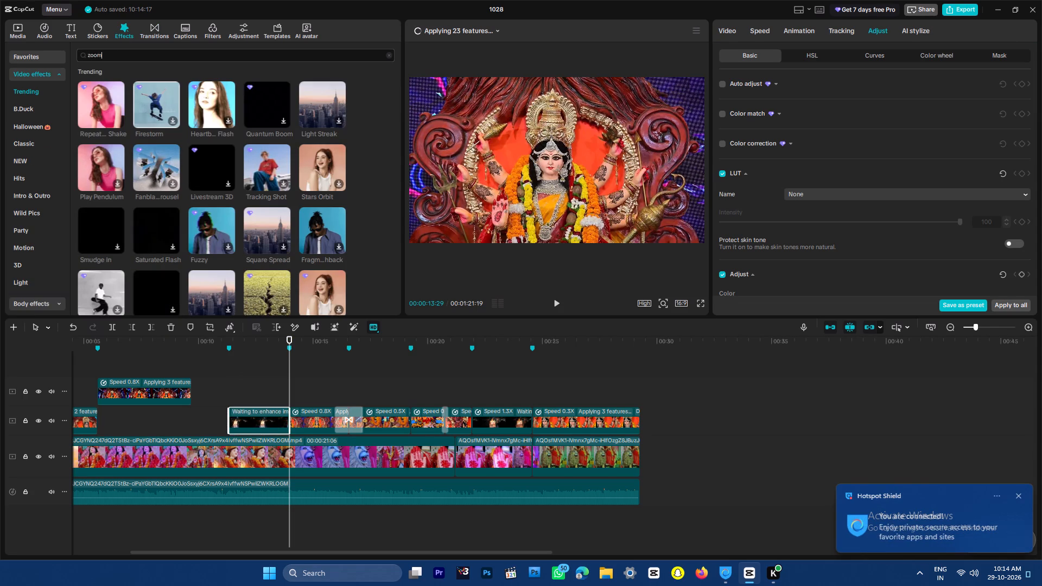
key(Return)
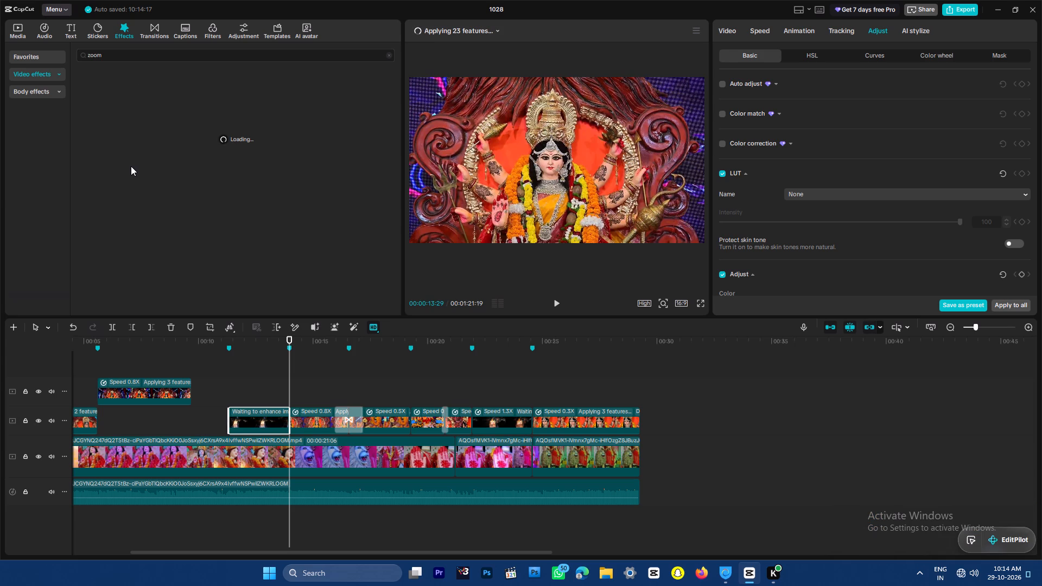
drag(494, 346, 505, 345)
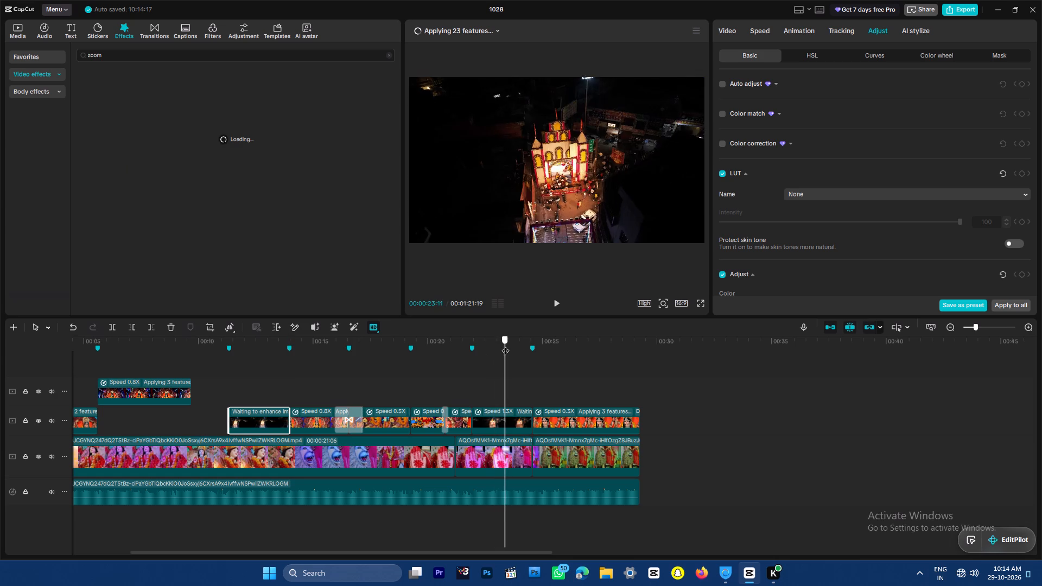
drag(505, 345, 431, 347)
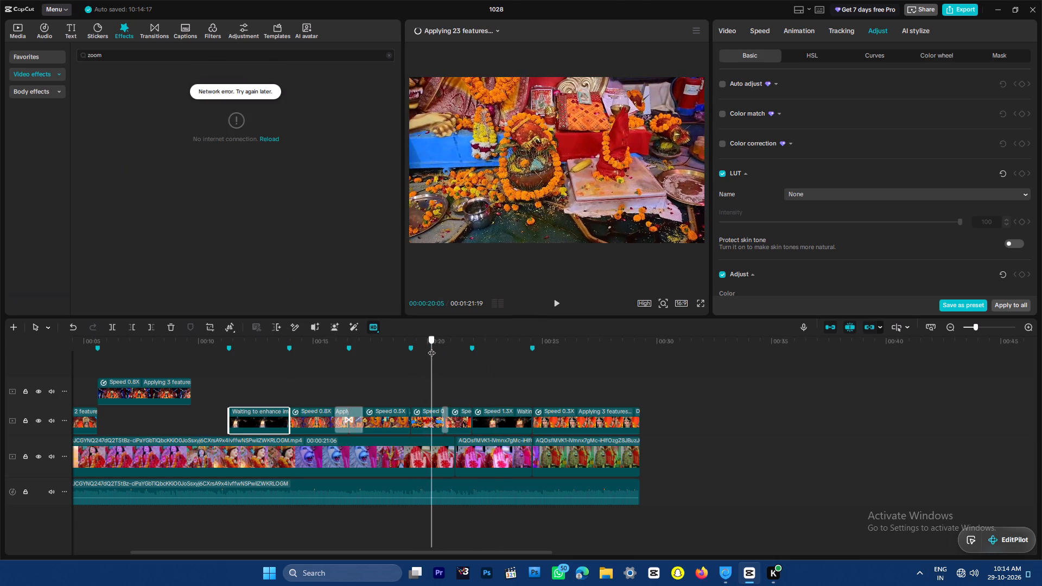
drag(431, 347, 429, 349)
click(253, 136)
click(269, 140)
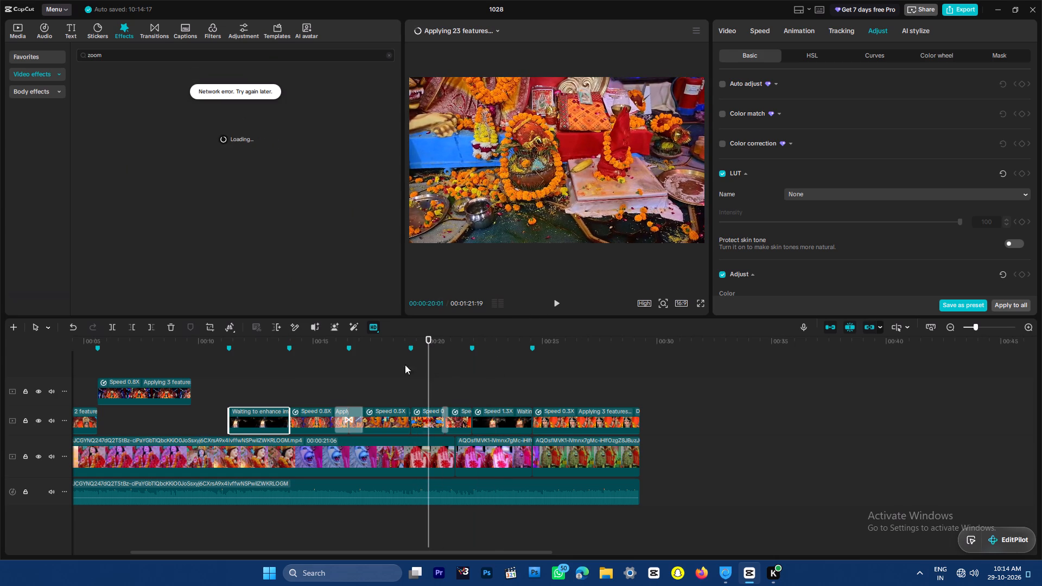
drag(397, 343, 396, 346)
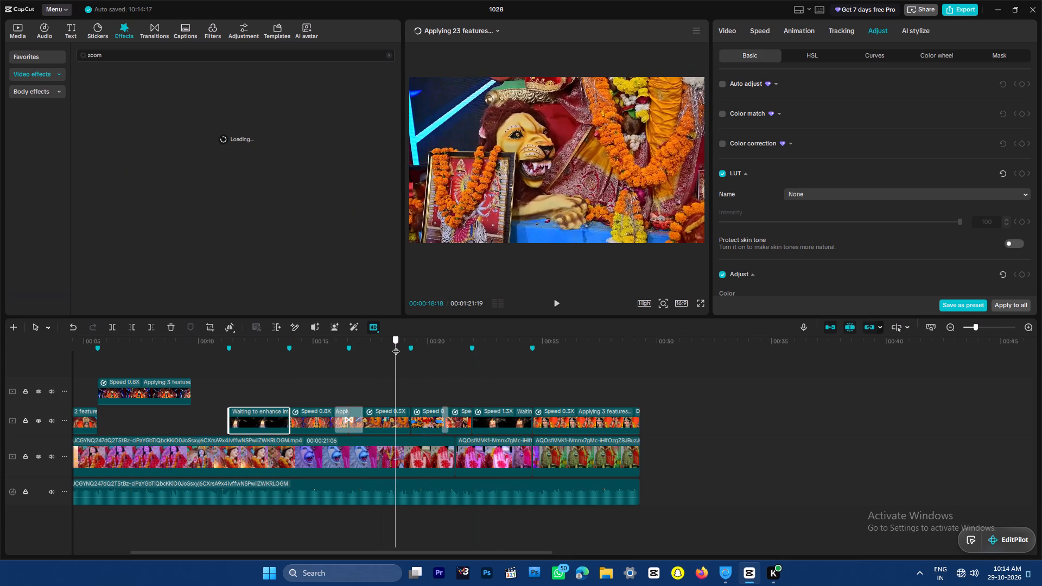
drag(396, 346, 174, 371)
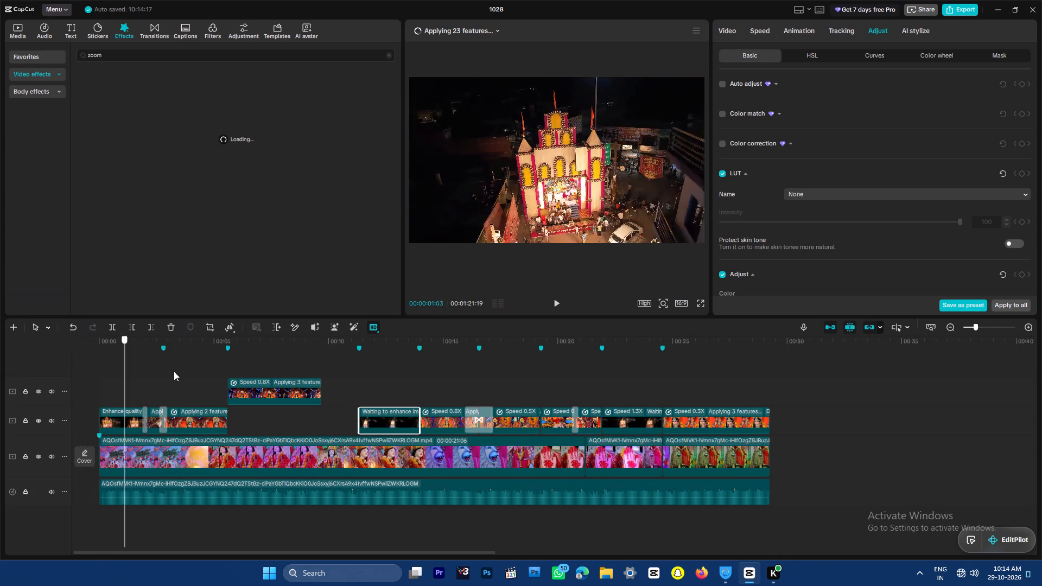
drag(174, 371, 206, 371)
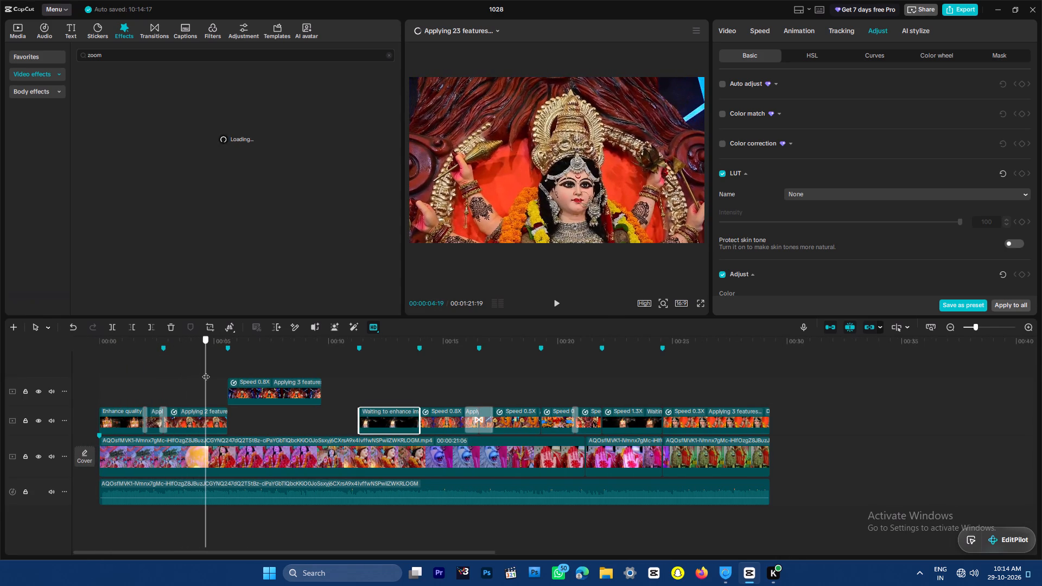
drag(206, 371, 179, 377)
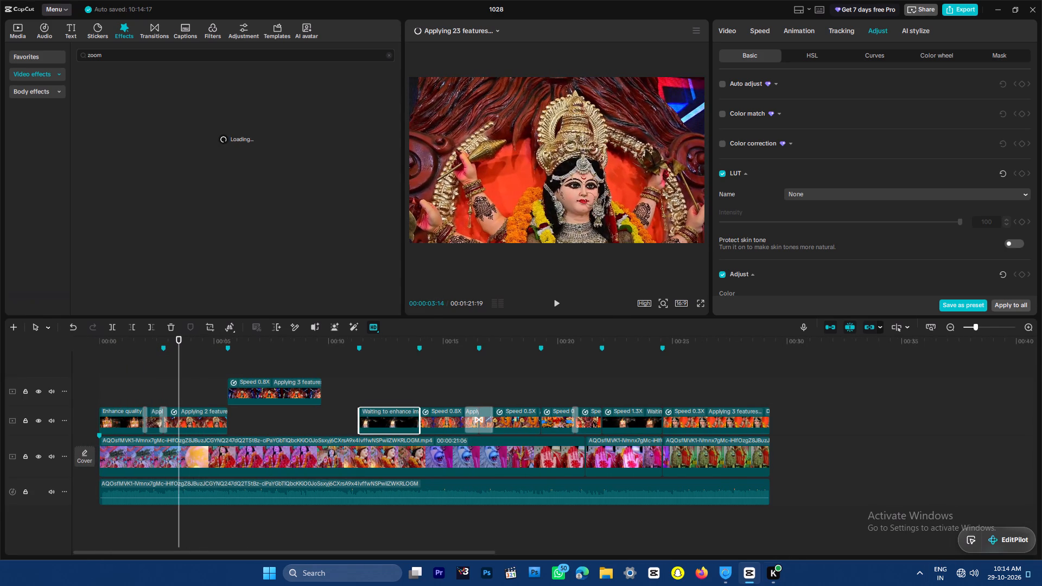
Check the VPN connection in Hotspot Shield, and turn the computer's Wi-Fi off and back on.
click(730, 572)
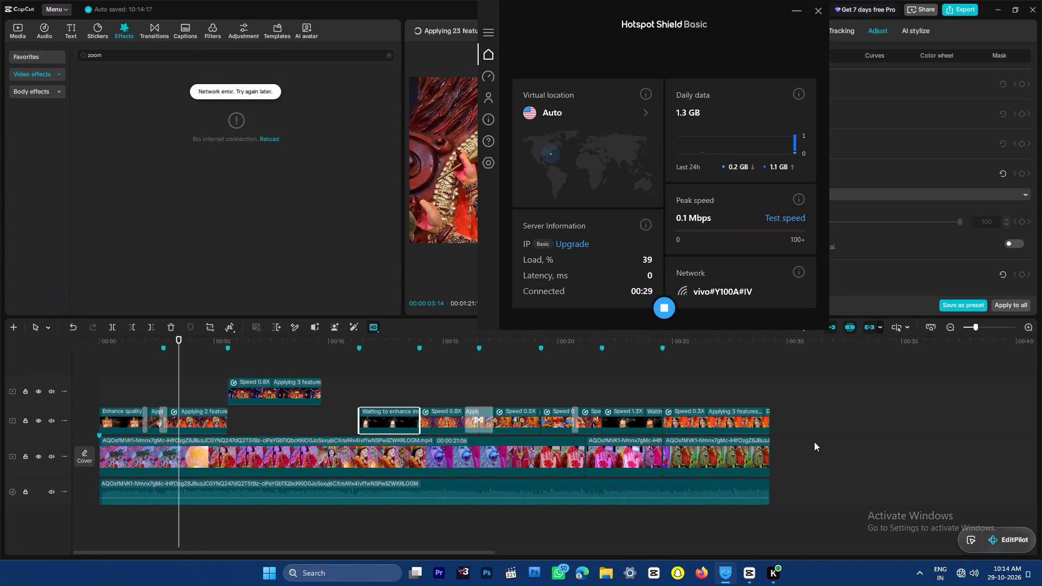
click(962, 575)
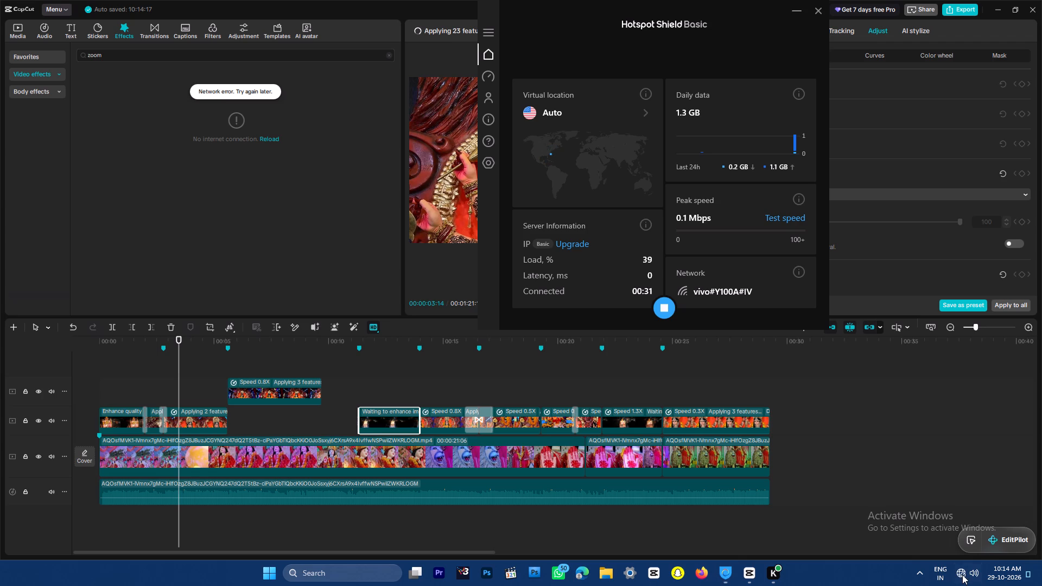
click(894, 348)
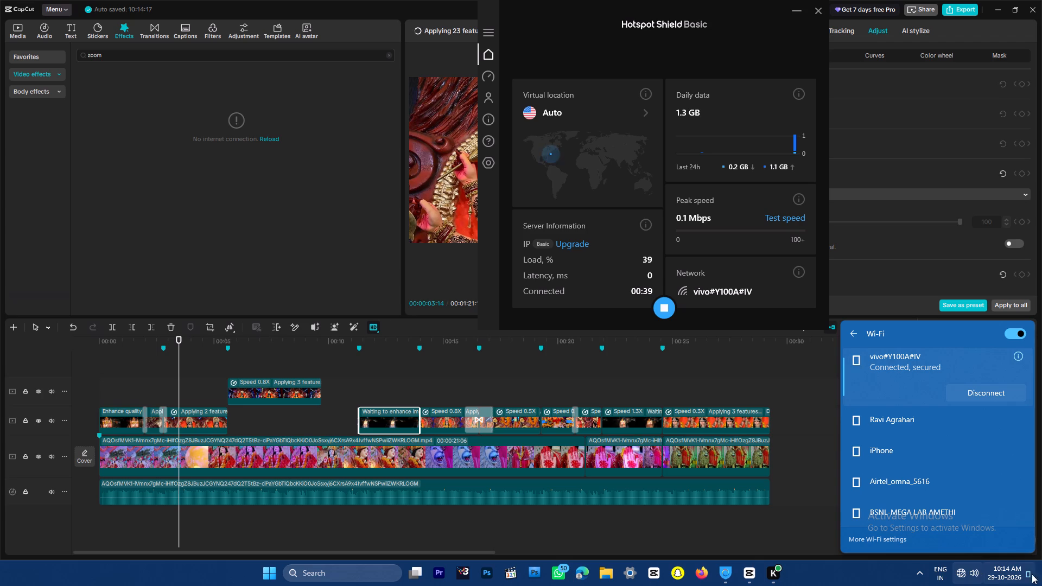
click(1014, 337)
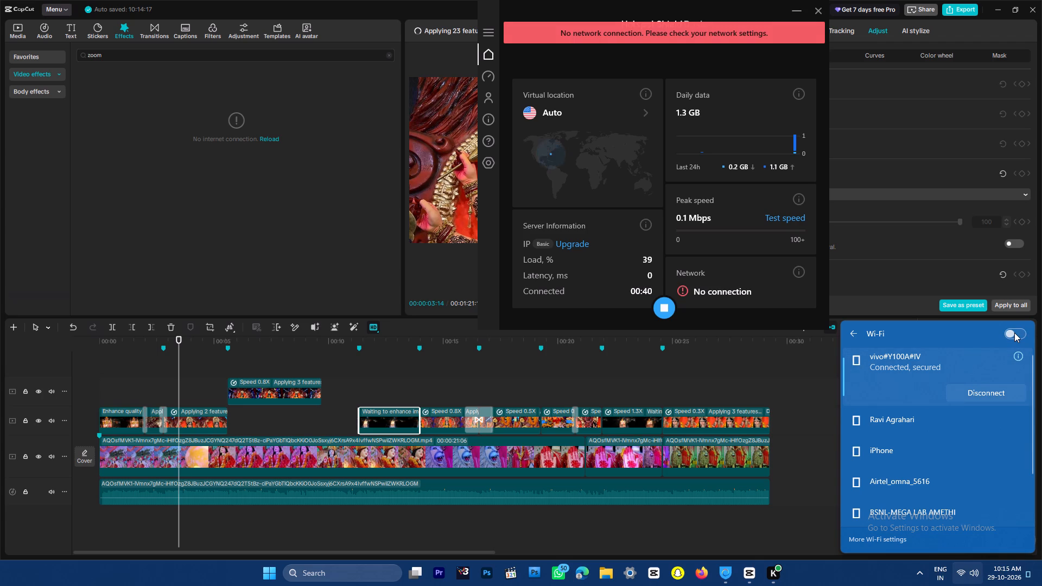
click(1014, 333)
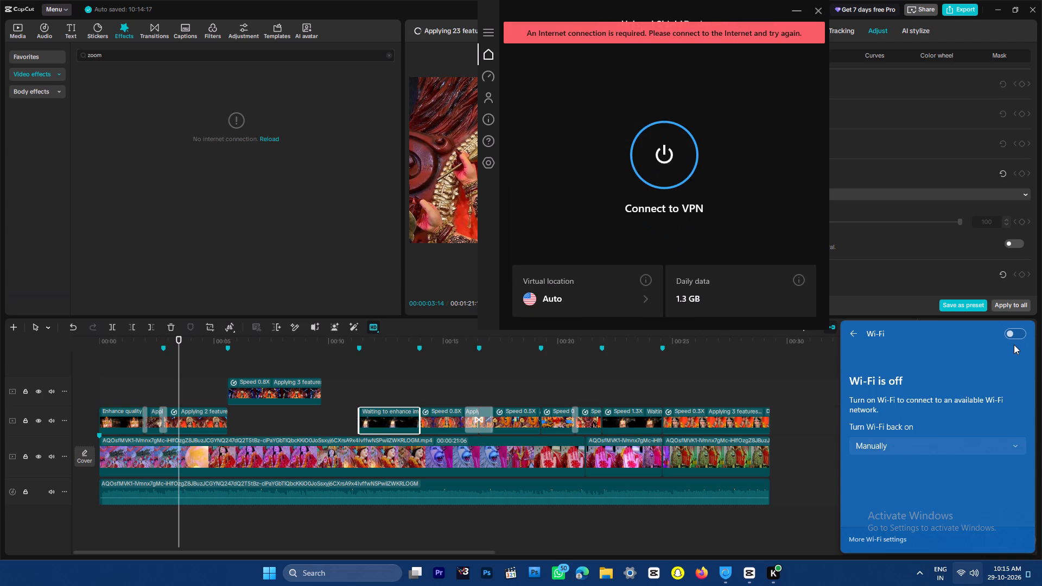
click(1014, 337)
Reconnect the Hotspot Shield VPN using the Auto virtual location.
click(673, 175)
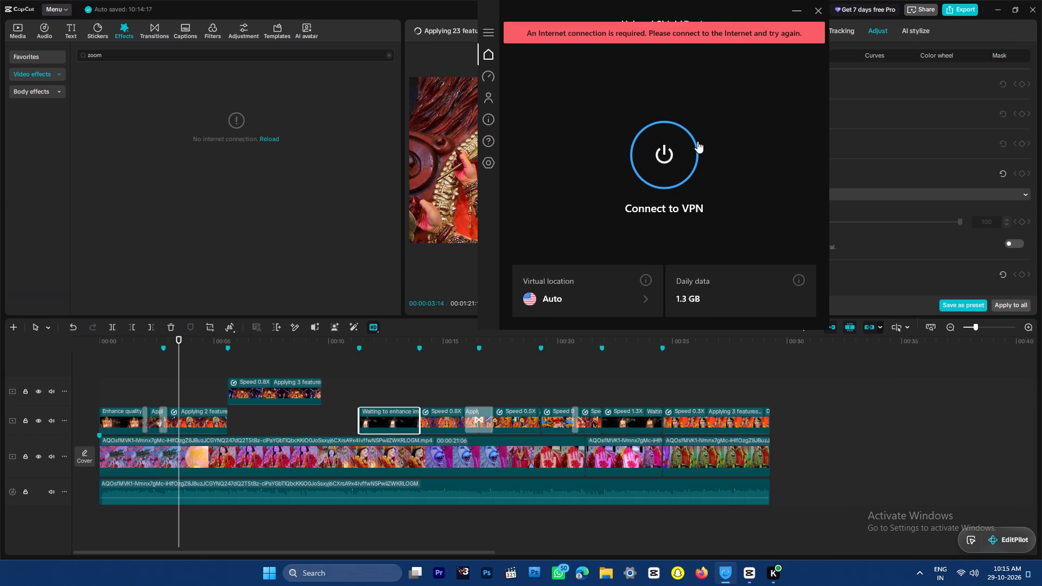
click(668, 162)
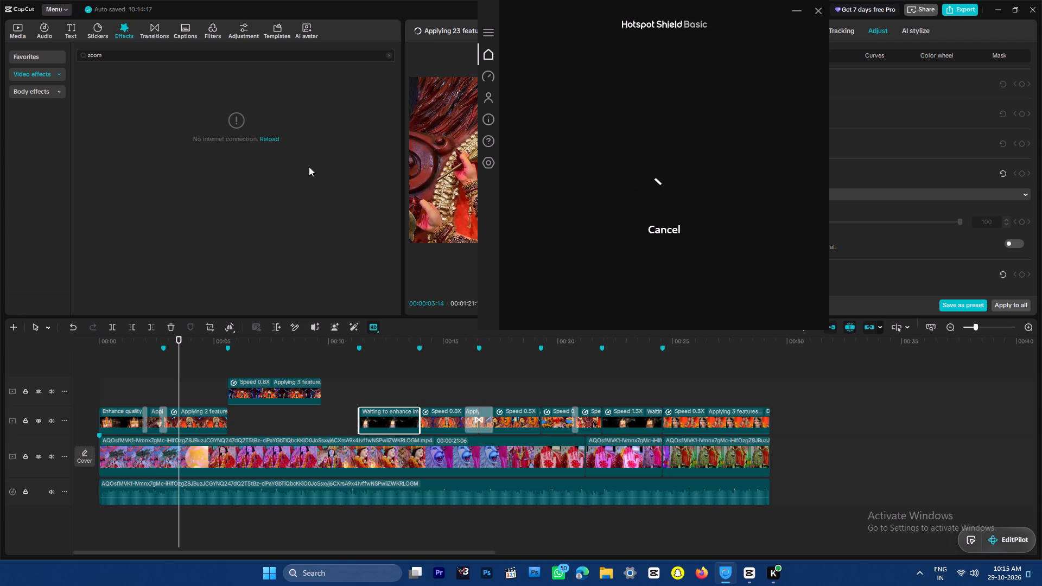
Switch back to CapCut, reload the effects library and rerun the video effects search for "zoom".
click(256, 125)
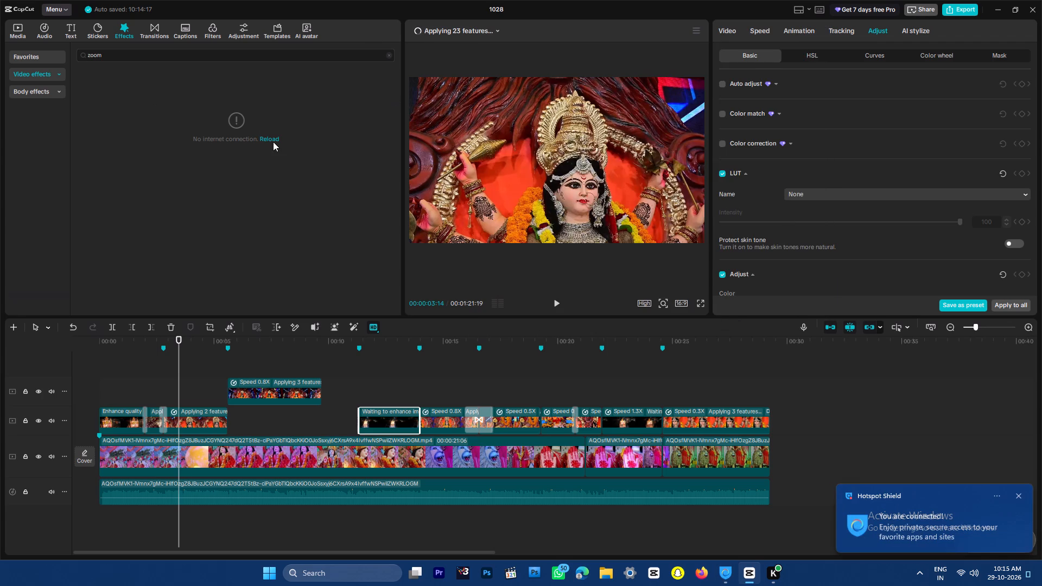
click(273, 142)
drag(192, 342, 196, 341)
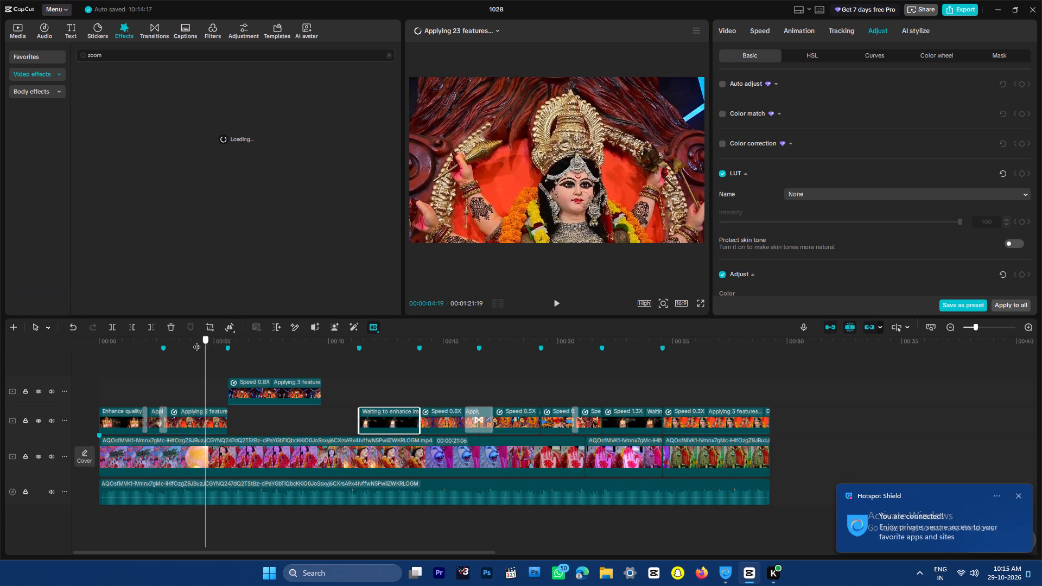
drag(196, 341, 176, 345)
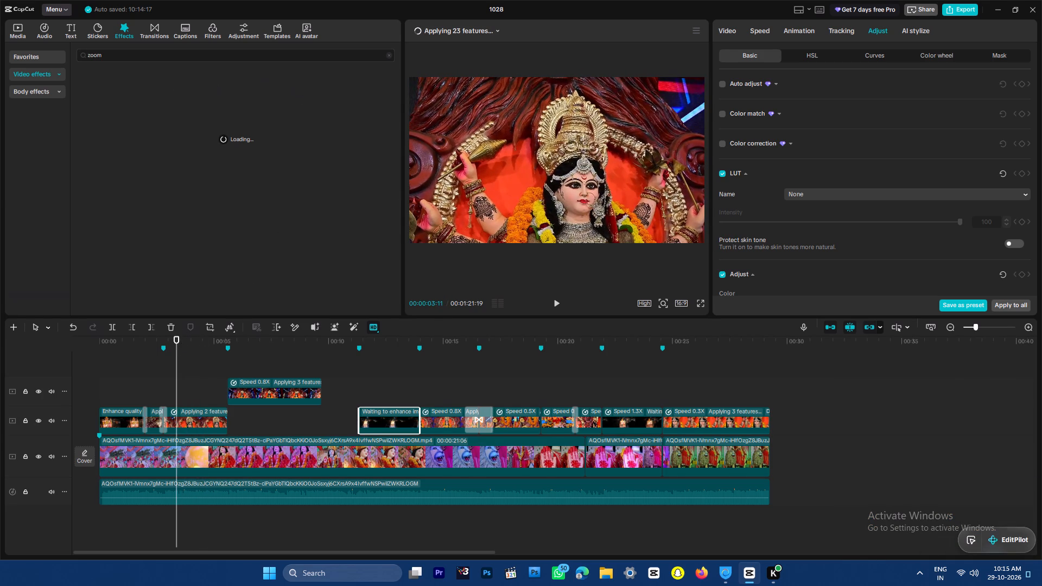
click(151, 59)
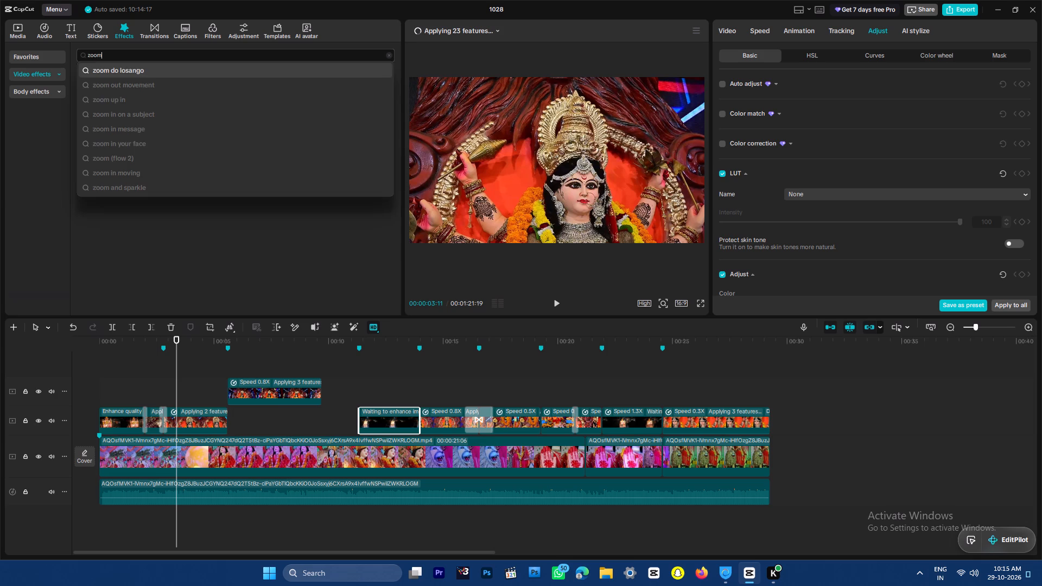
click(207, 241)
key(Return)
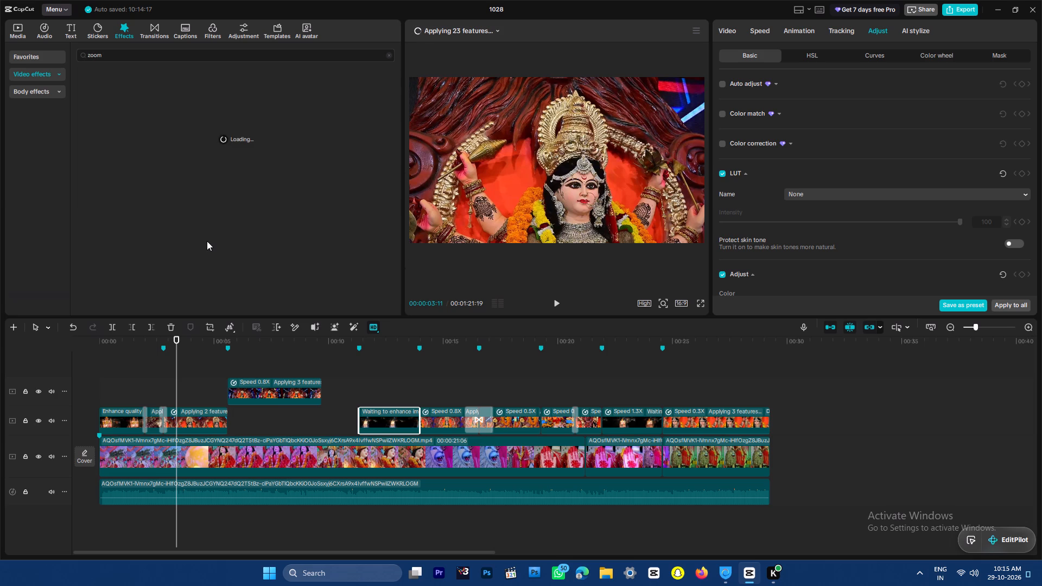
click(143, 57)
key(Return)
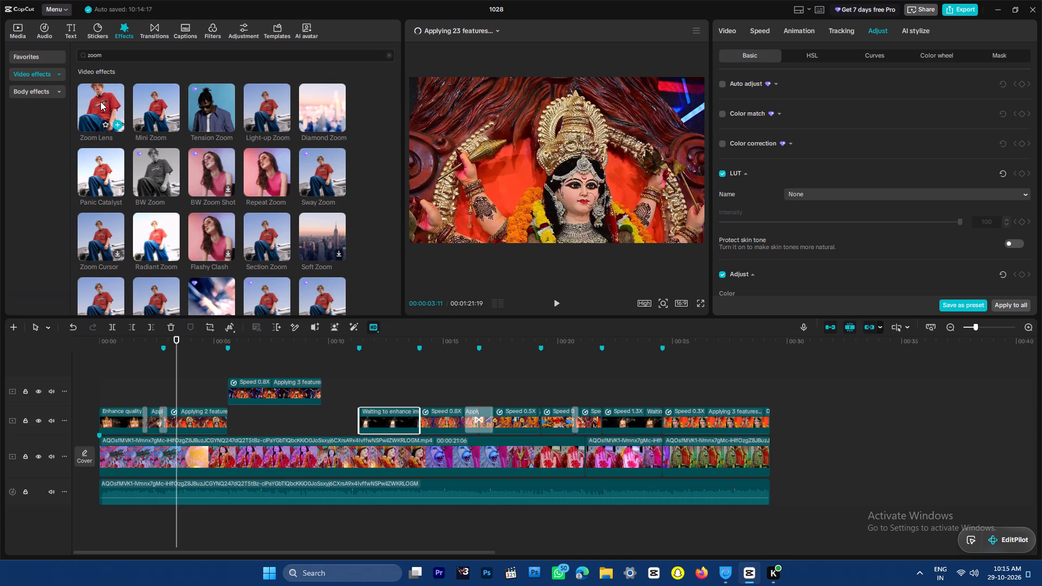
Add the Zoom Lens effect above the clips, starting at the 00:00:02:24 marker.
drag(100, 101, 175, 364)
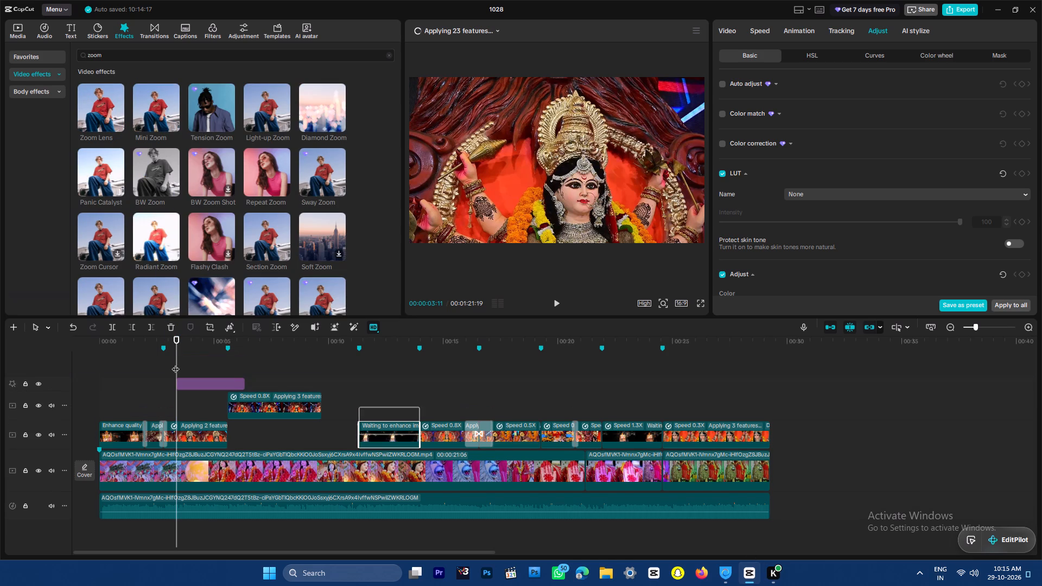
key(ctrl+plus)
key(ctrl+plus)
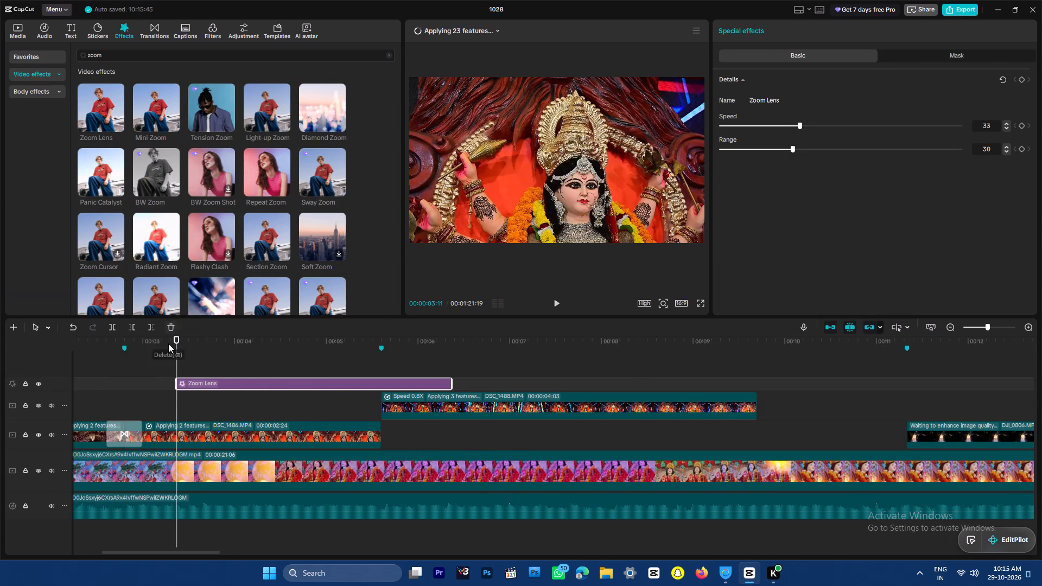
drag(168, 343, 127, 349)
drag(242, 381, 193, 386)
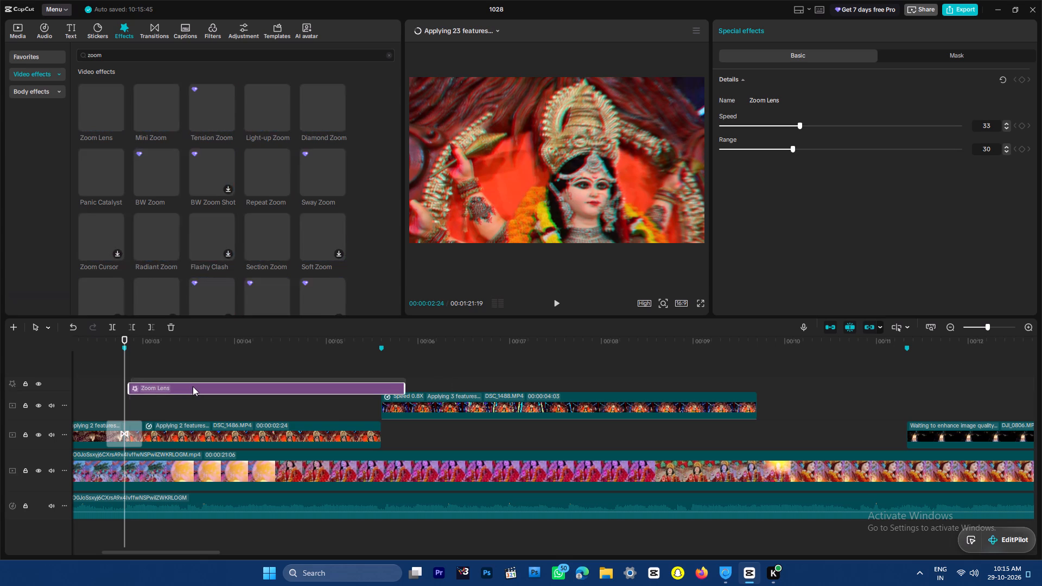
drag(193, 386, 191, 386)
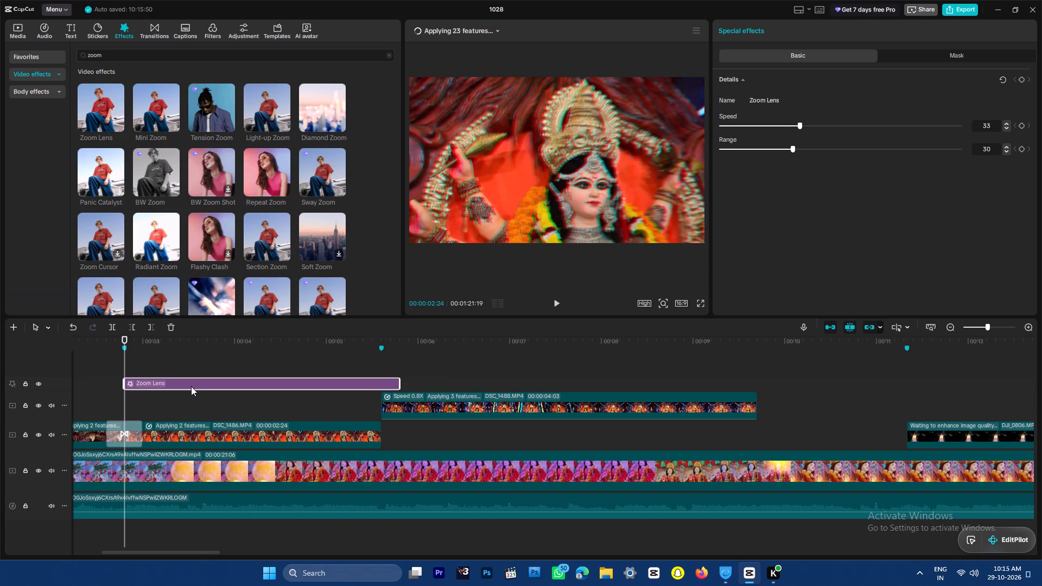
Set the Zoom Lens effect's range to 0 and play it back.
key(space)
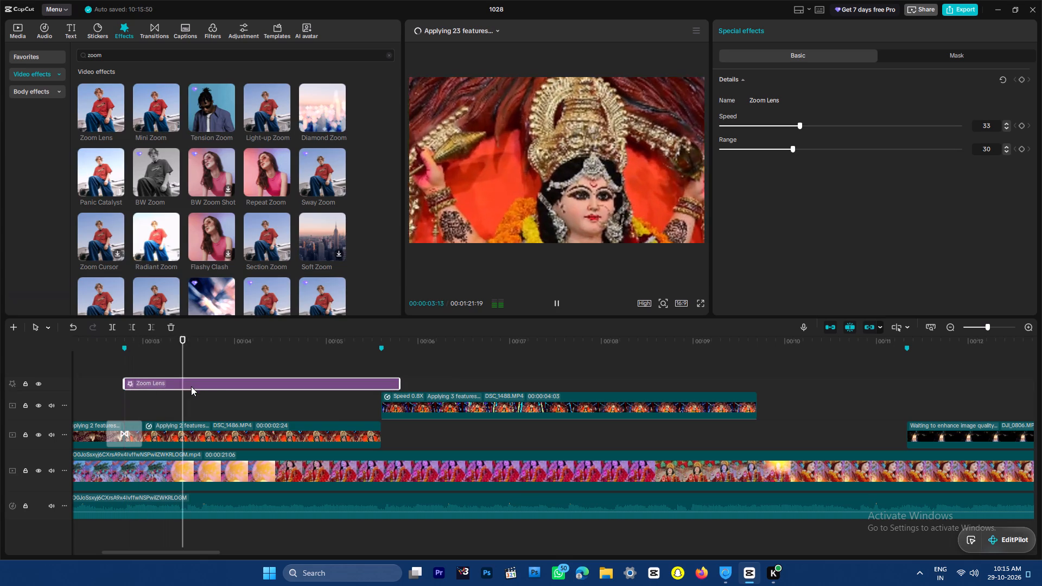
key(space)
drag(750, 149, 634, 156)
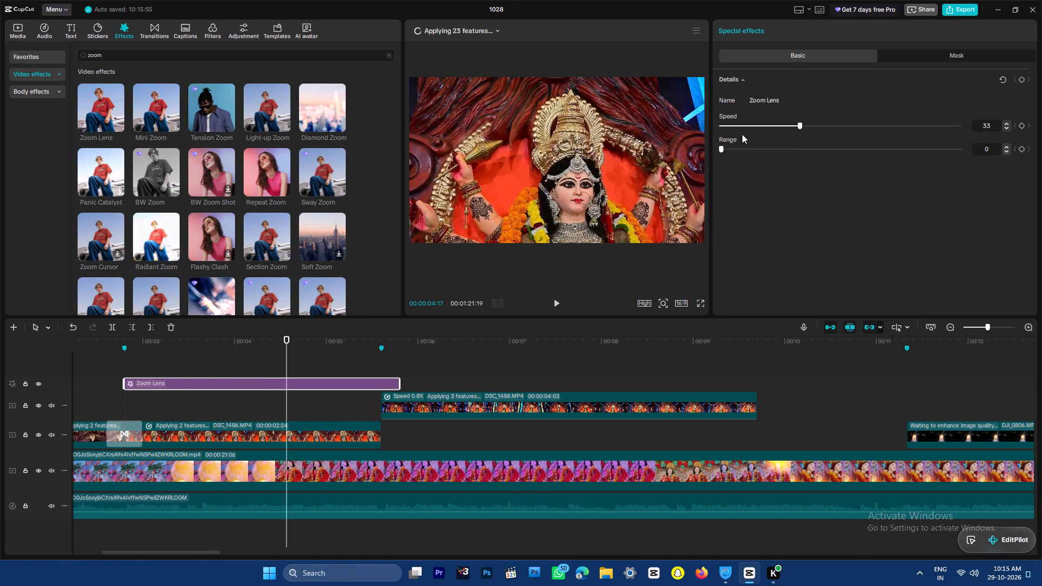
key(space)
key(space)
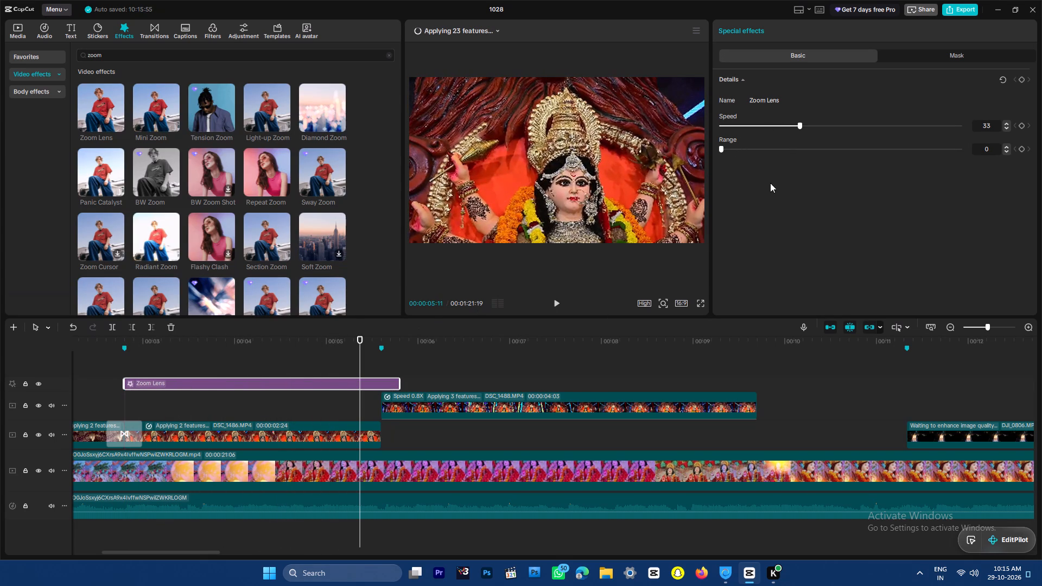
Delete the Zoom Lens effect above the DSC_1486.MP4 clip.
click(275, 383)
key(Delete)
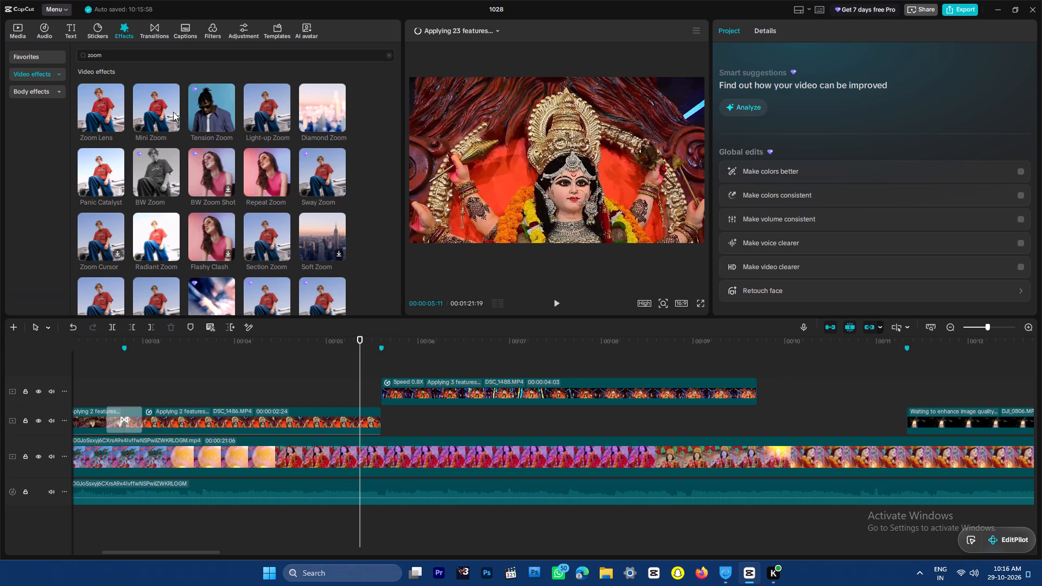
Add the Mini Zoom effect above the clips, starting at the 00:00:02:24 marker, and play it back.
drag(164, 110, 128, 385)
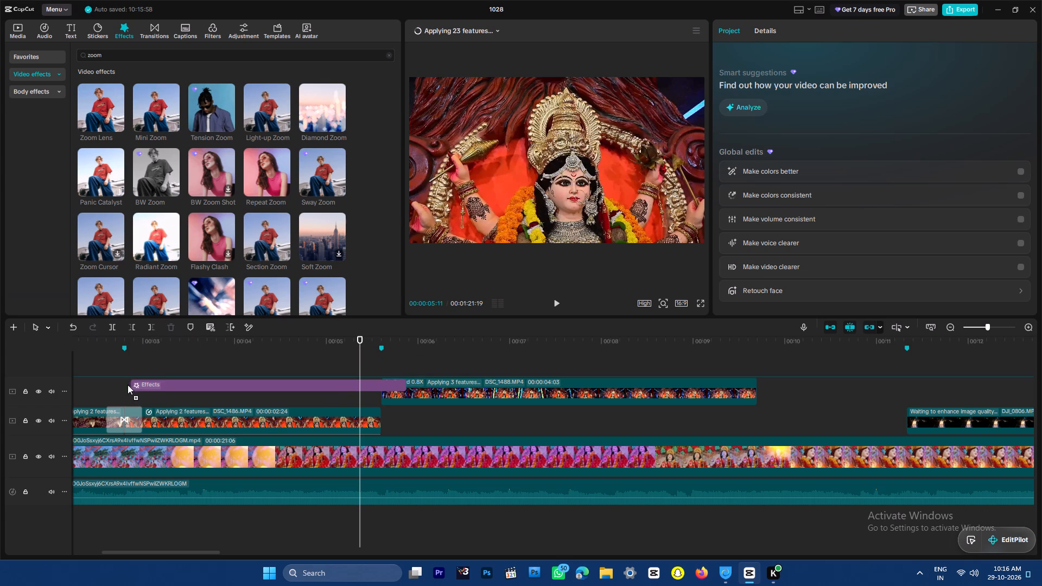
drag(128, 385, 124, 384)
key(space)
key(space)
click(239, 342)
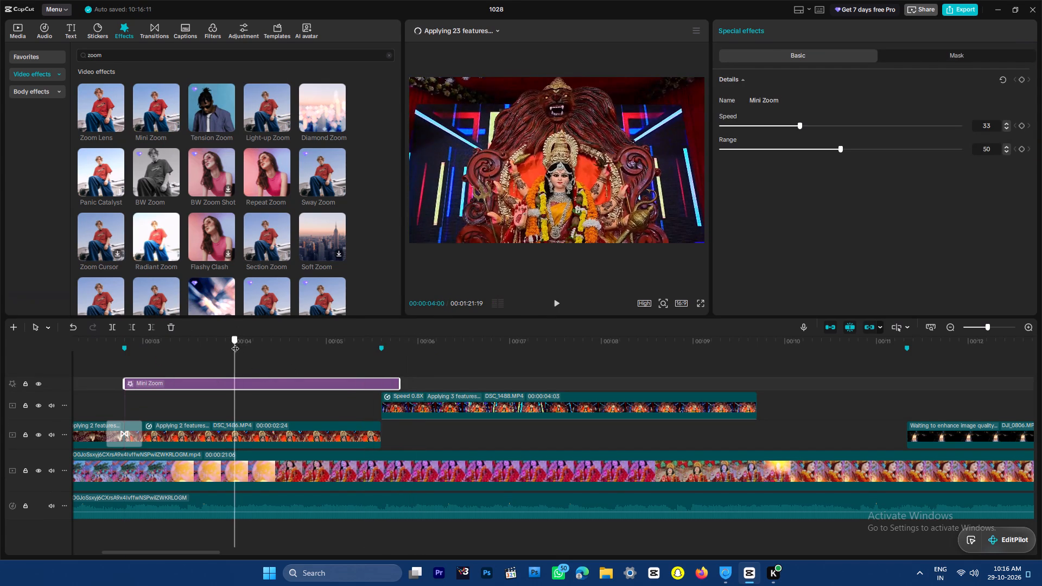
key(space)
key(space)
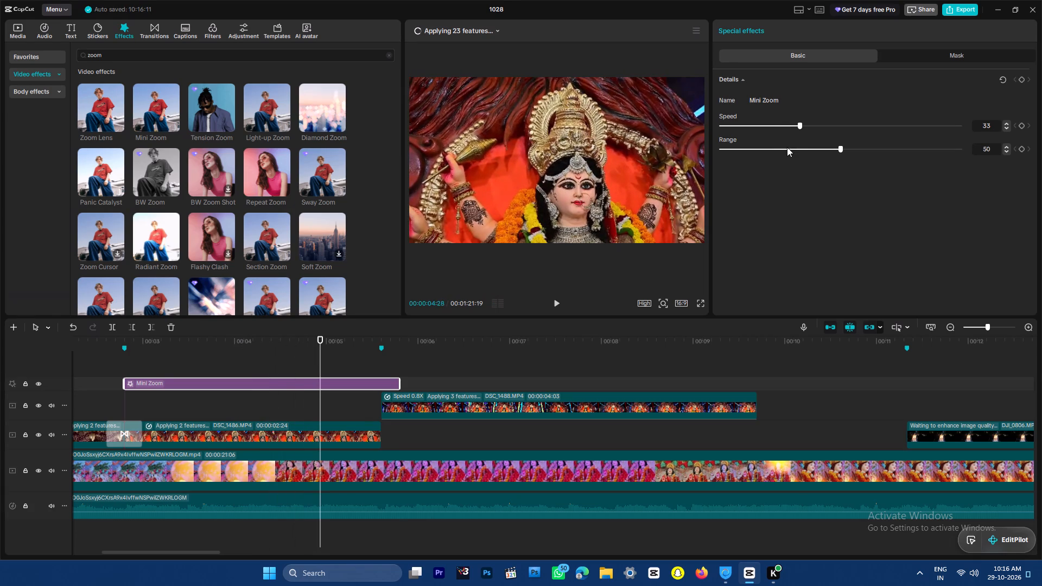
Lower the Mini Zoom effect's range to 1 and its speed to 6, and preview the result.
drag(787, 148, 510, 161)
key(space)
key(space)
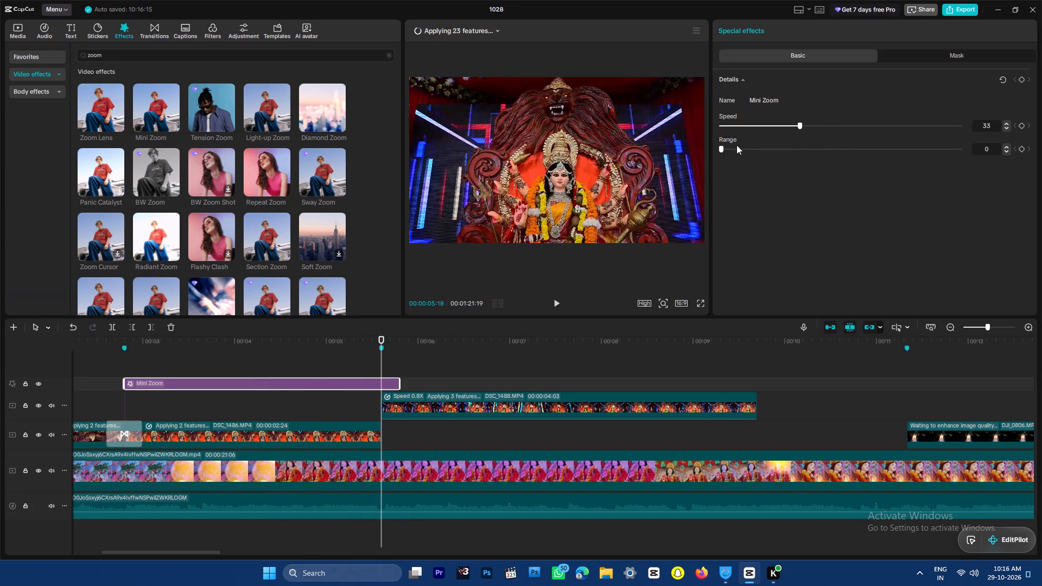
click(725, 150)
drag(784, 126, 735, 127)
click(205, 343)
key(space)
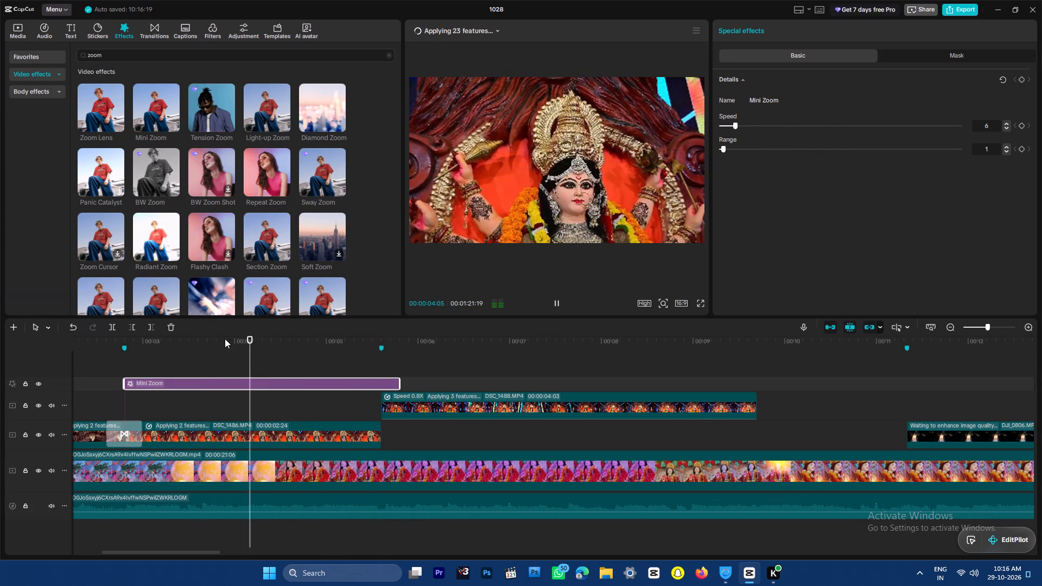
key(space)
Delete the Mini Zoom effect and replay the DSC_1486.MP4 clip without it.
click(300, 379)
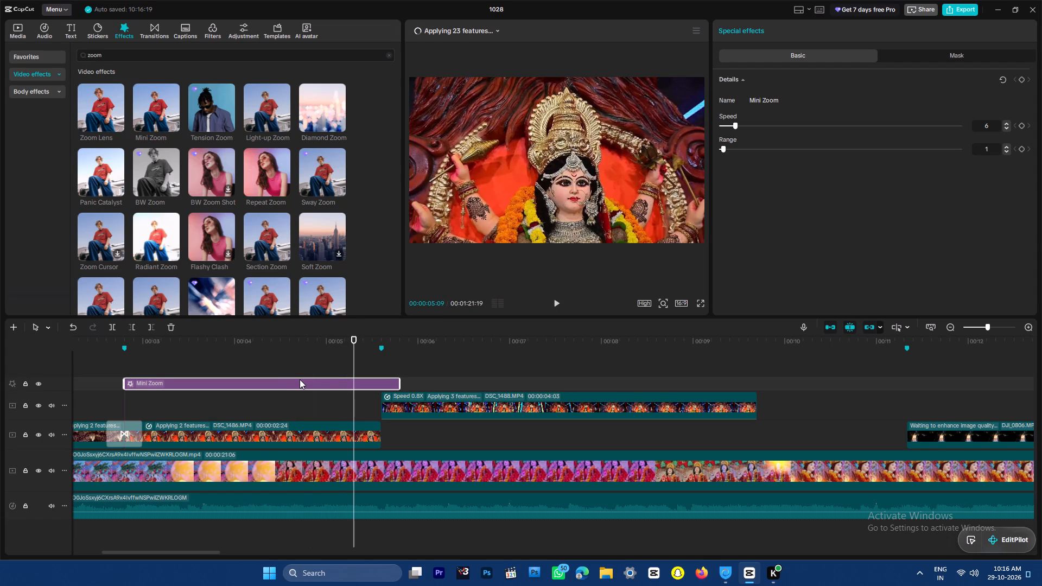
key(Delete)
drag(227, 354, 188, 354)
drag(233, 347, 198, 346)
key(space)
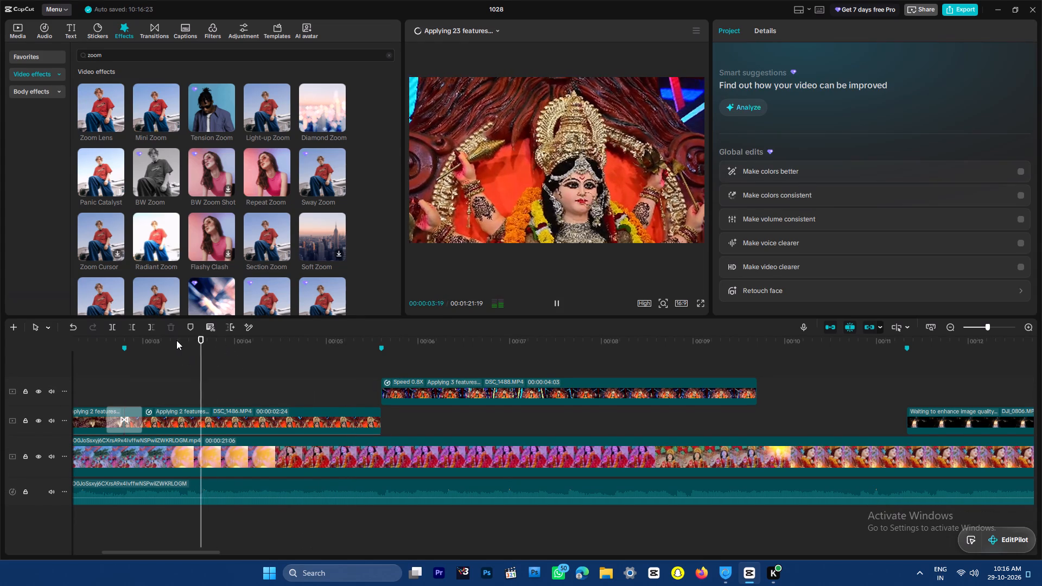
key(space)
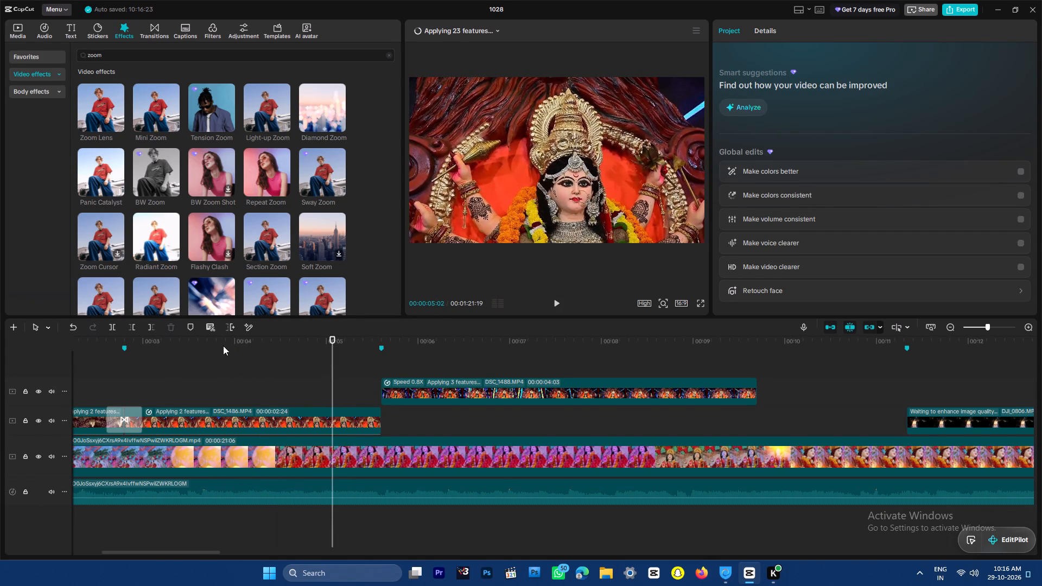
Slow the DSC_1486.MP4 clip to 0.59x speed and play it back.
drag(213, 345, 127, 345)
click(242, 419)
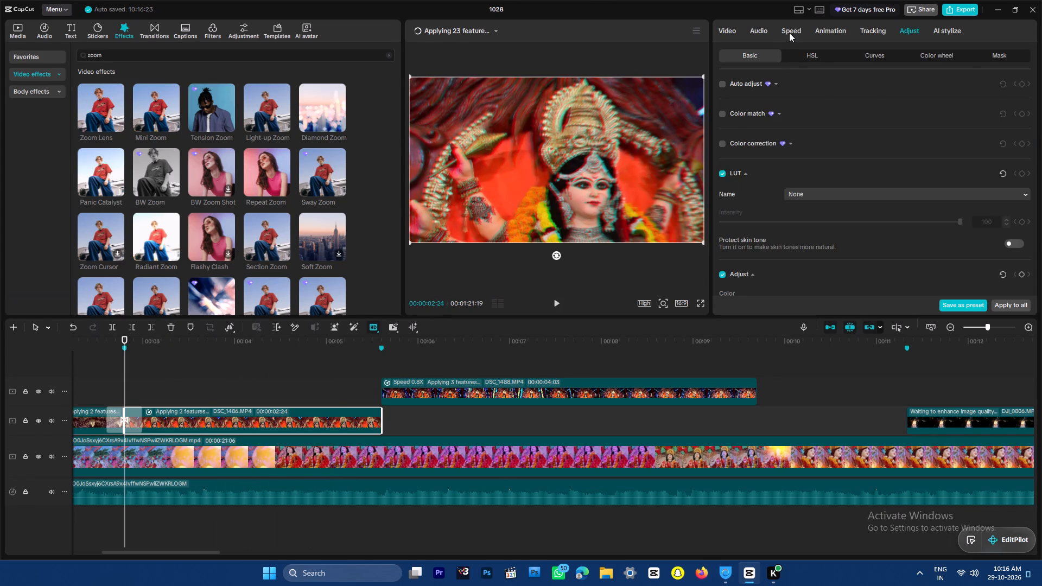
click(789, 32)
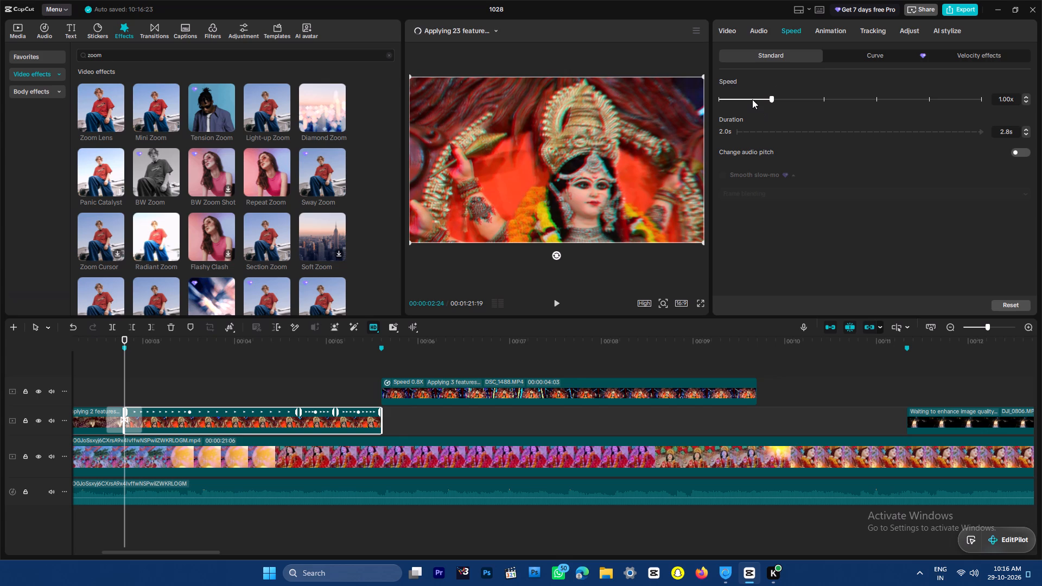
click(752, 99)
click(748, 98)
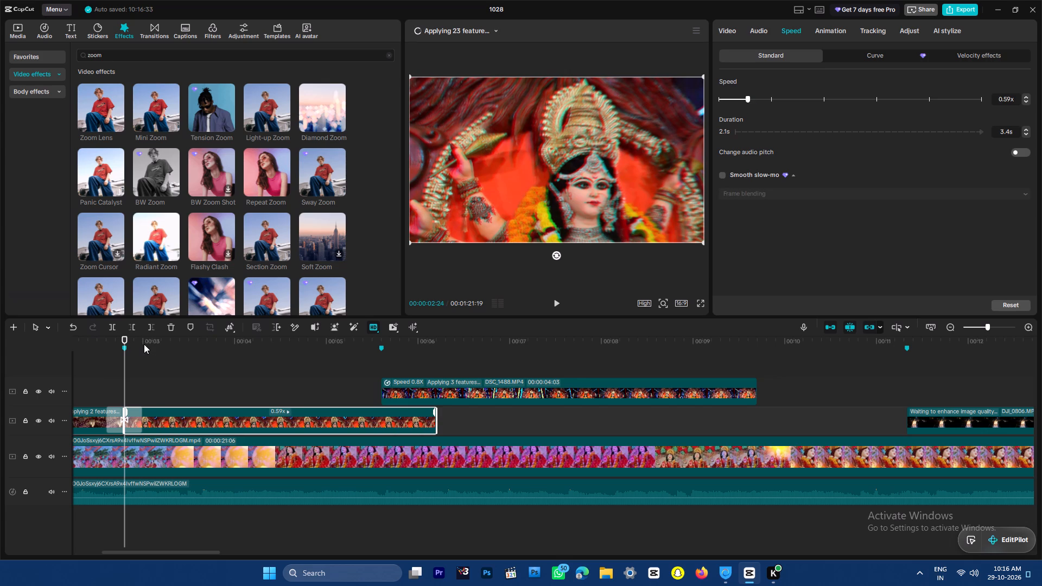
drag(144, 344, 155, 344)
key(space)
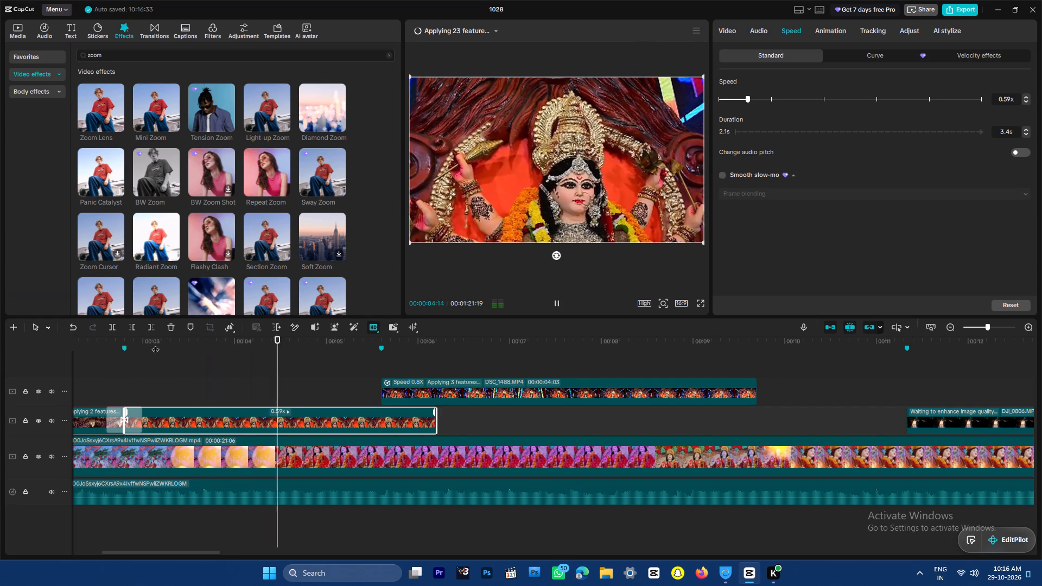
key(space)
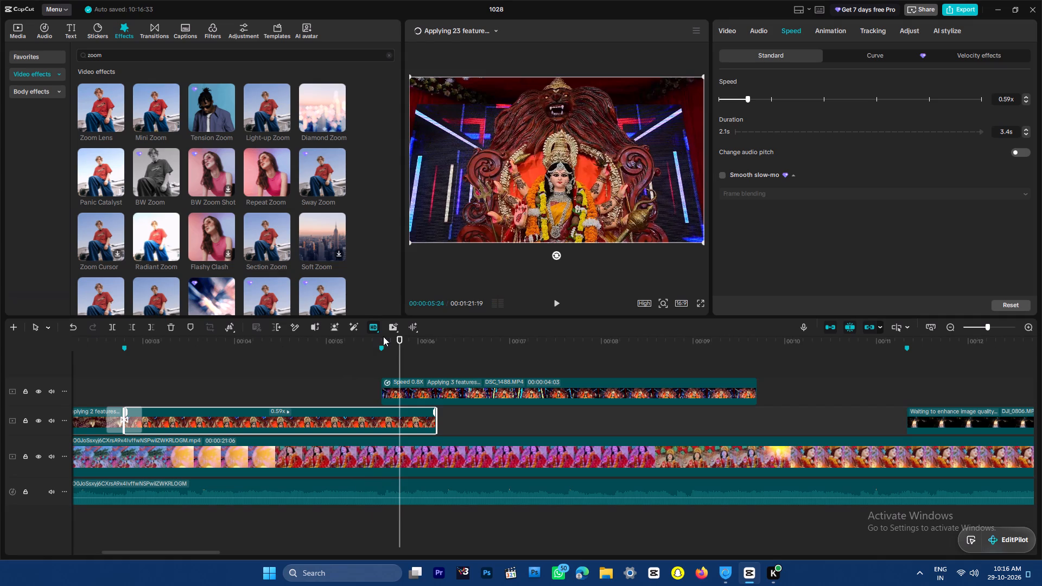
Split the slowed DSC_1486.MP4 clip at the 00:00:05:18 marker and delete the piece after it.
drag(394, 343, 383, 348)
key(ctrl+b)
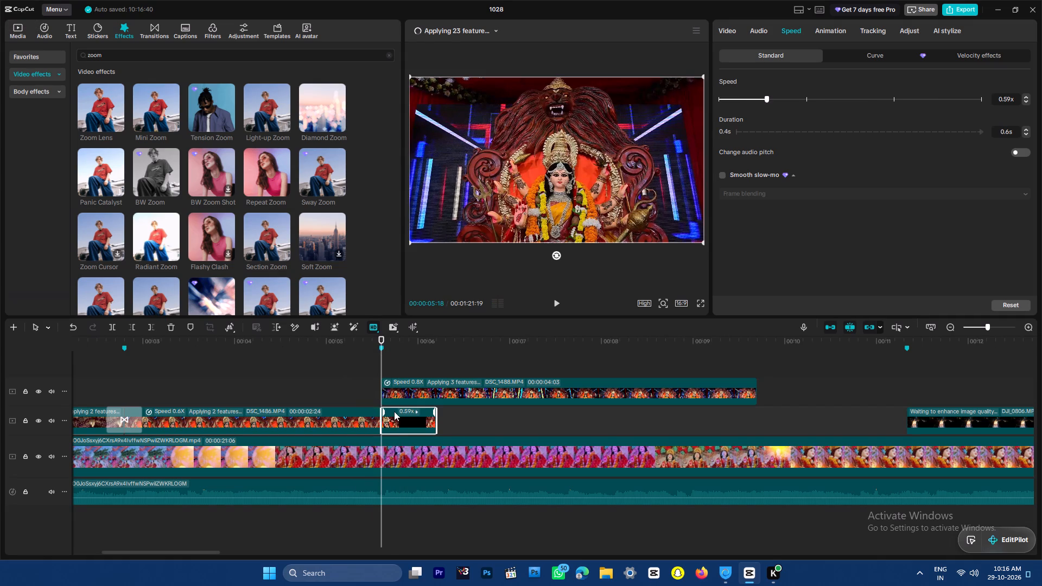
key(Delete)
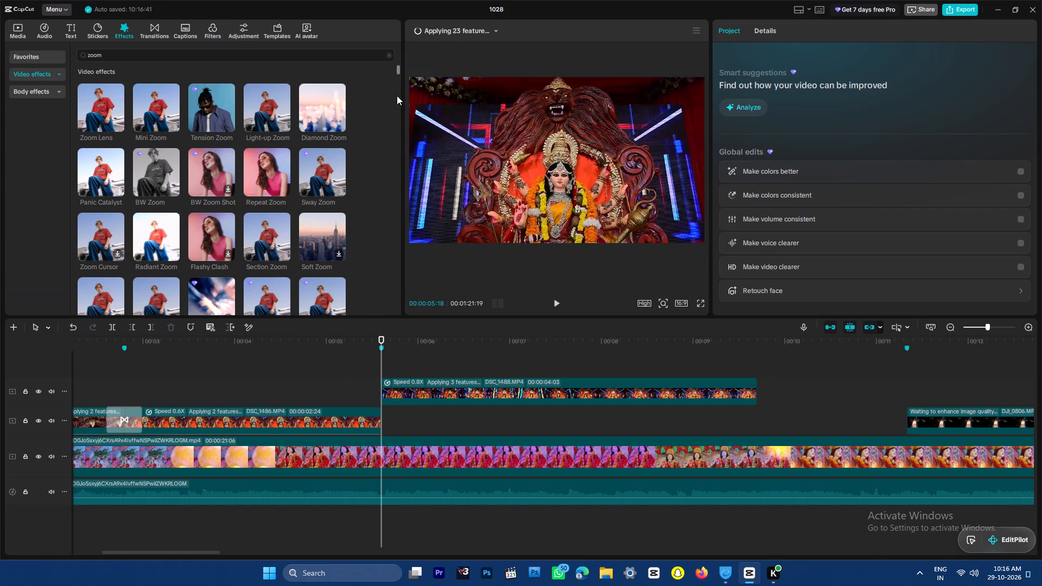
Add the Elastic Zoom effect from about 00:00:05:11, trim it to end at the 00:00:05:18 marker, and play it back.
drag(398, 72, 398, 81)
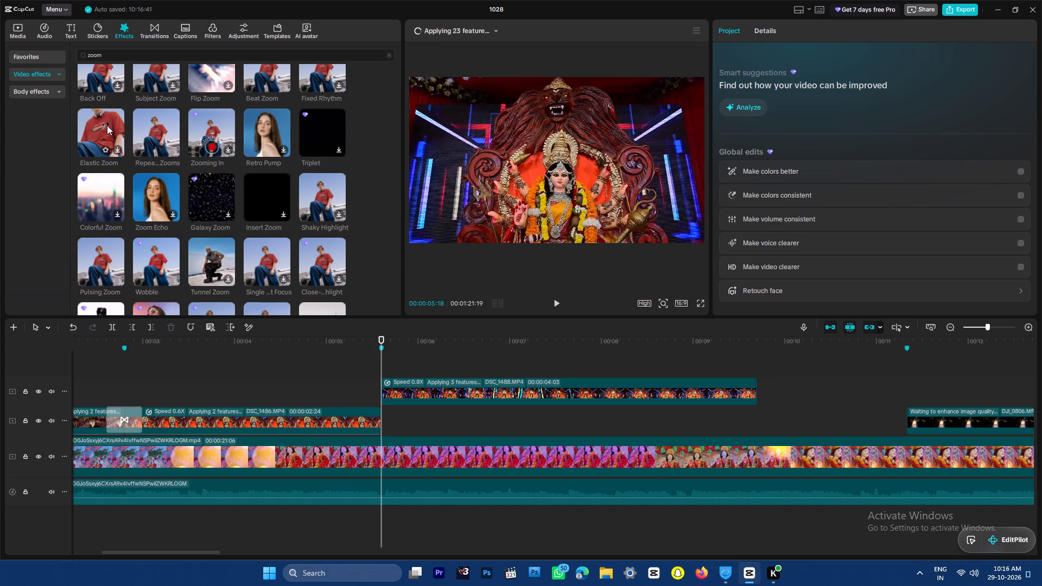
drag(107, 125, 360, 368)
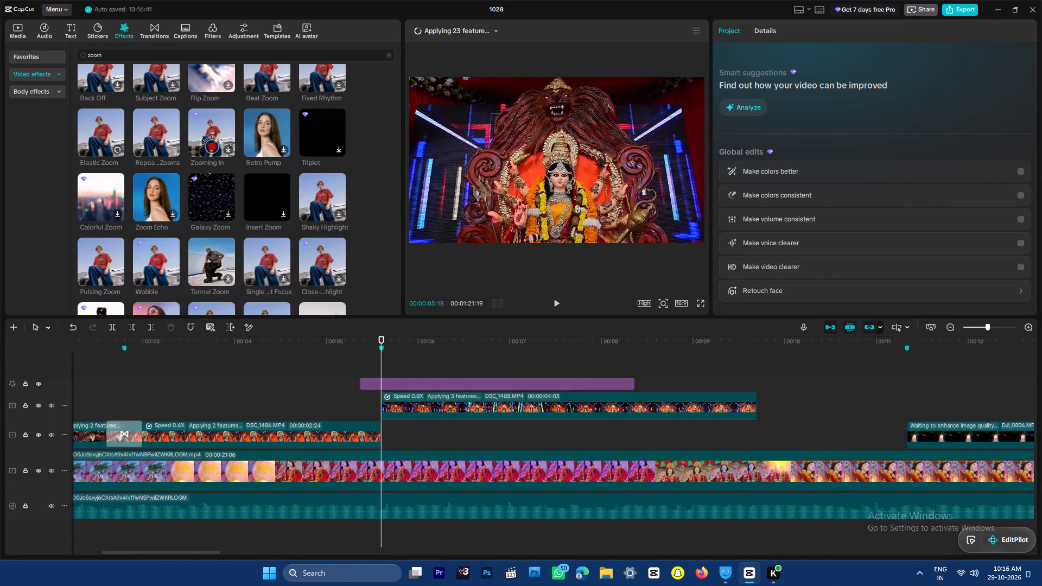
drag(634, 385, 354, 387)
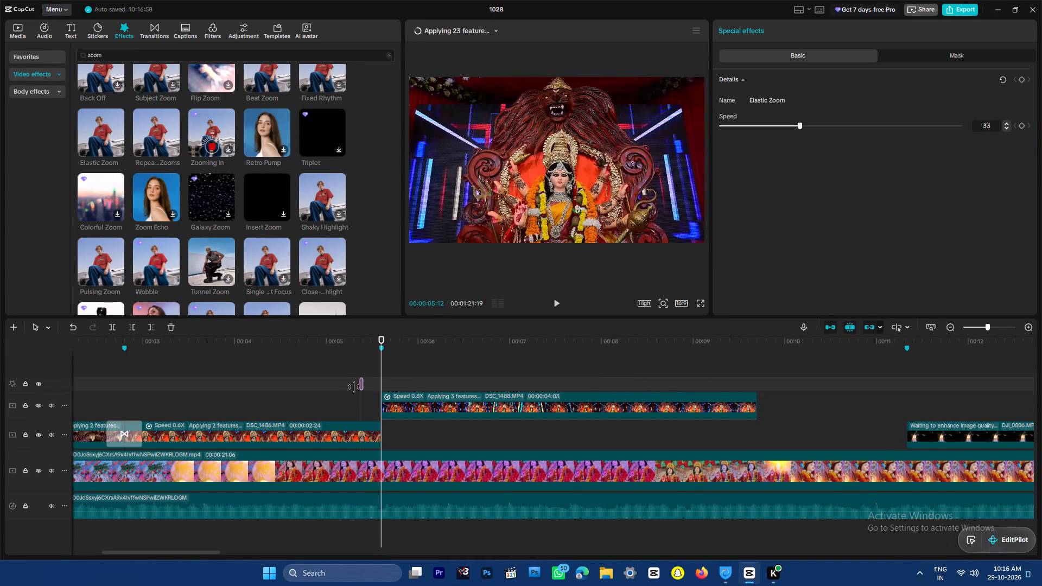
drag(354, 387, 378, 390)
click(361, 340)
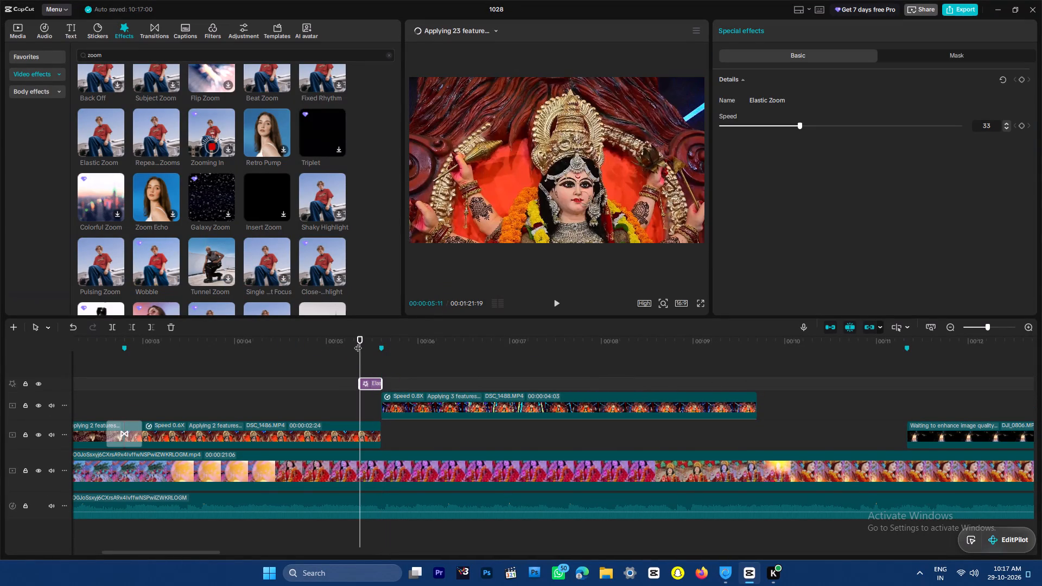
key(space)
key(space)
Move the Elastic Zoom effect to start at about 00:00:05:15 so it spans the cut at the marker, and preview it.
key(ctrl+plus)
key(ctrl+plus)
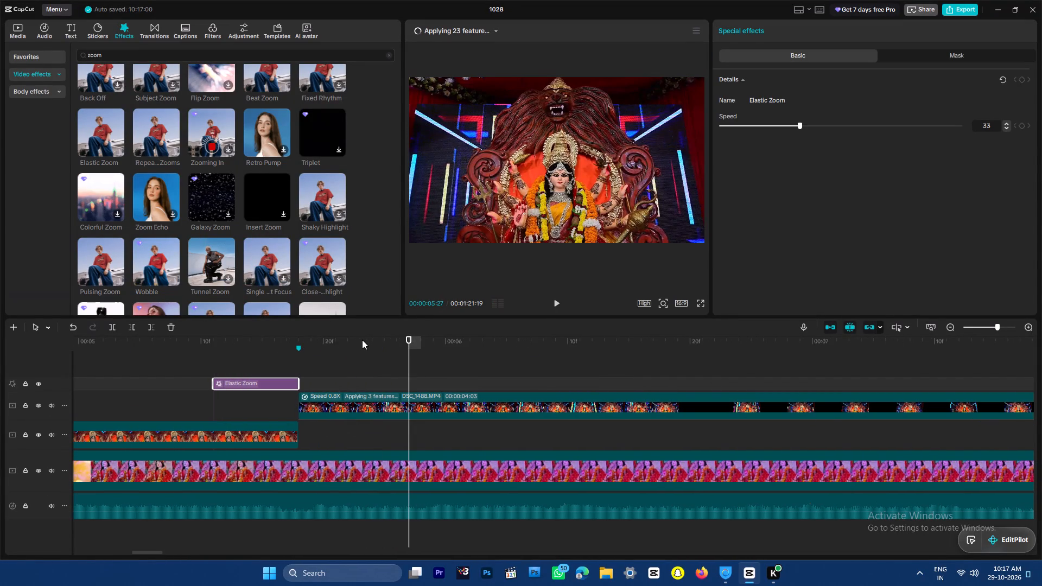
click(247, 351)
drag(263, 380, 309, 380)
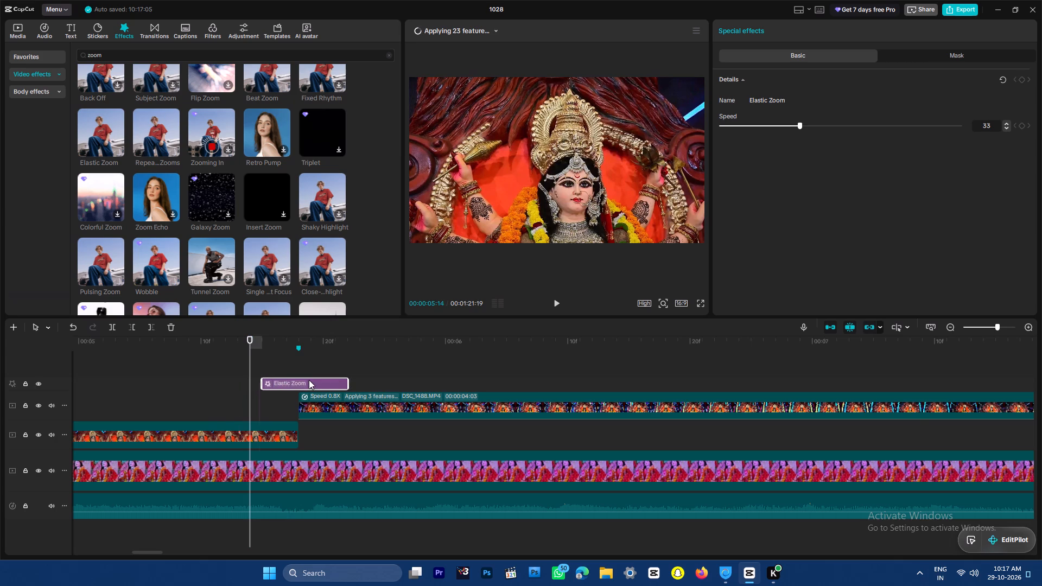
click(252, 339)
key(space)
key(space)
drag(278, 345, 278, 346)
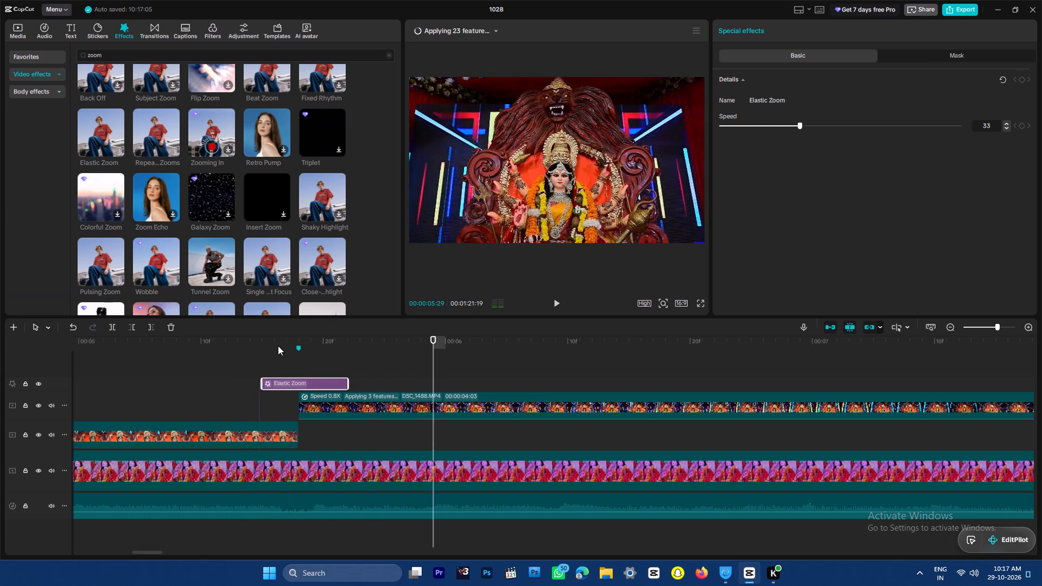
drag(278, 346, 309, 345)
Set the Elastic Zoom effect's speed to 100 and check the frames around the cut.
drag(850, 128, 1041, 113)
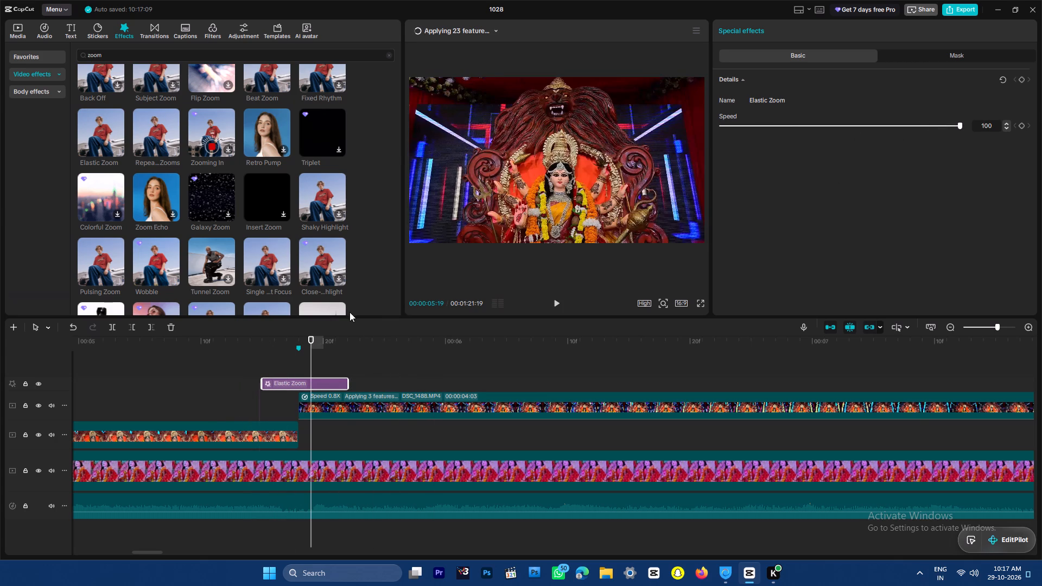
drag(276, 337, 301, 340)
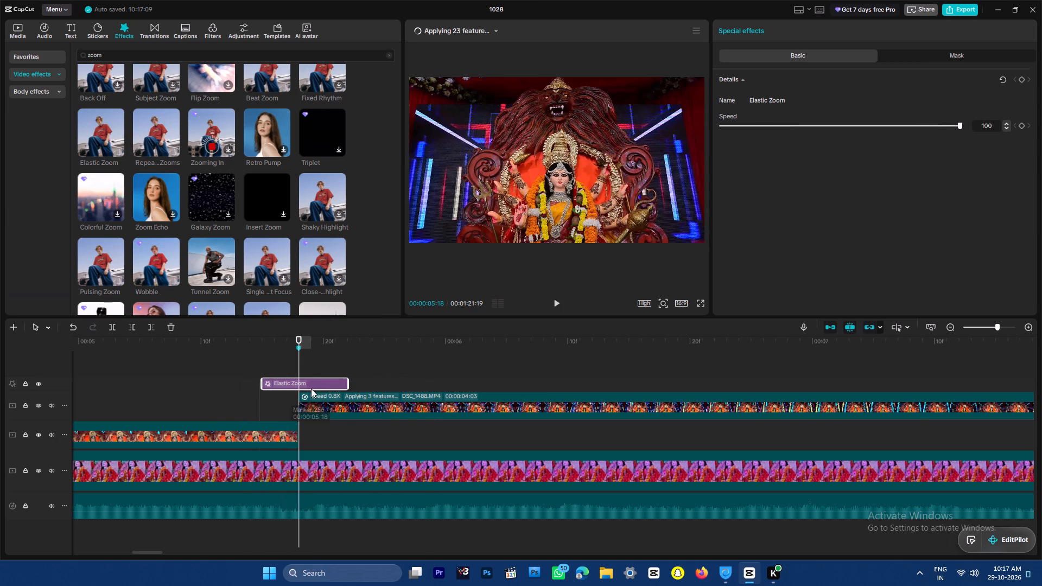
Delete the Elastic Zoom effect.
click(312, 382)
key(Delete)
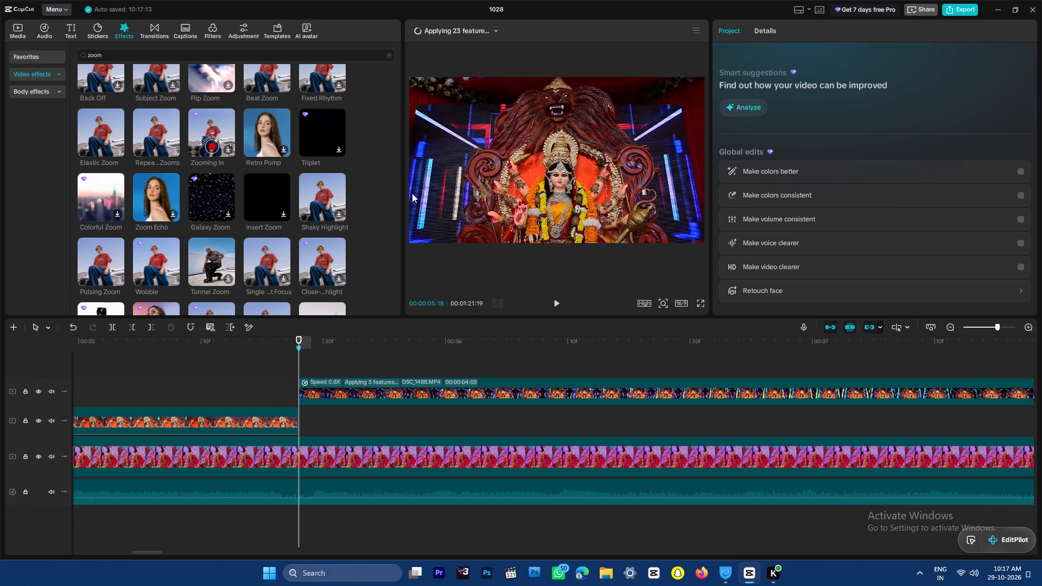
Add the Zoom Lens effect above the clips, starting at about 00:00:05:14, just before the 00:00:05:18 marker.
drag(399, 83, 399, 75)
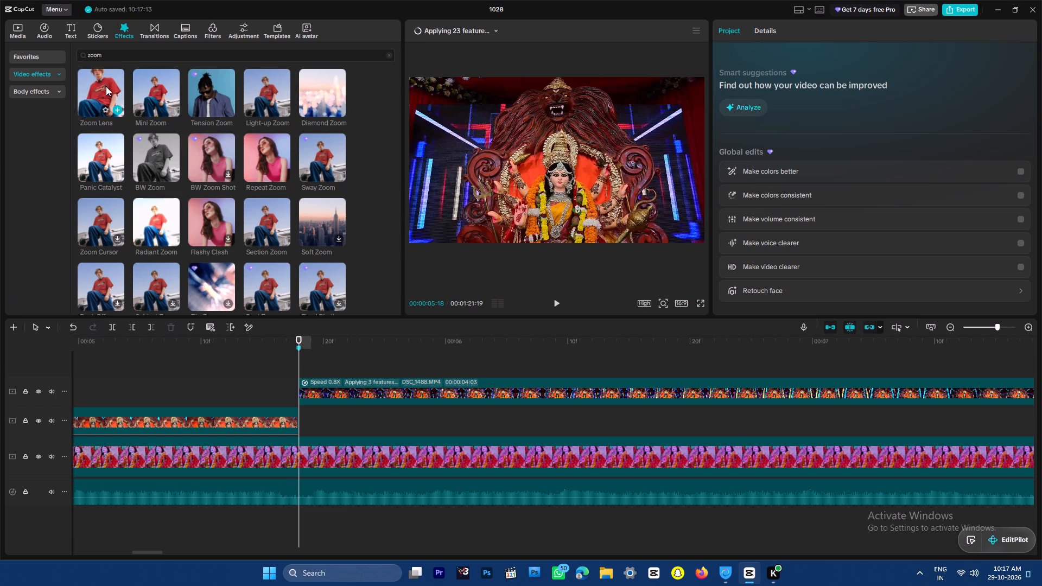
drag(106, 86, 253, 368)
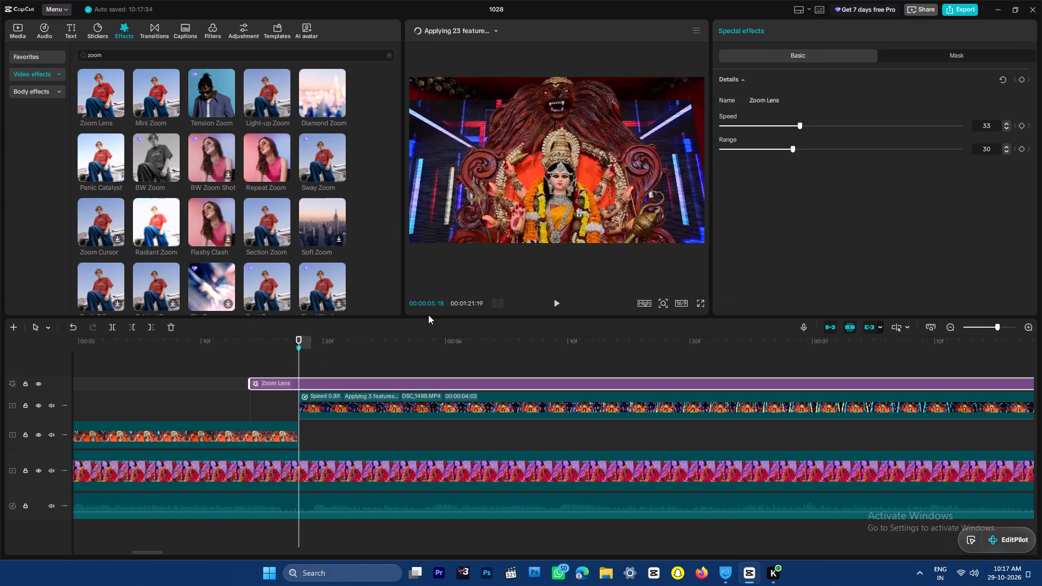
key(ctrl+minus)
key(ctrl+minus)
Set the Zoom Lens effect's speed to 100 and its range to 25.
drag(828, 126, 1029, 122)
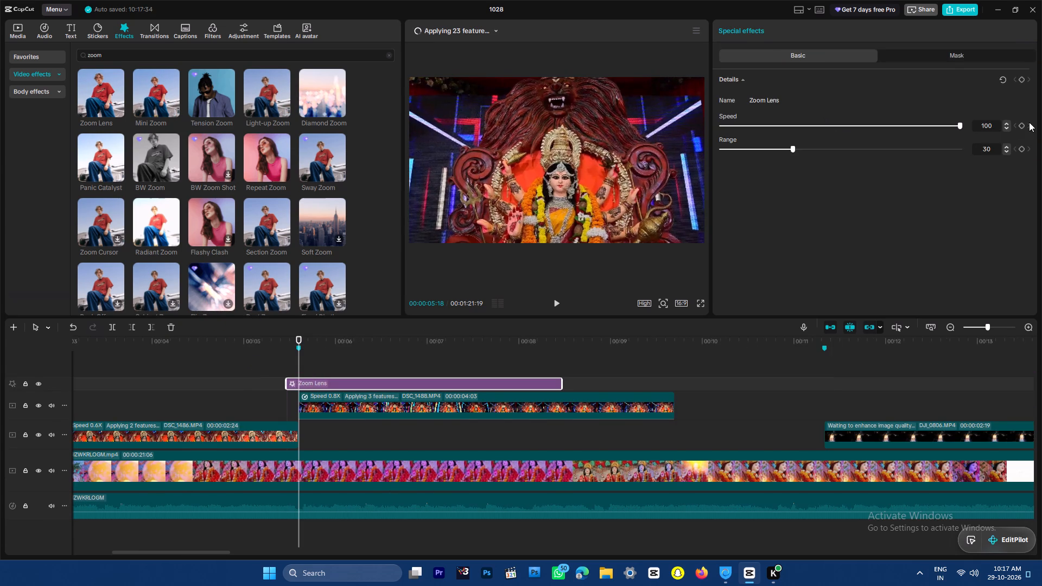
drag(792, 149, 662, 162)
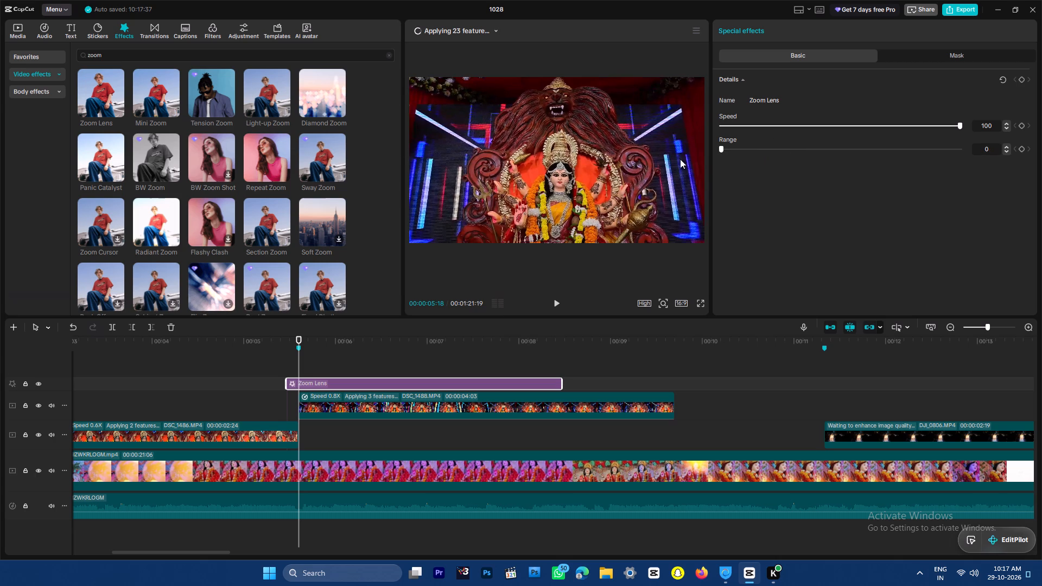
drag(368, 342, 447, 341)
drag(736, 150, 896, 150)
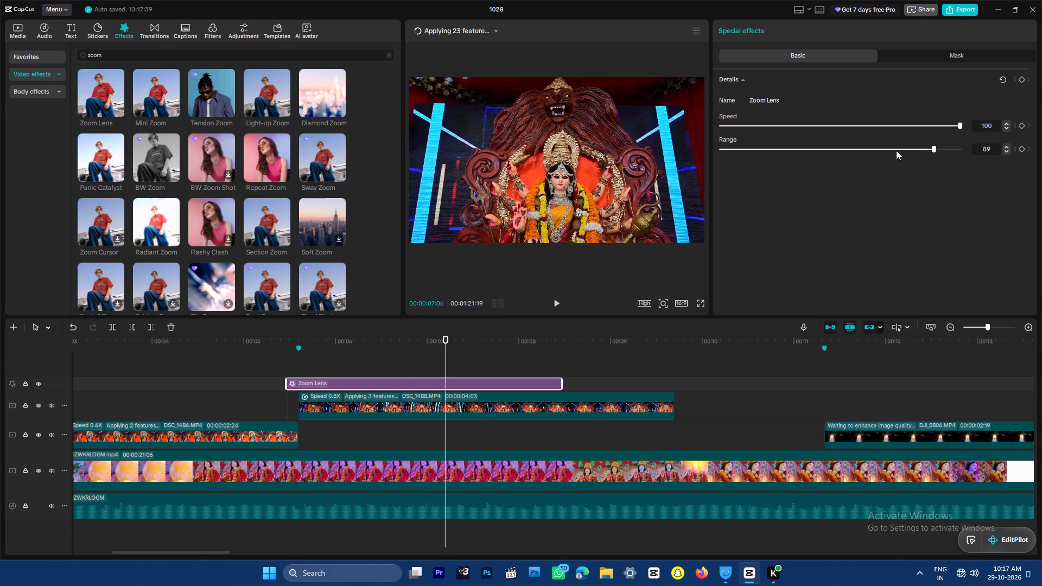
drag(896, 150, 780, 153)
Trim the Zoom Lens effect to end at about 00:00:05:20, just past the cut, and play the transition back.
drag(561, 379, 302, 397)
click(281, 344)
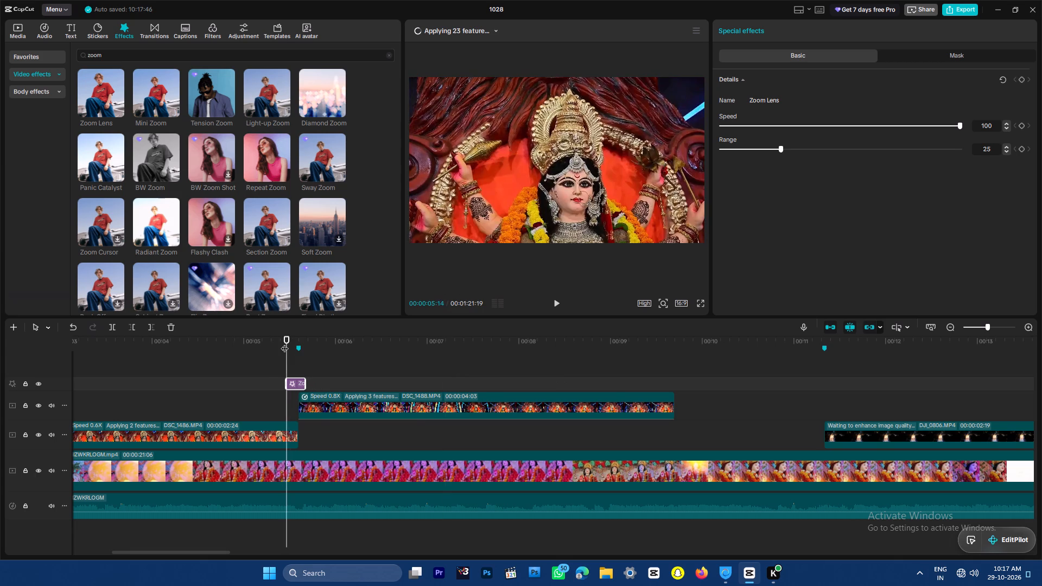
key(space)
key(ctrl+plus)
key(ctrl+plus)
key(space)
drag(181, 351, 93, 348)
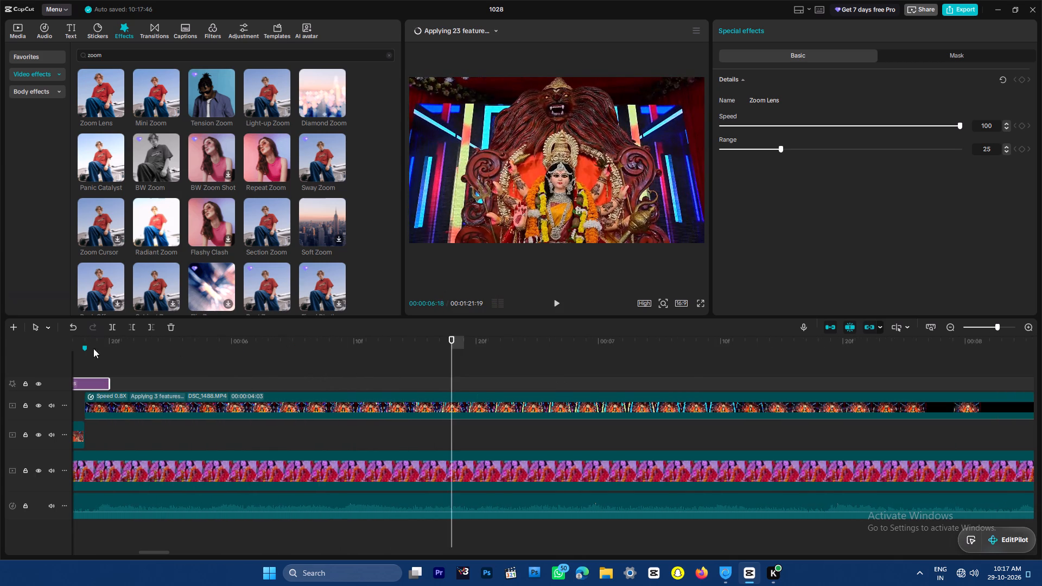
drag(93, 348, 867, 327)
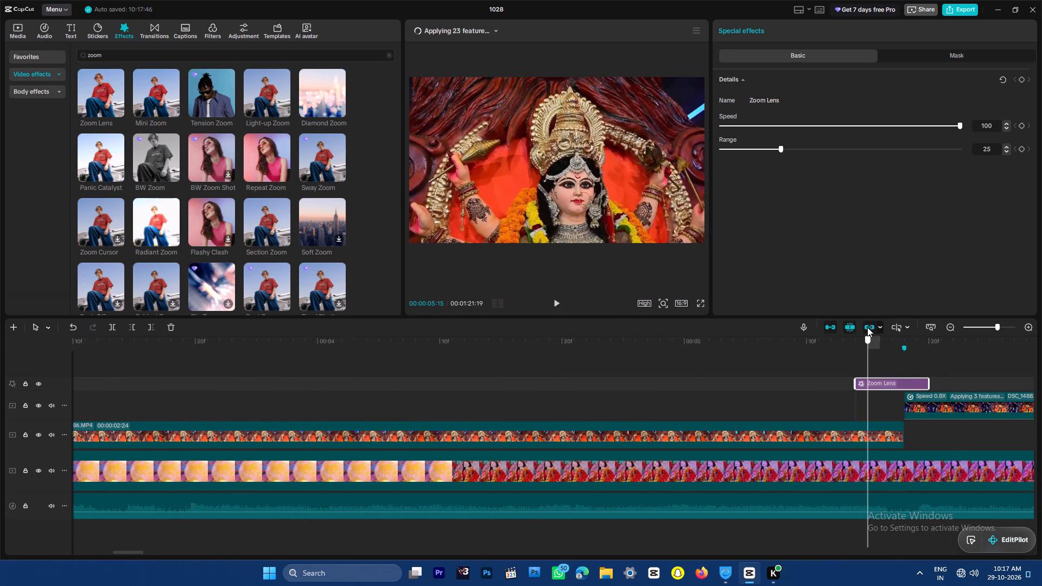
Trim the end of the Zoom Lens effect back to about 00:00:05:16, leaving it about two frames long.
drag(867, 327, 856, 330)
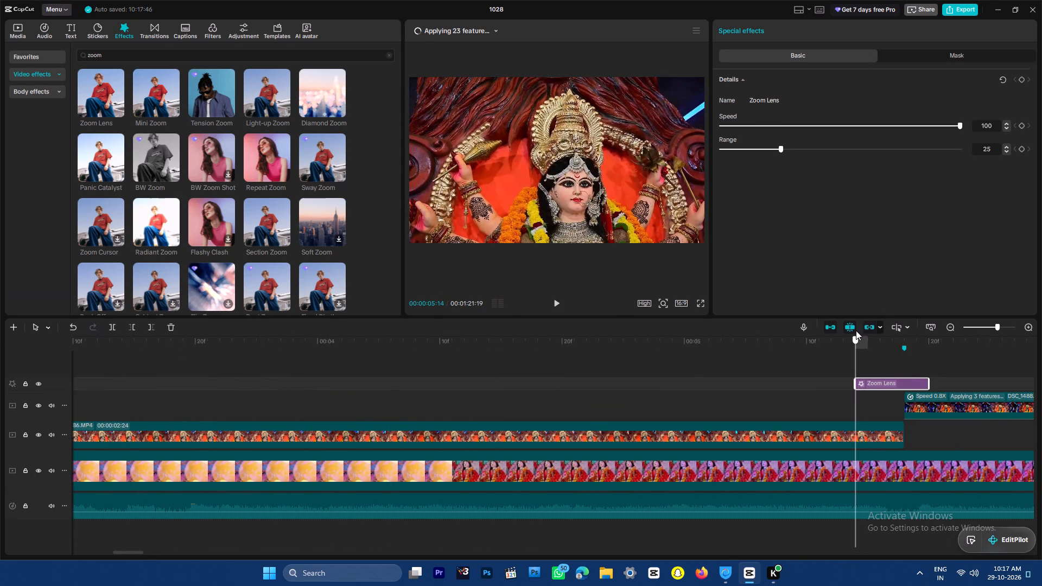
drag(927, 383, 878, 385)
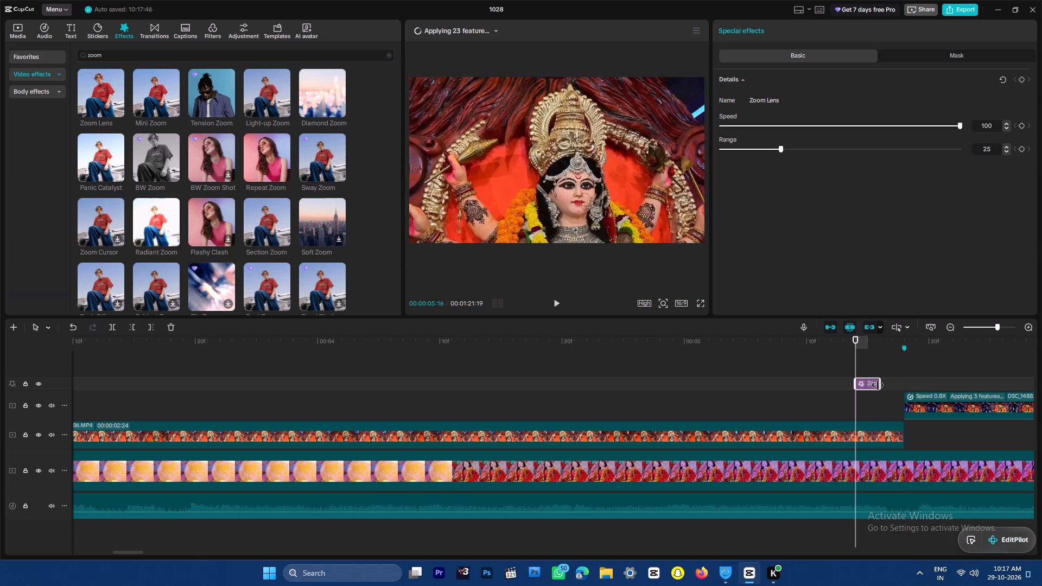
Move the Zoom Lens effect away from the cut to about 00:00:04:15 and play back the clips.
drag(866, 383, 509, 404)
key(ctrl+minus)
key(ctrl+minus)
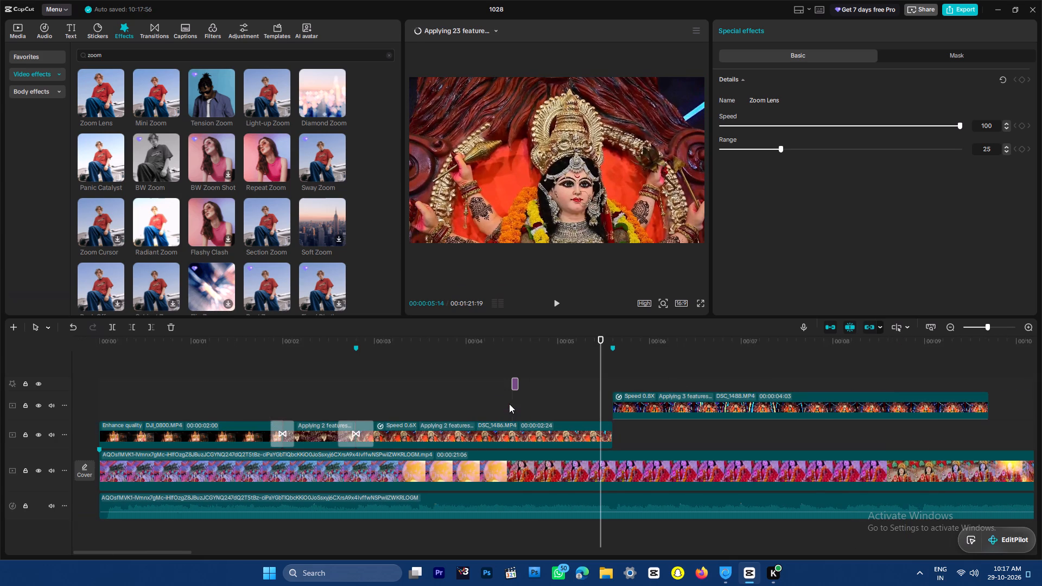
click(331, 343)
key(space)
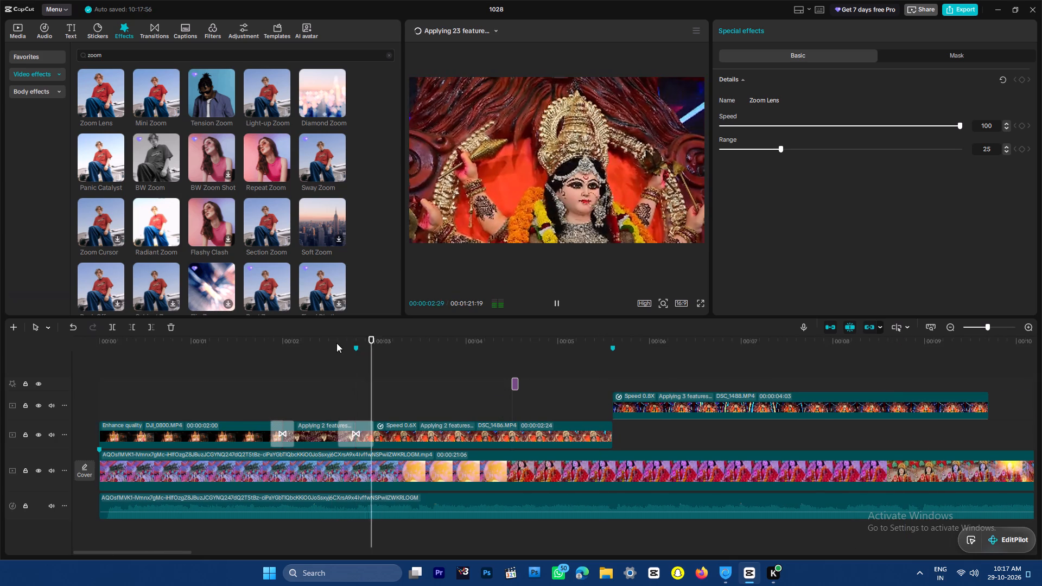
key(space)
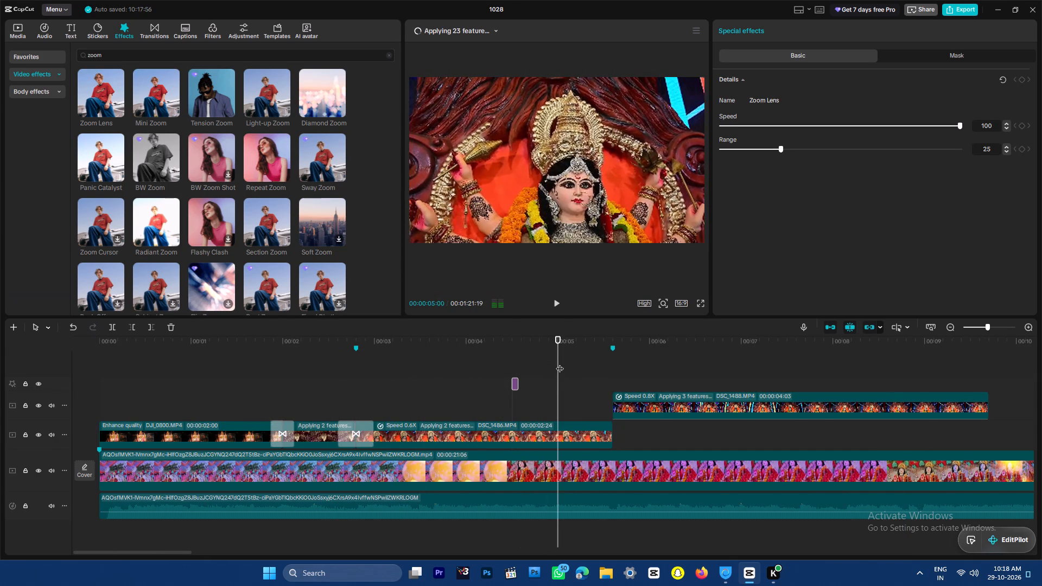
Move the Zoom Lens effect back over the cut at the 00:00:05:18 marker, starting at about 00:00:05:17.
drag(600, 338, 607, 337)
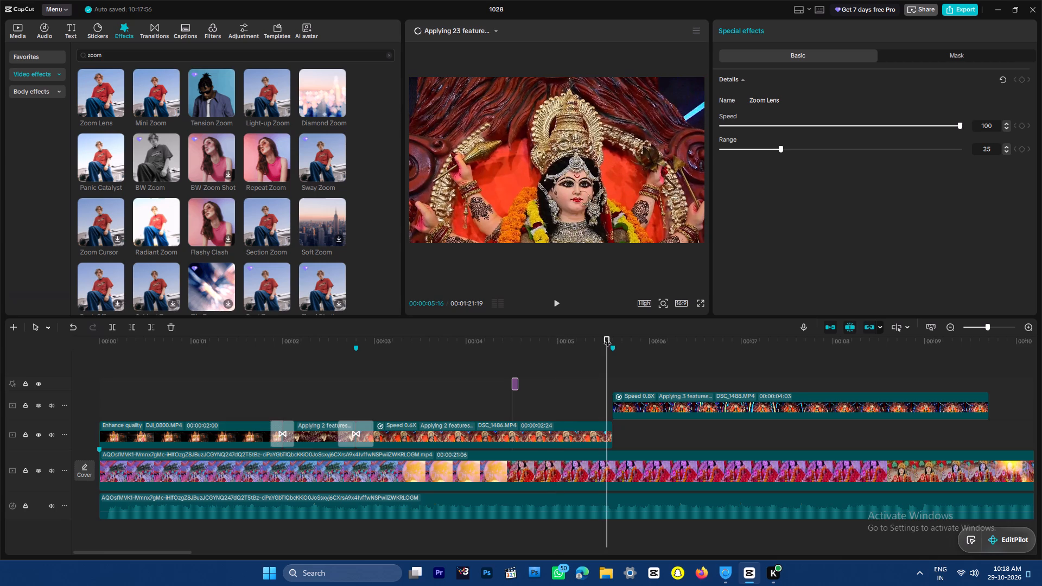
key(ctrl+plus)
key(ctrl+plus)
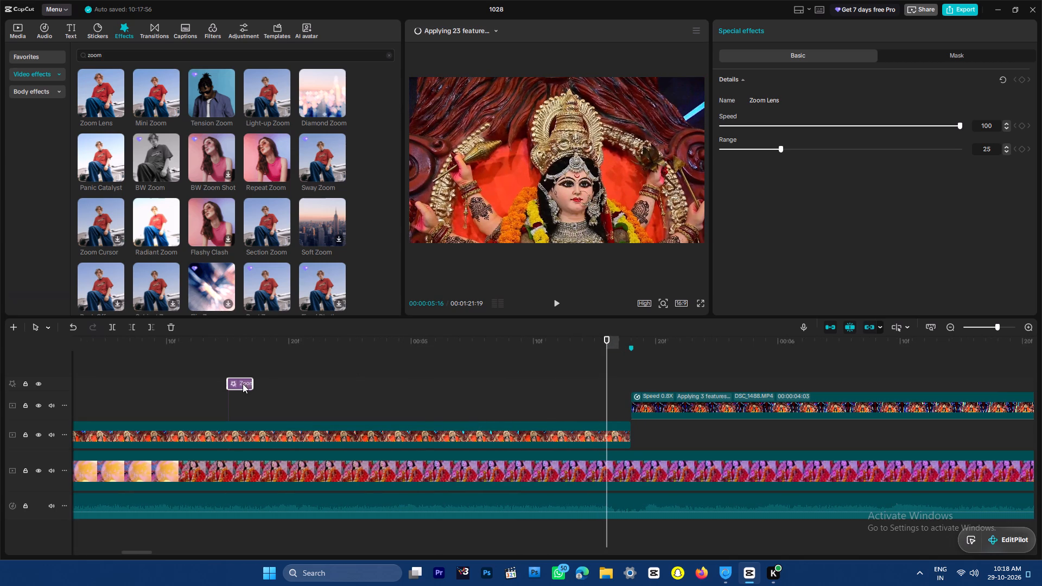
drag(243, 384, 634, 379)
Play back the cut at the 00:00:05:18 marker several times to review the Zoom Lens effect.
drag(577, 340, 480, 344)
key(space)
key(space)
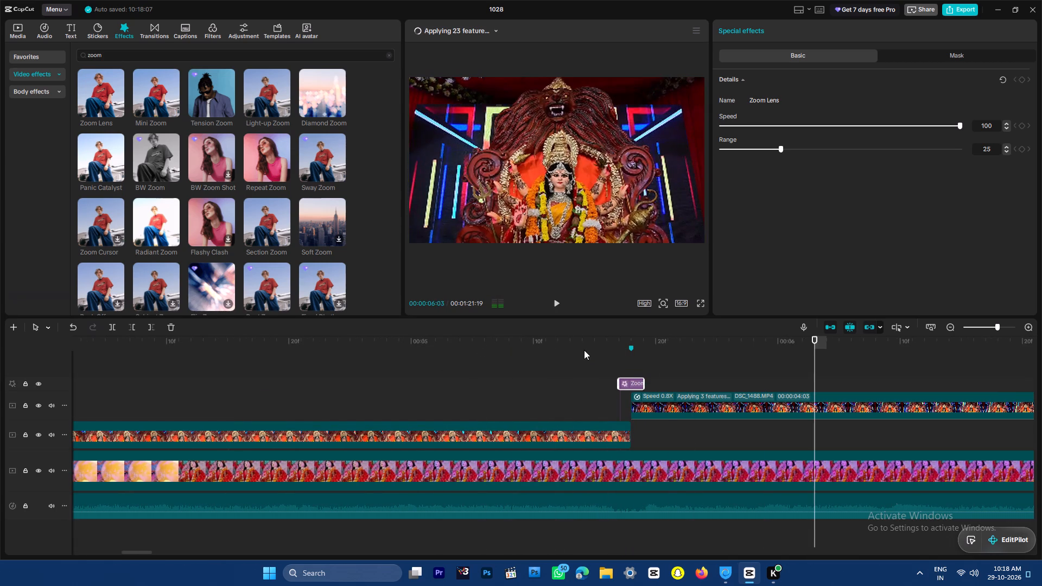
click(613, 341)
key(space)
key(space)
drag(601, 339, 599, 339)
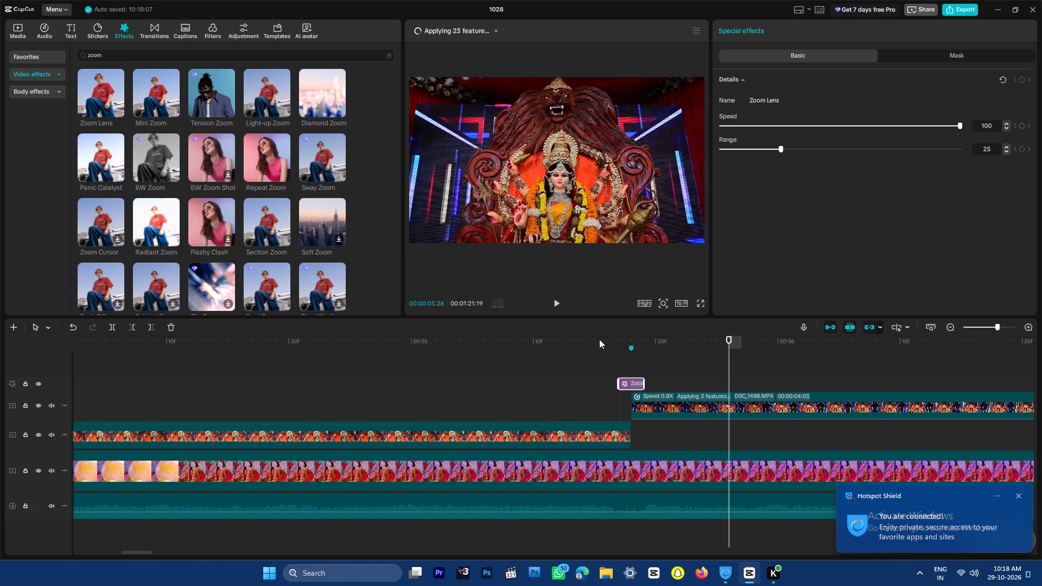
drag(599, 339, 514, 342)
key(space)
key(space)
click(631, 380)
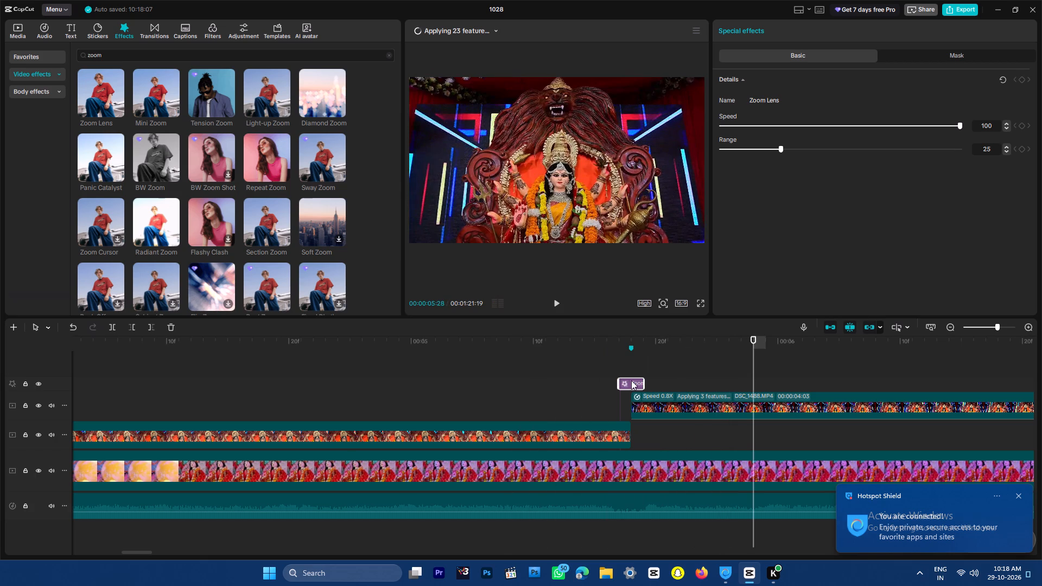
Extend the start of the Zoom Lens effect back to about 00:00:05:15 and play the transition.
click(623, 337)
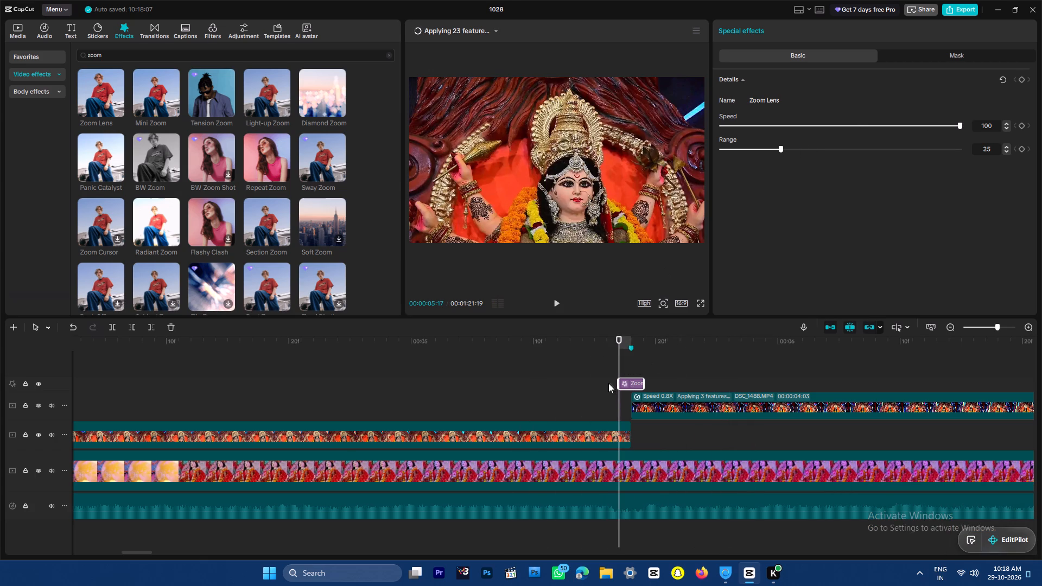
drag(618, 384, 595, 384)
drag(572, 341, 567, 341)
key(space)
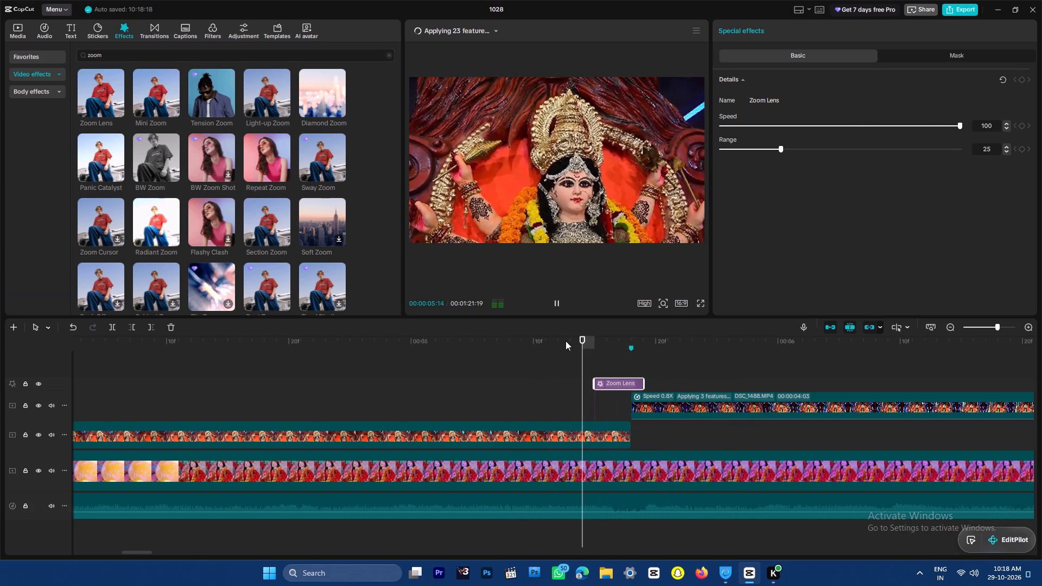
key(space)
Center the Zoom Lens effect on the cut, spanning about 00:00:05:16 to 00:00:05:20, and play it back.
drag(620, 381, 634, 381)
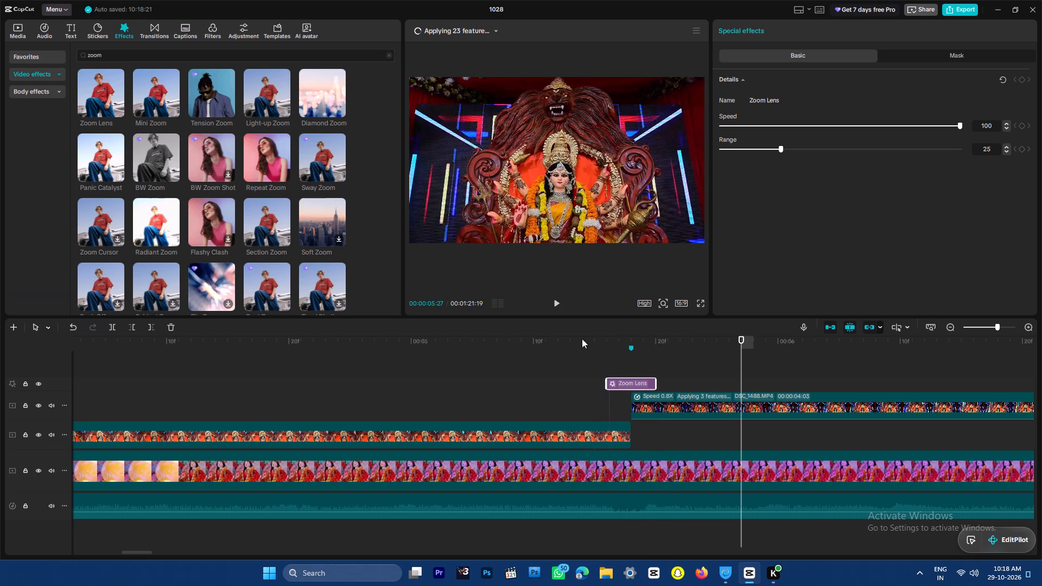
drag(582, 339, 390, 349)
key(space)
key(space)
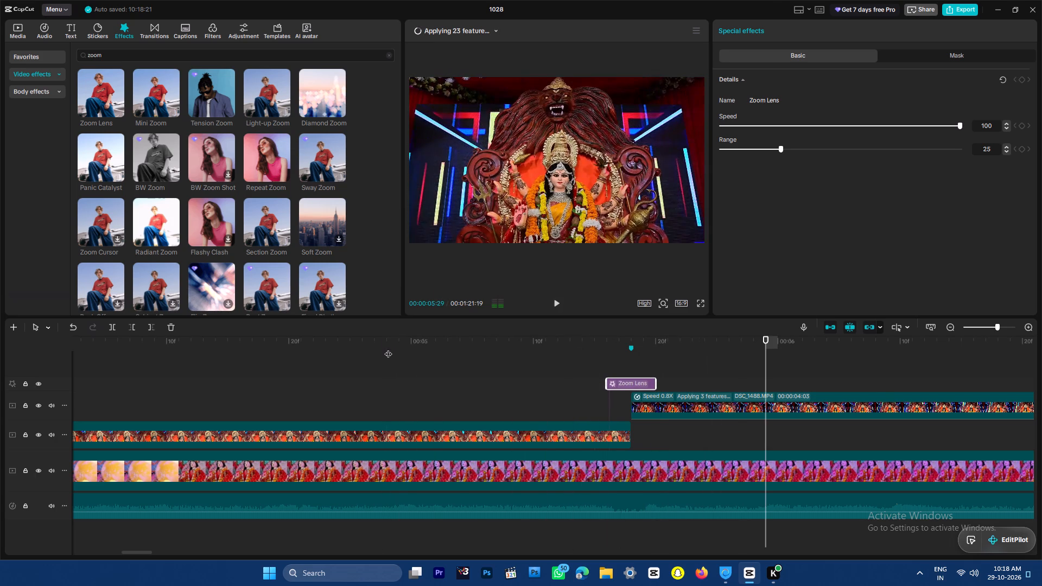
Play the edit from just before the 00:00:05:18 marker to review how the zoom transition flows between clips.
key(ctrl+minus)
key(ctrl+minus)
key(ctrl+minus)
key(ctrl+minus)
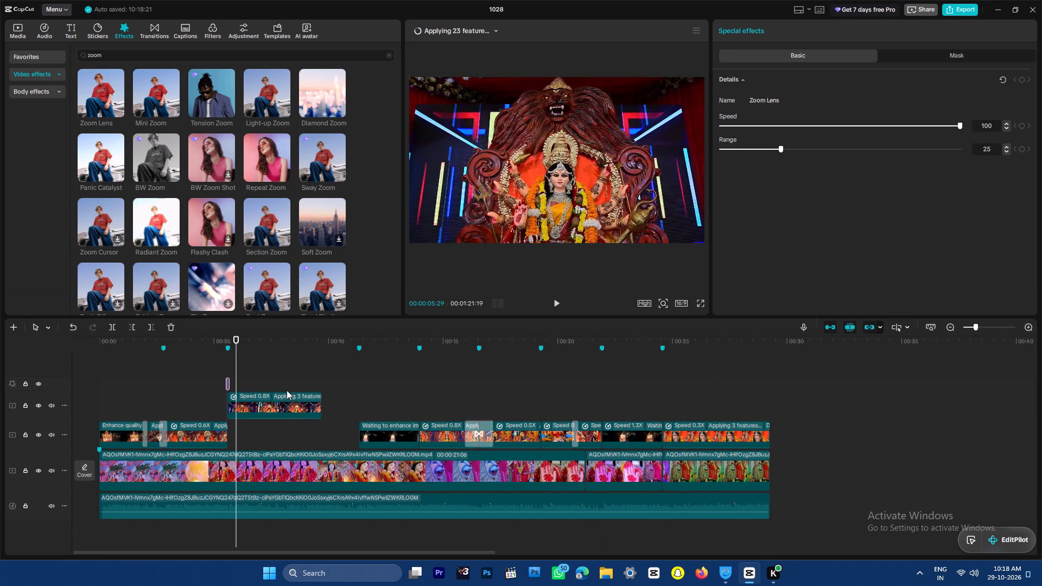
click(208, 340)
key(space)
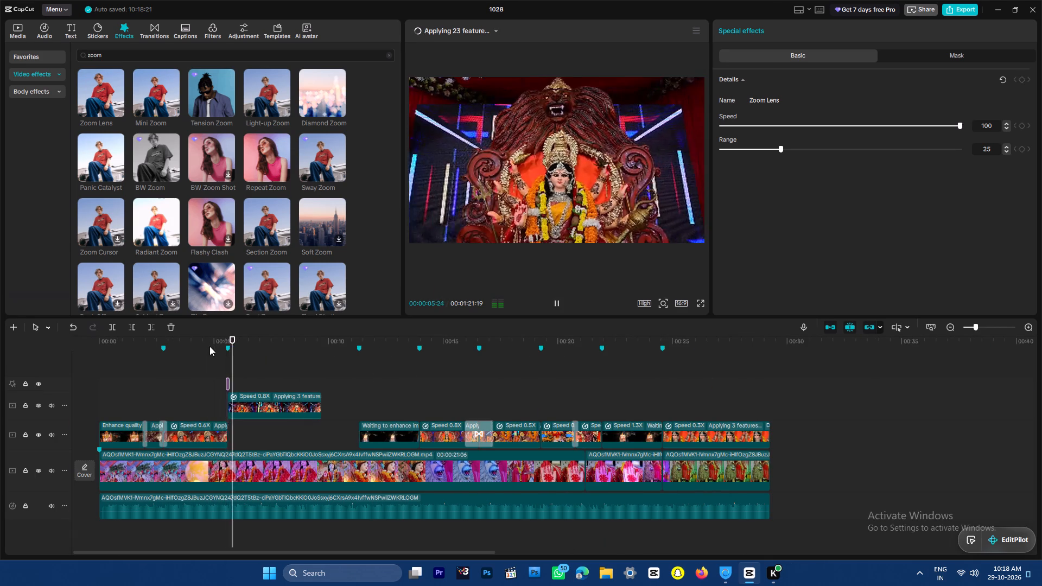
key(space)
Delete the Zoom Lens effect above the cut near the 00:00:05:18 marker.
drag(209, 381, 246, 380)
key(Delete)
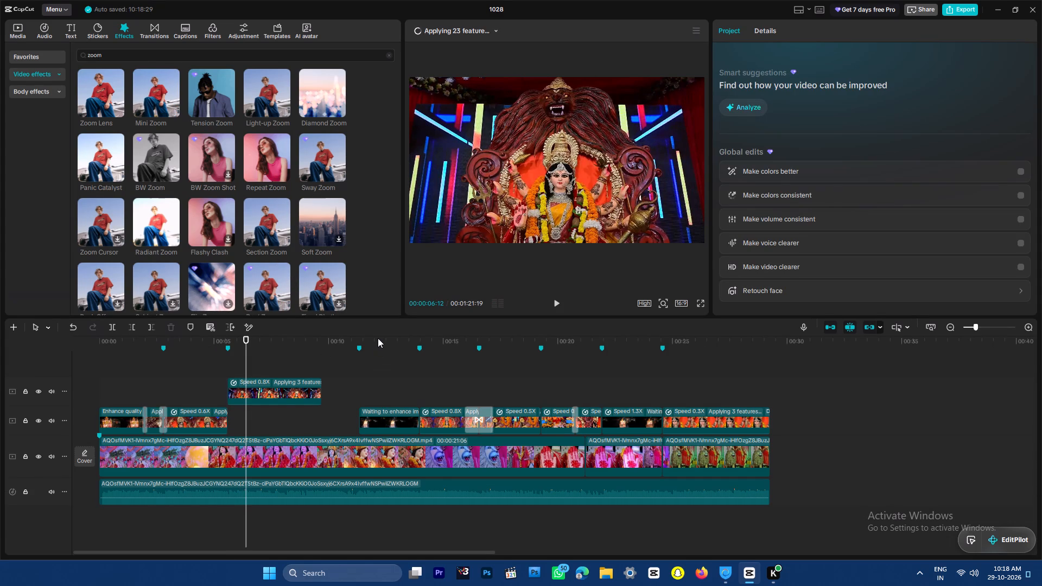
Apply the Zoom Lens effect to the 0.5X lion clip at about 00:00:18, set speed 5 and range 2, and play it back.
drag(381, 345, 460, 348)
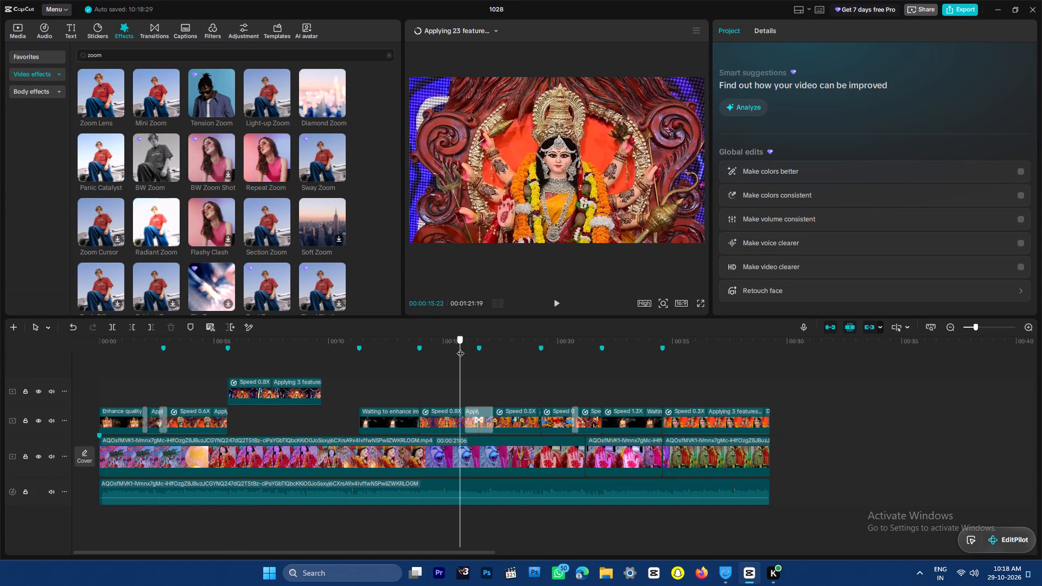
drag(460, 348, 516, 354)
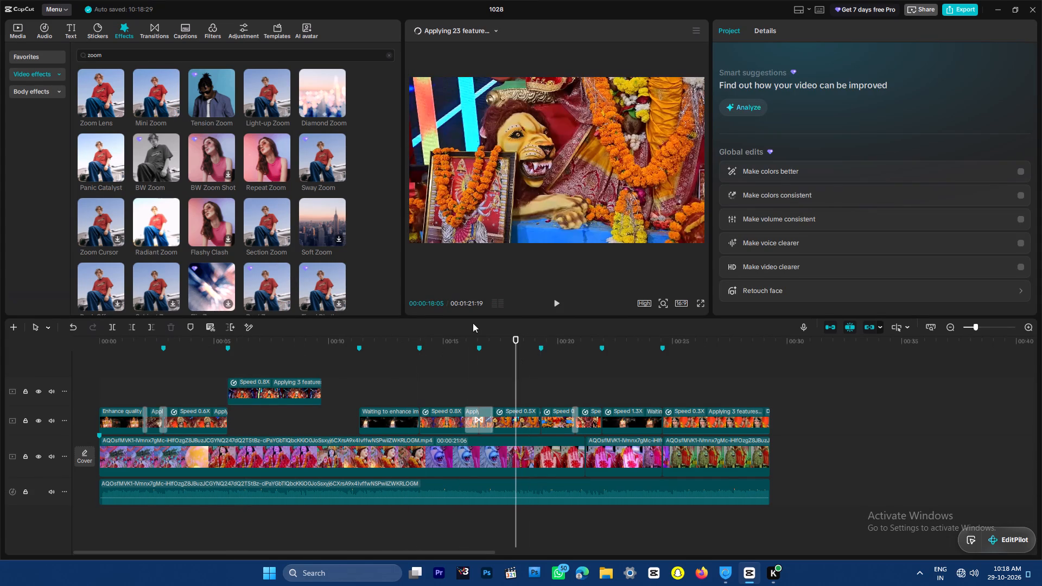
drag(99, 97, 509, 413)
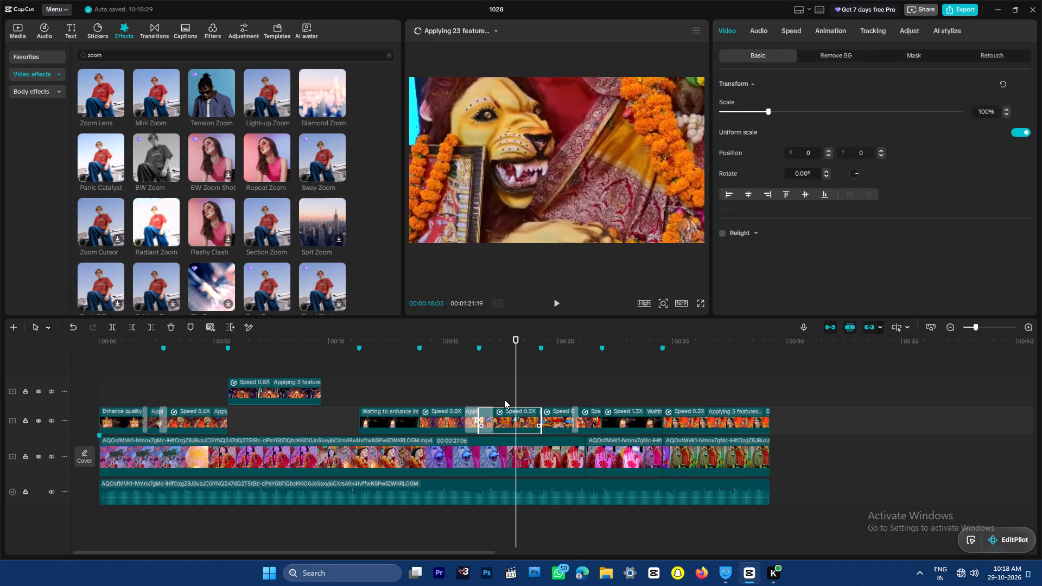
drag(791, 148, 617, 158)
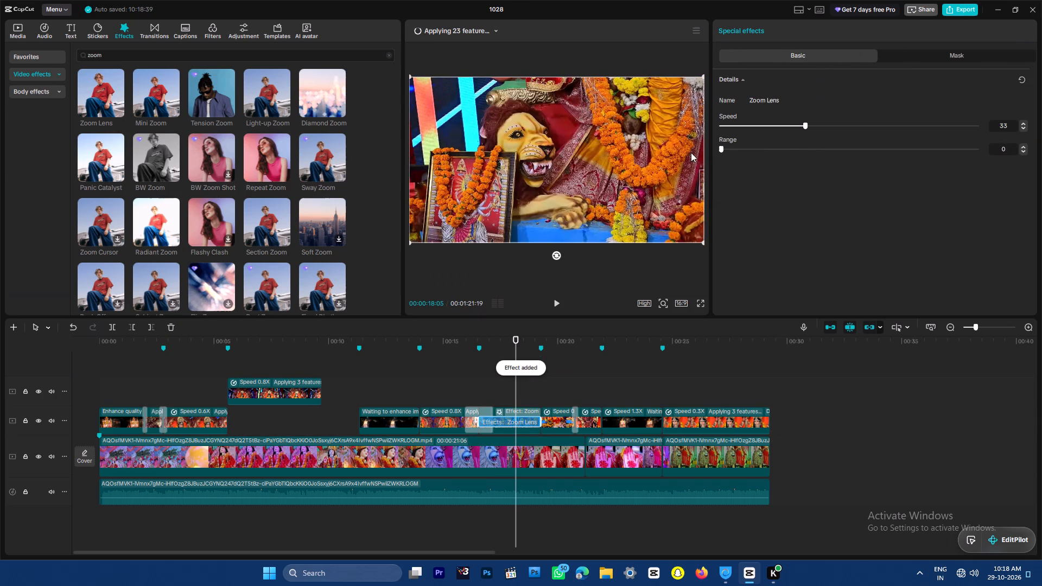
click(723, 145)
drag(804, 127, 721, 130)
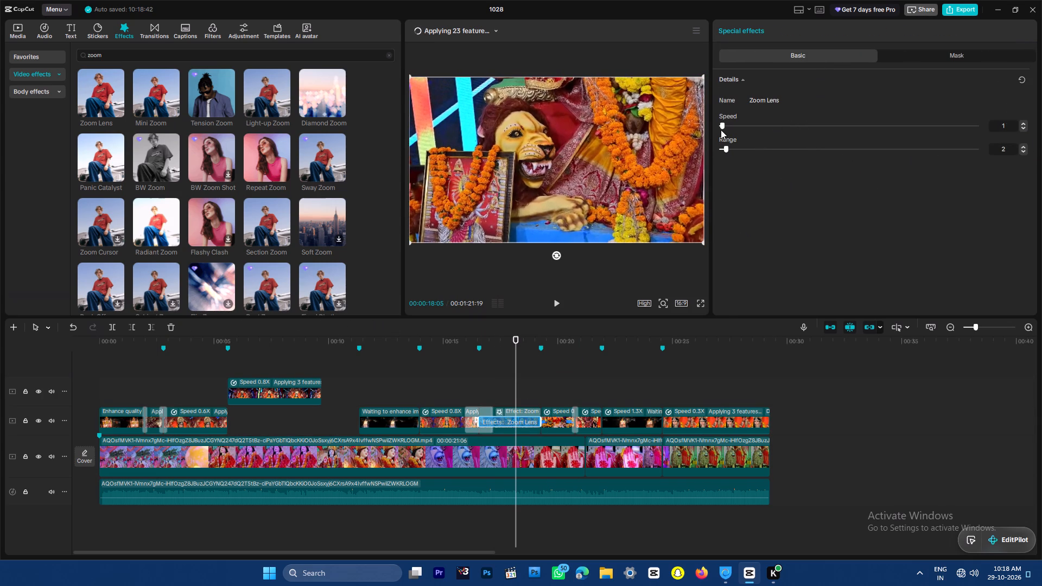
drag(721, 130, 732, 129)
drag(501, 345, 492, 345)
key(space)
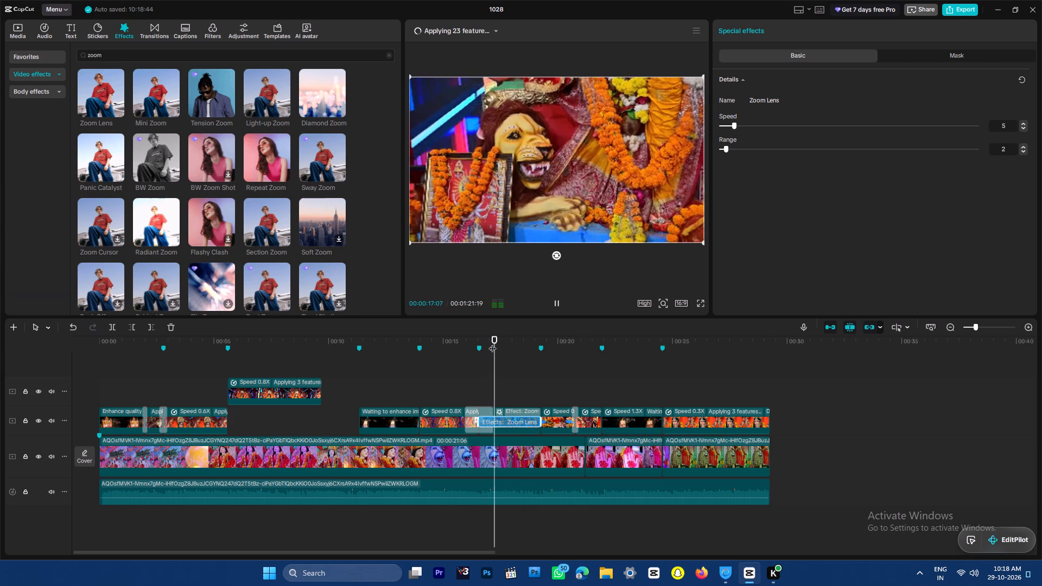
key(space)
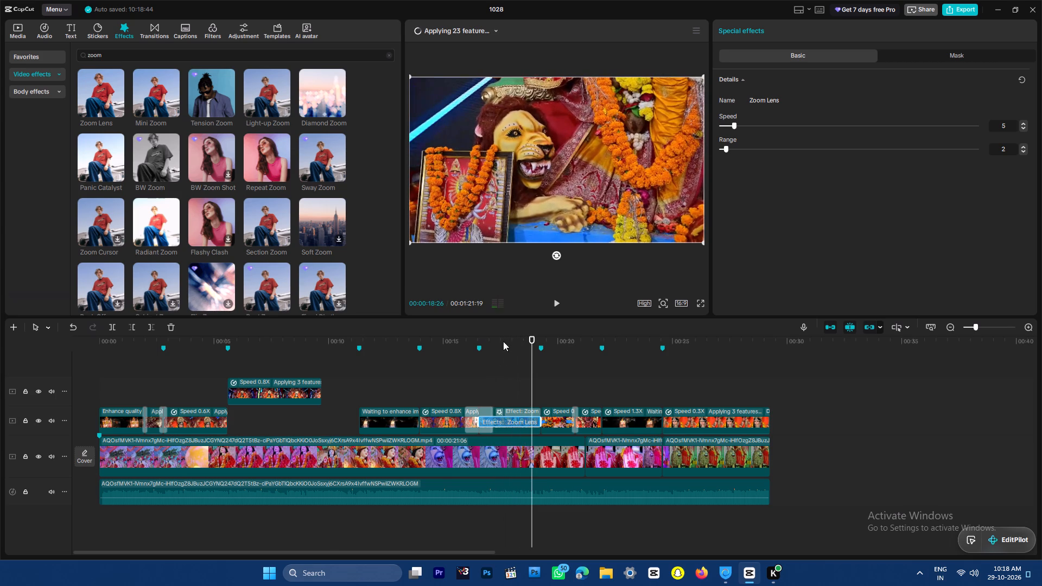
Play back the cut between the 0.6X and 0.8X clips from about 00:00:04:24.
drag(467, 340, 207, 355)
key(space)
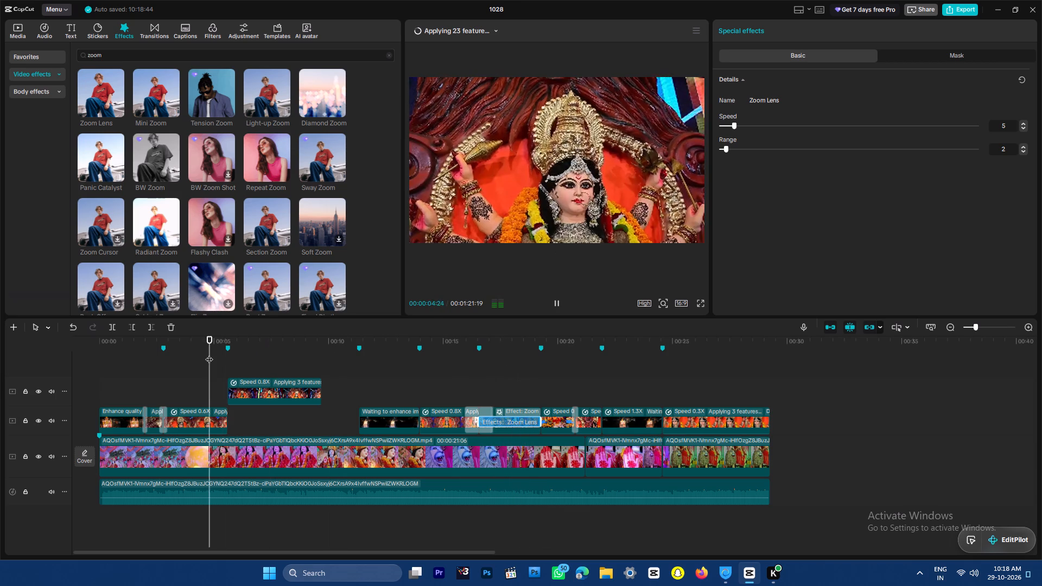
key(space)
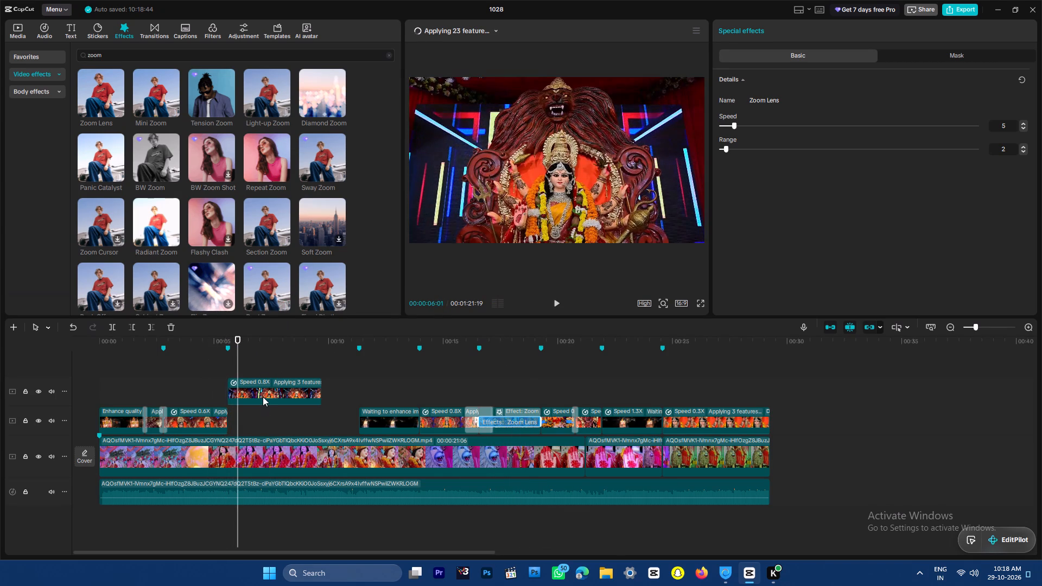
Go to the cut at about 00:00:13:29 and search the transitions library for "fade".
drag(328, 342, 321, 343)
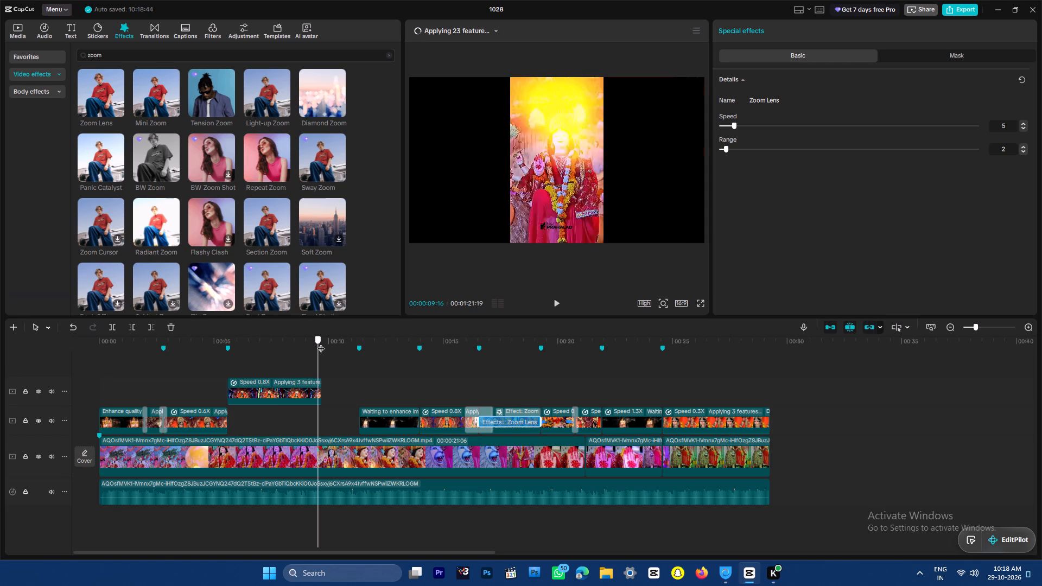
drag(321, 343, 436, 341)
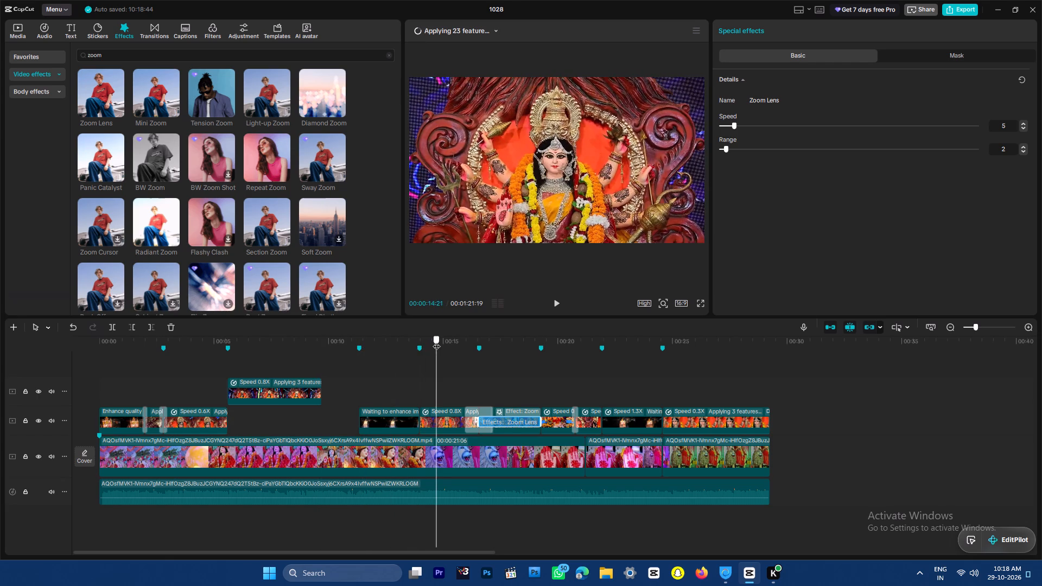
drag(436, 341, 421, 352)
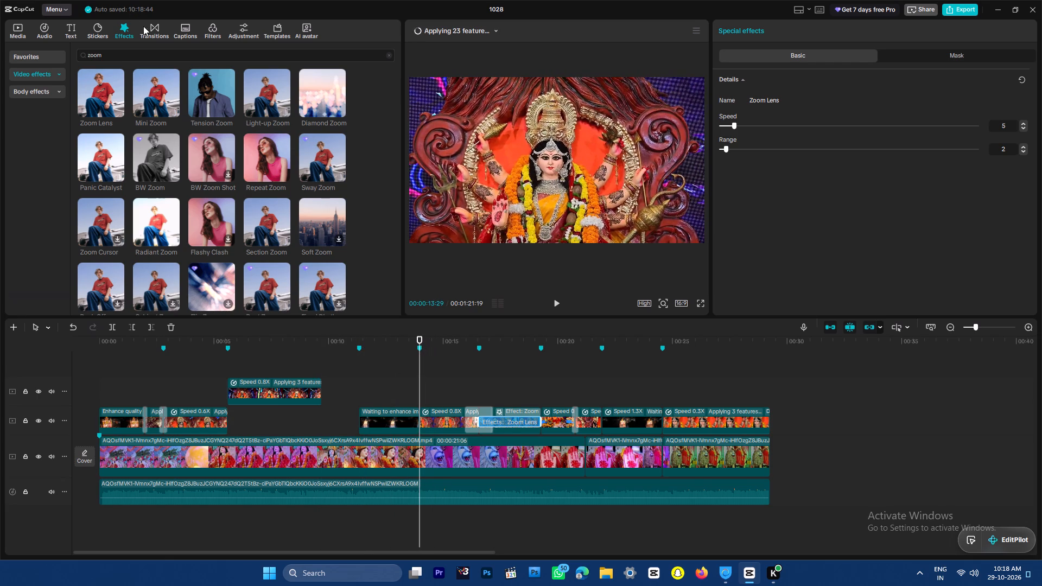
click(149, 29)
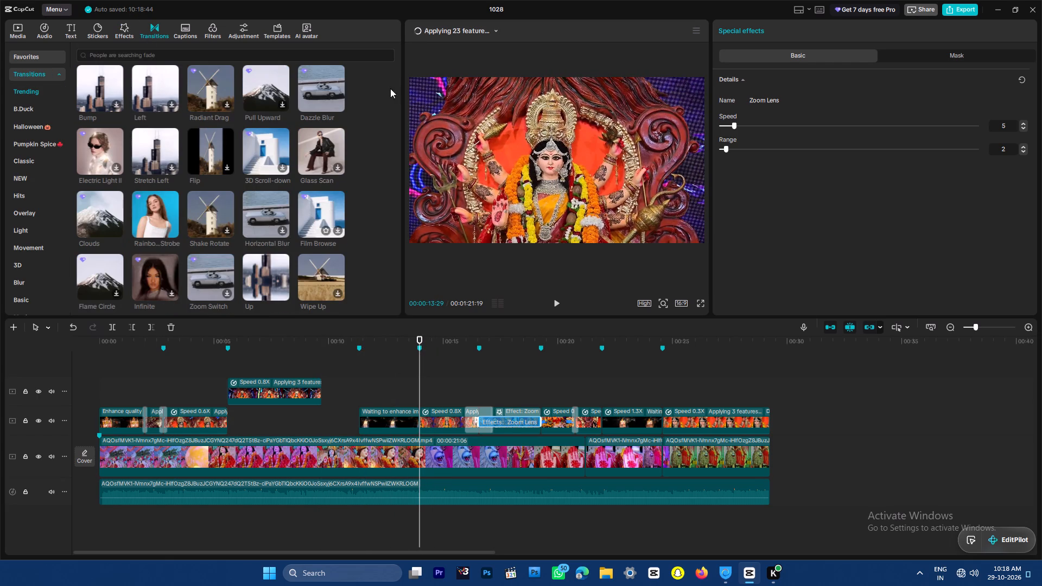
click(47, 85)
click(47, 90)
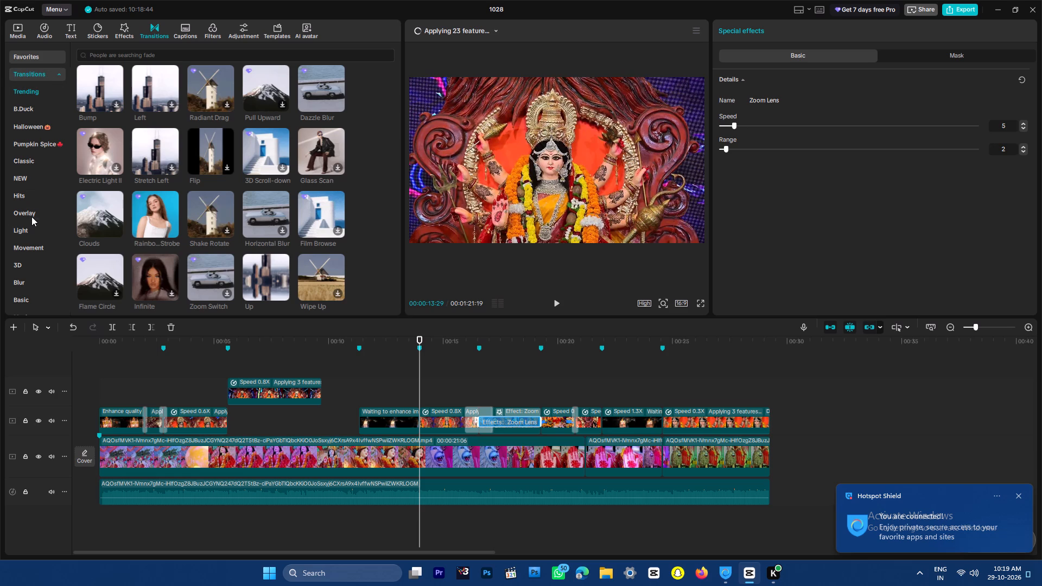
click(31, 216)
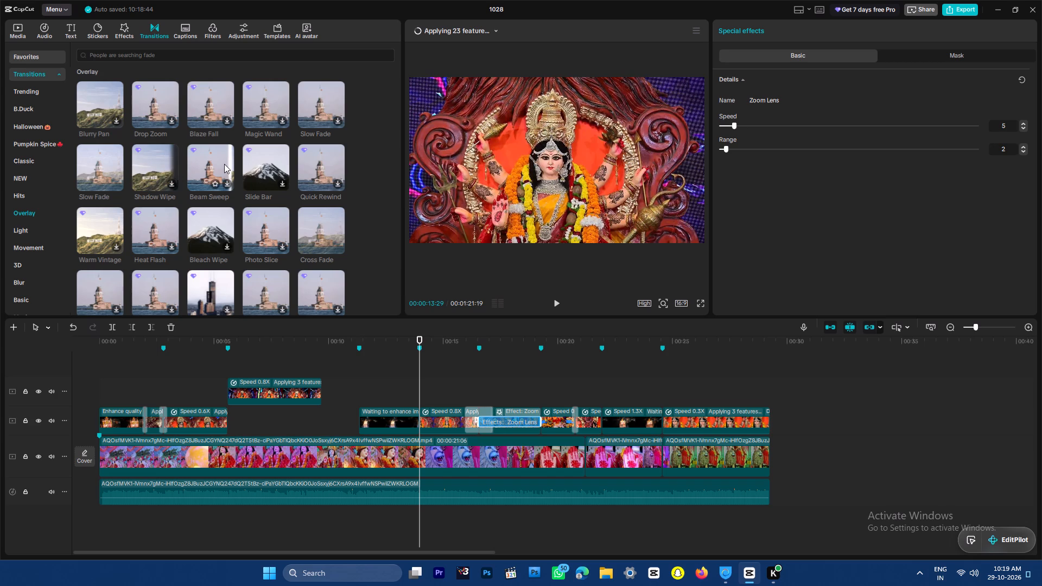
click(142, 53)
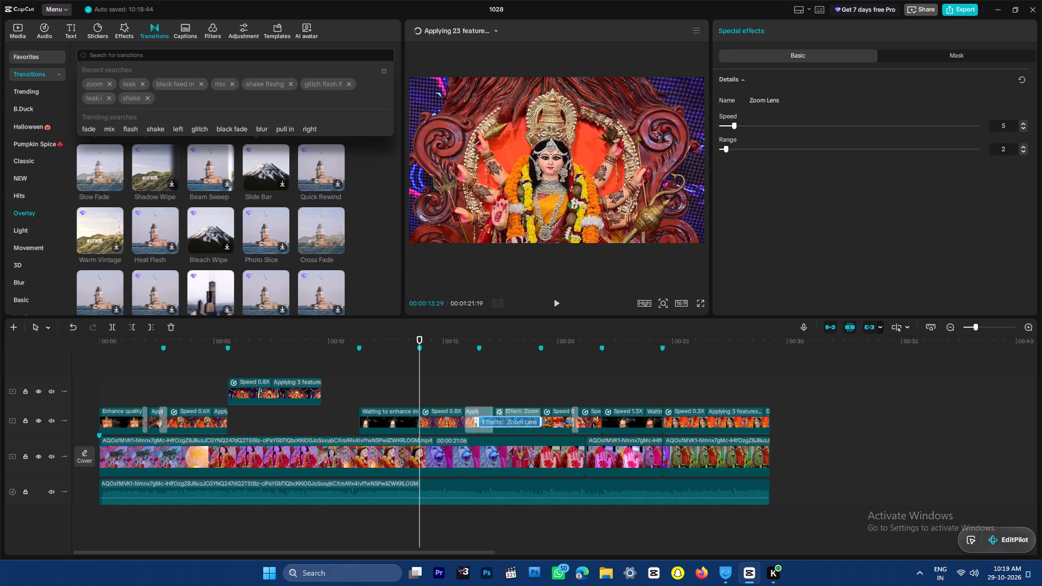
text(fade)
key(Return)
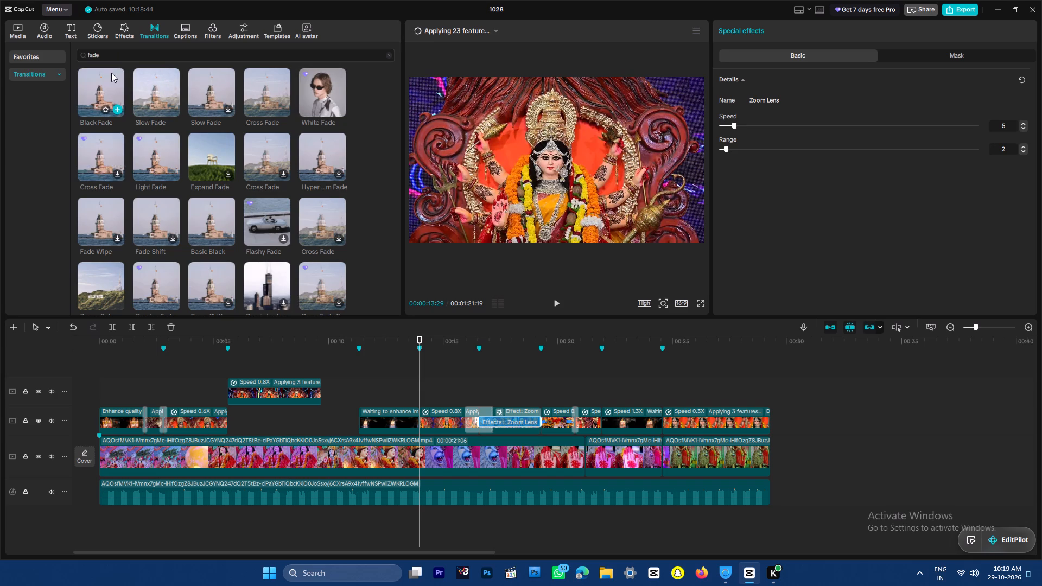
Add the Black Fade transition between the DJI_0806 and DSC_1501 clips at about 00:00:13:29 and play it back.
drag(105, 82, 413, 418)
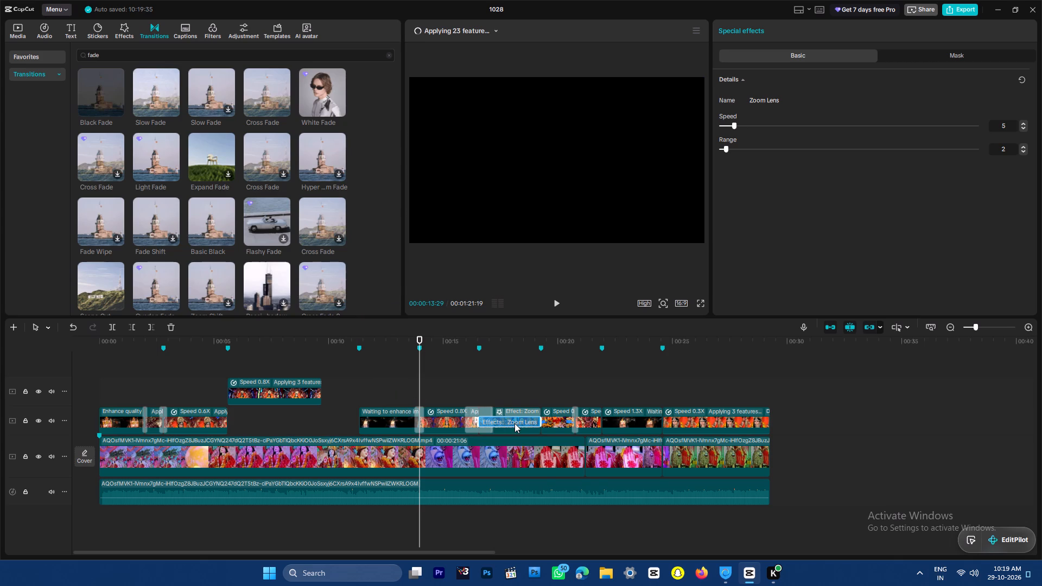
key(ctrl+plus)
key(ctrl+plus)
click(371, 338)
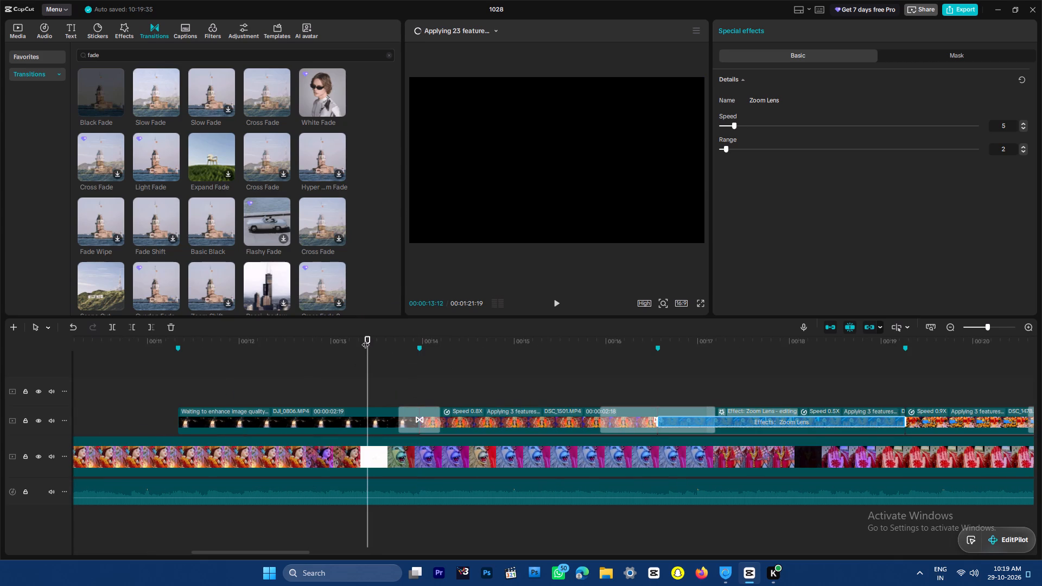
key(space)
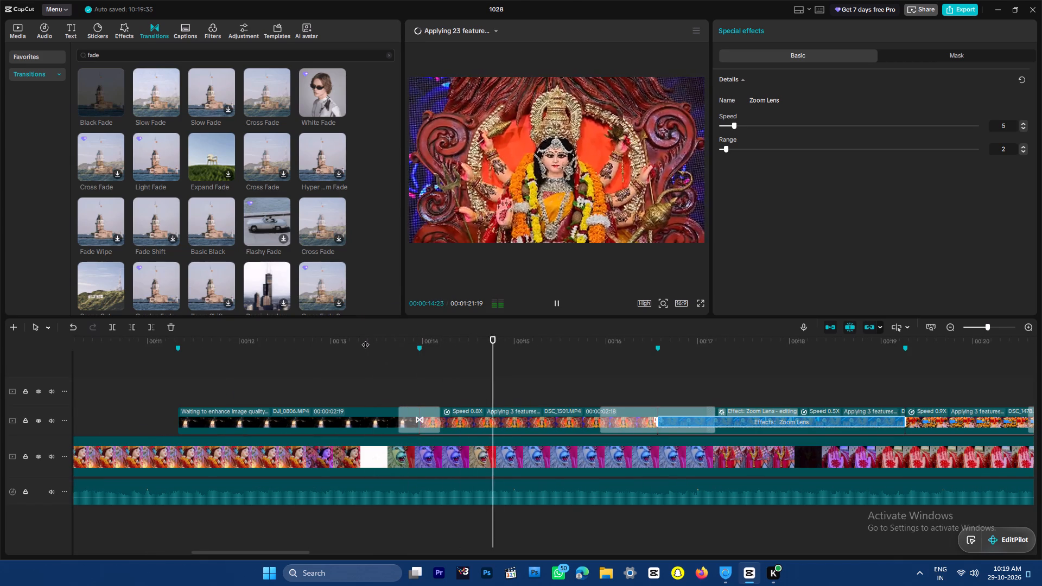
key(space)
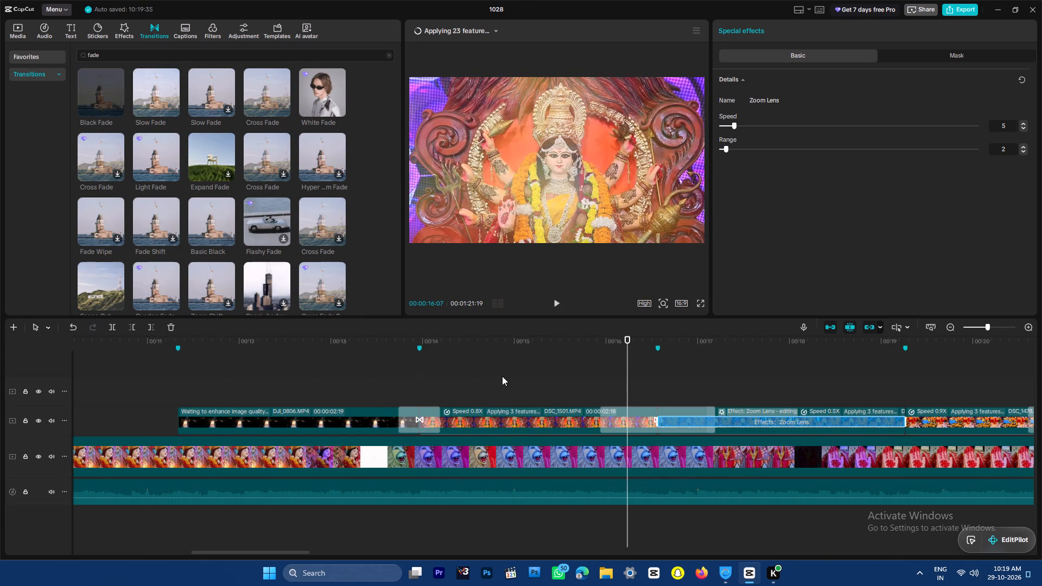
Review the section around the 00:00:05:18 marker, playing it through to about 00:00:07:24.
drag(615, 345, 513, 349)
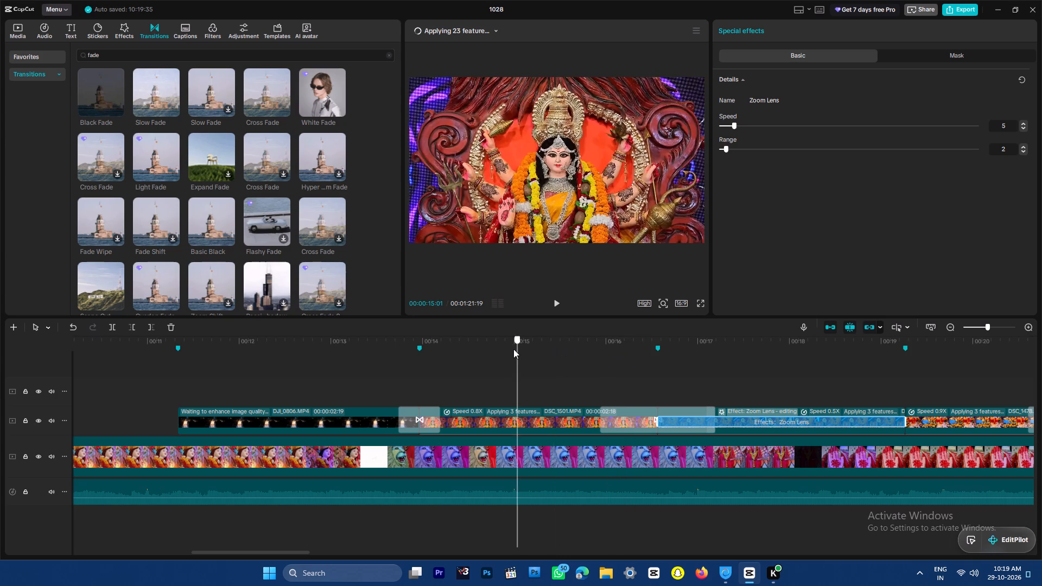
key(ctrl+minus)
key(ctrl+minus)
drag(245, 343, 187, 345)
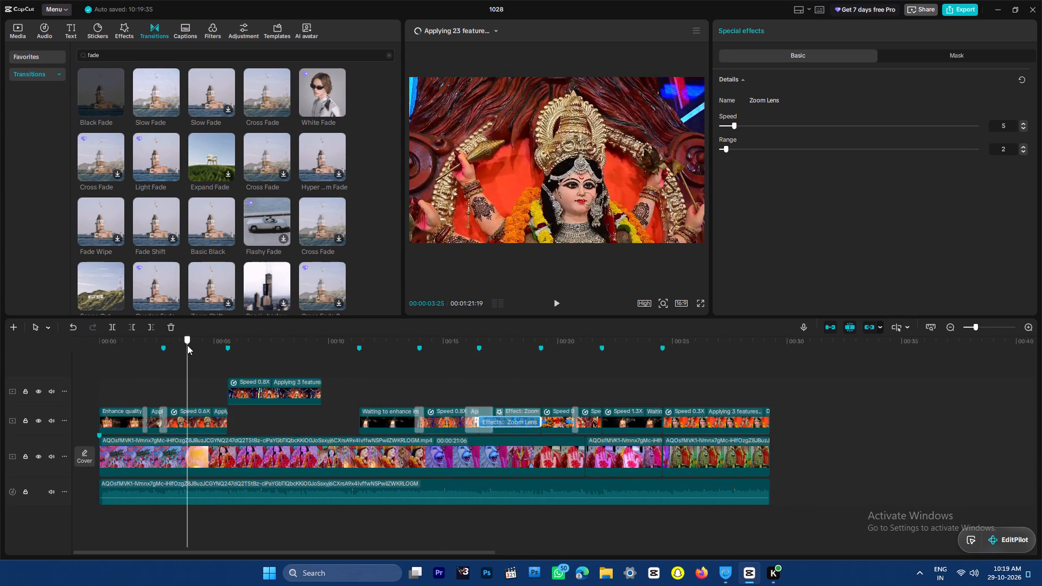
drag(187, 345, 210, 345)
key(space)
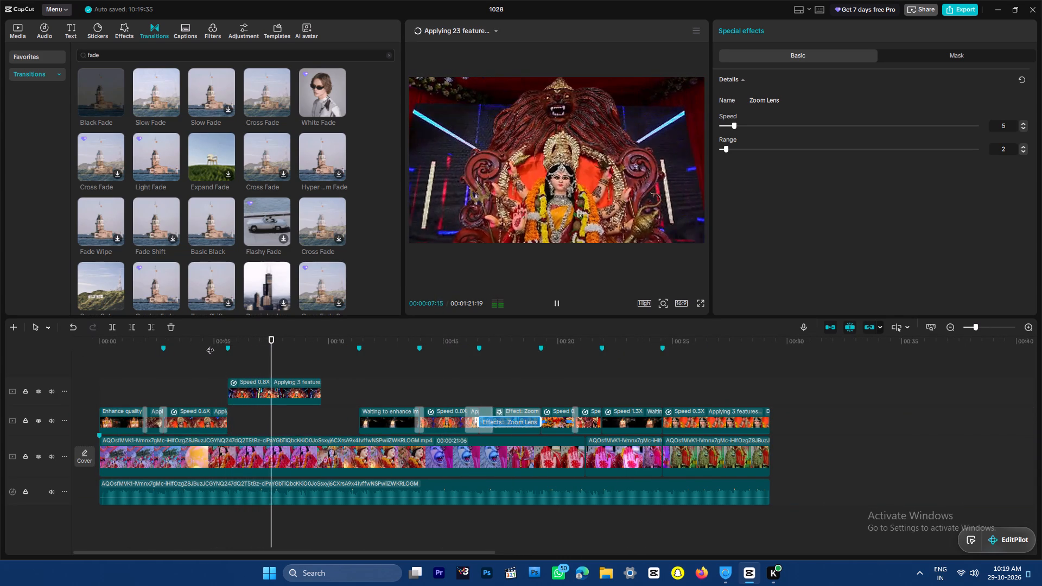
key(space)
Split the spare DSC_1485 clip at the far end of the timeline at 00:01:19:11.
key(ctrl+minus)
key(ctrl+minus)
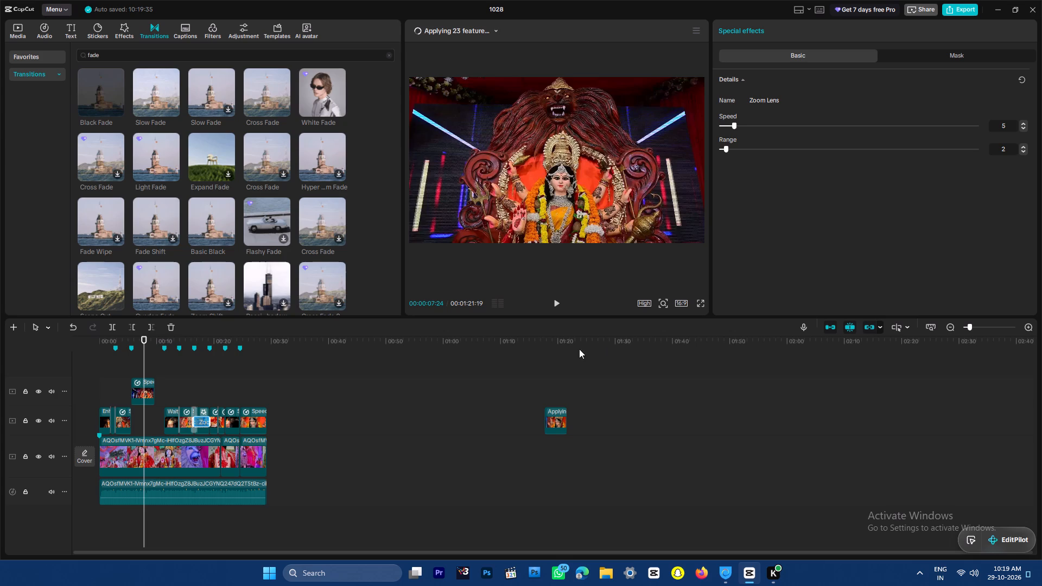
drag(560, 345, 552, 350)
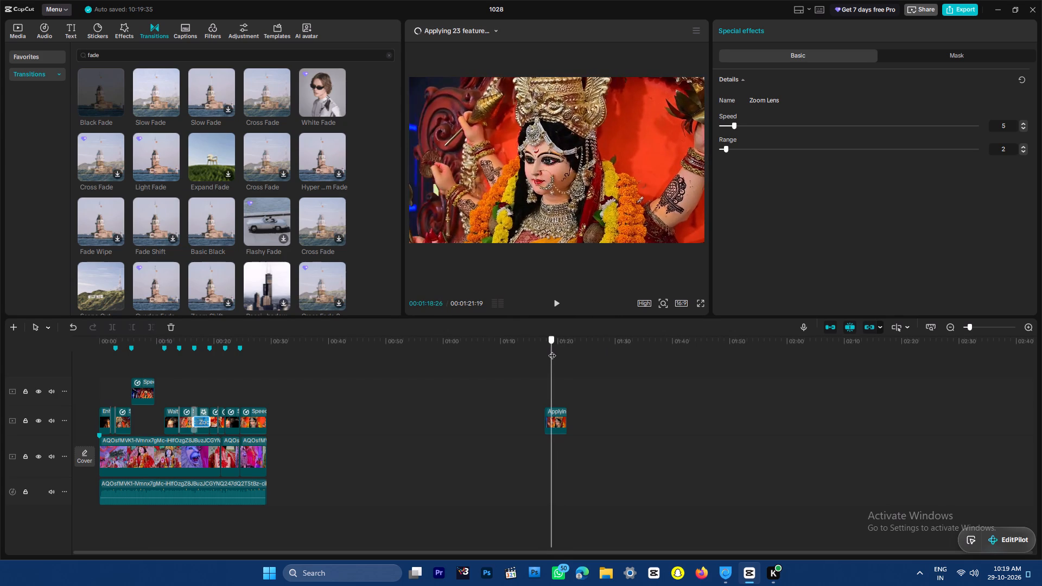
drag(552, 350, 554, 349)
key(ctrl+plus)
key(ctrl+plus)
key(ctrl+b)
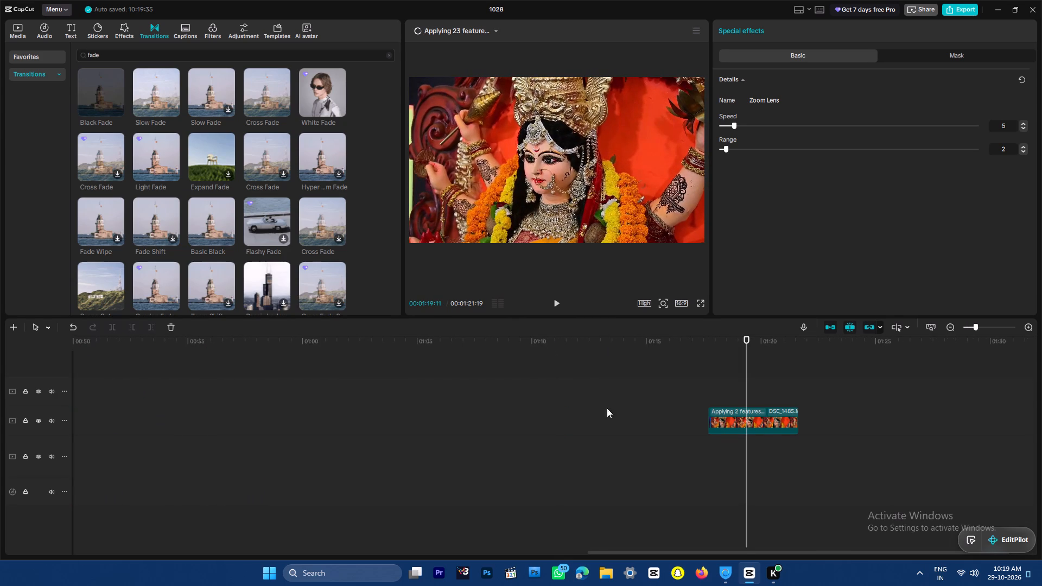
drag(604, 386, 861, 504)
key(ctrl+b)
Delete the first part of the split DSC_1485 clip.
key(ctrl+minus)
key(ctrl+minus)
key(ctrl+minus)
key(ctrl+minus)
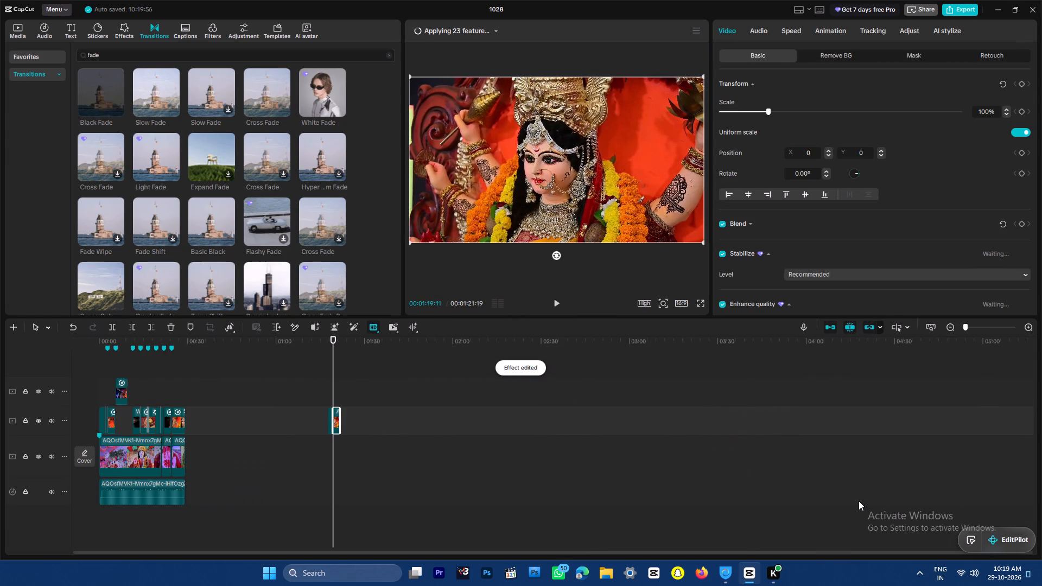
click(389, 441)
drag(322, 394, 331, 441)
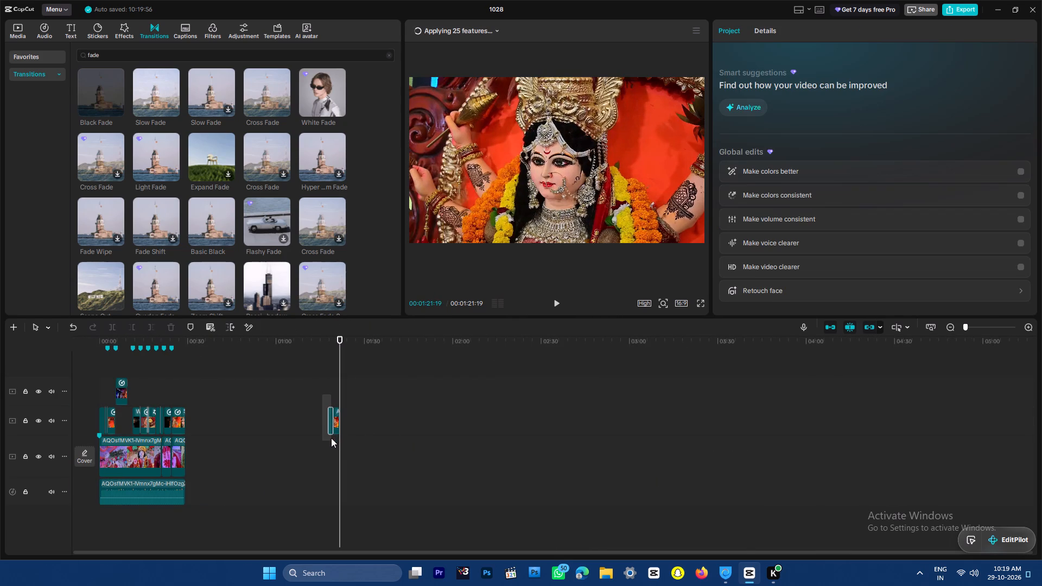
key(Delete)
Move the spare DSC_1485 clip from the far end of the timeline to directly after the DSC_1488 clip on the upper track.
drag(120, 345, 98, 346)
key(ctrl+plus)
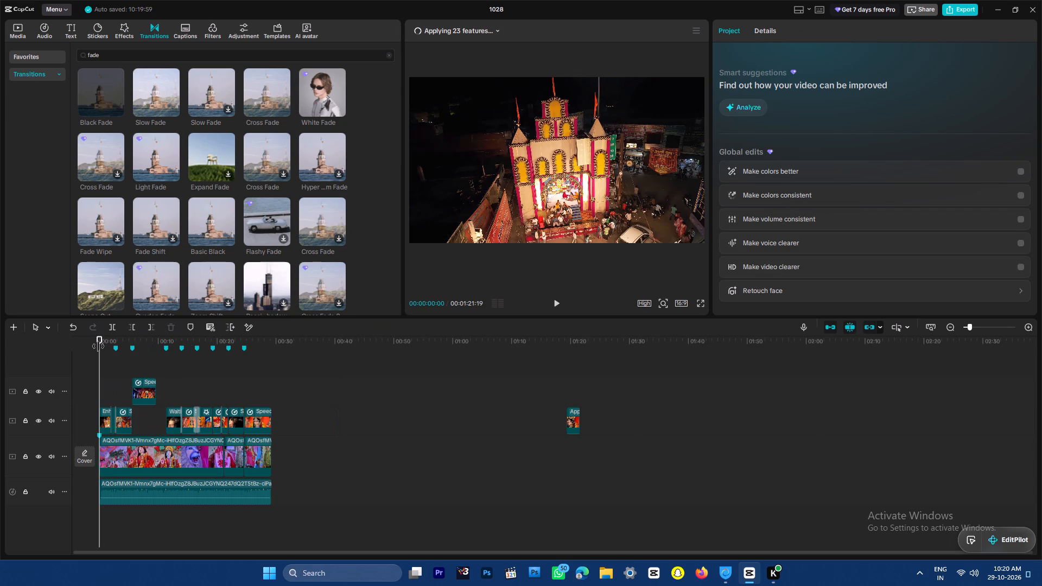
drag(575, 418, 176, 387)
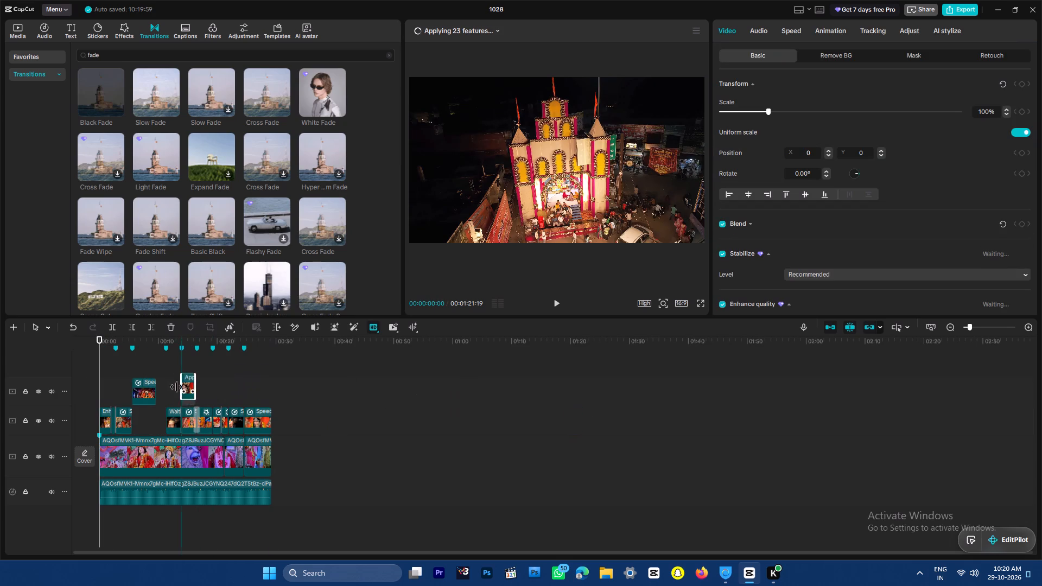
drag(176, 387, 165, 387)
Review the section from about 00:00:07:25 to just past the 00:00:11:10 marker, examining the DSC_1485 clip for its best part.
click(145, 343)
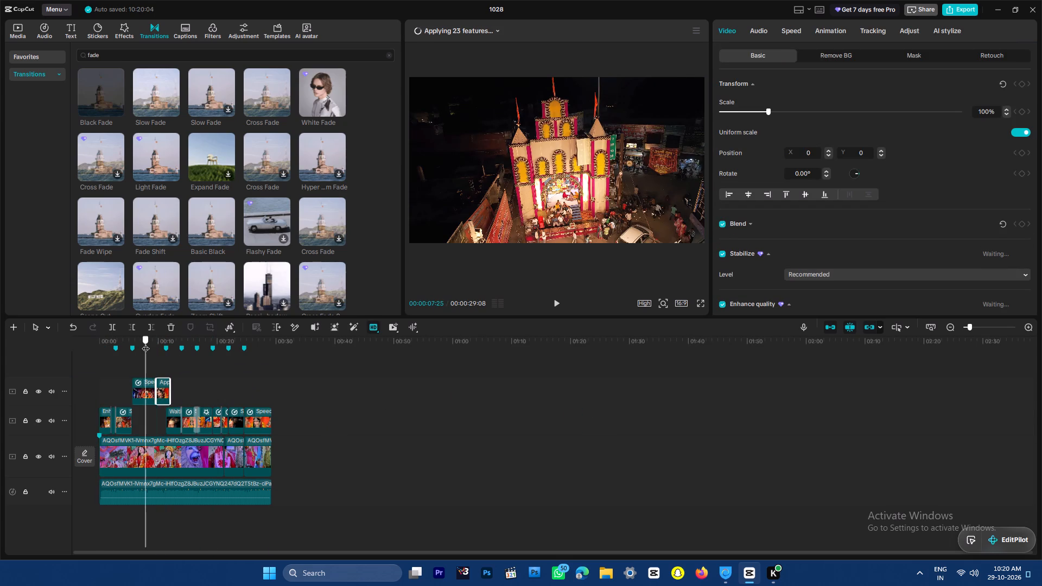
key(ctrl+plus)
key(ctrl+plus)
key(ctrl+plus)
key(space)
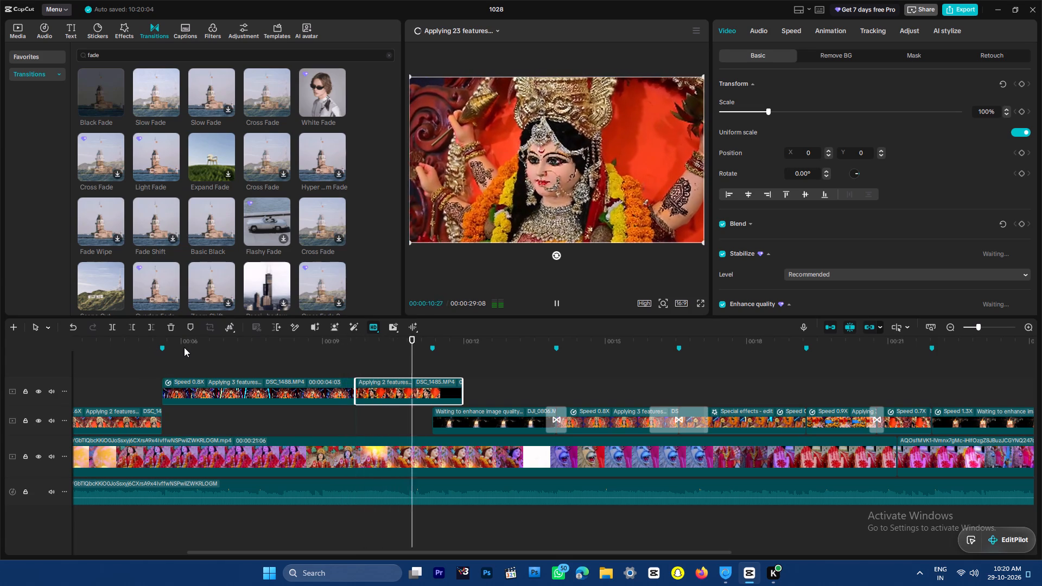
key(space)
click(346, 333)
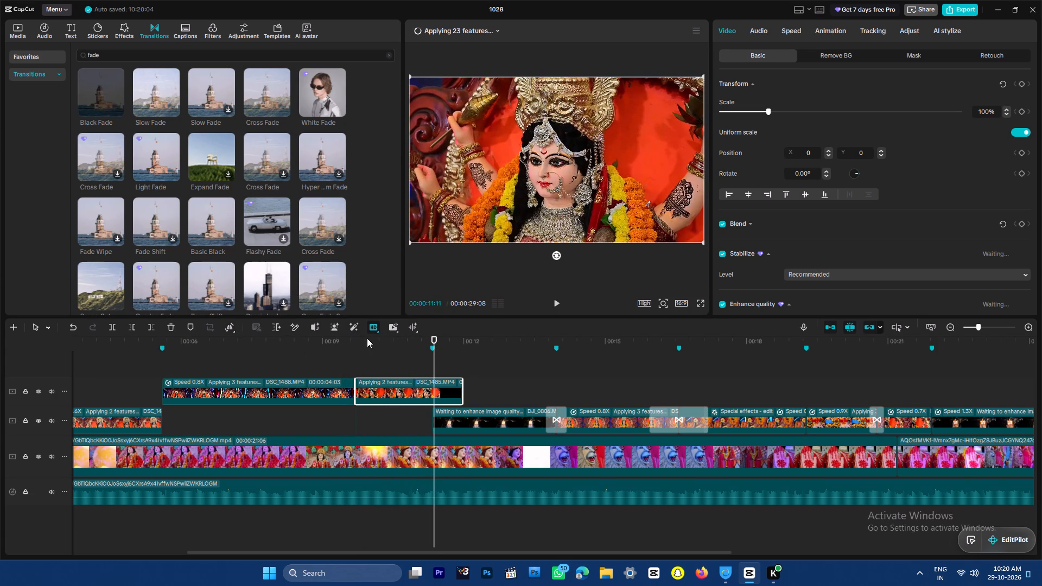
click(367, 338)
key(ctrl+plus)
key(ctrl+plus)
drag(363, 340, 403, 341)
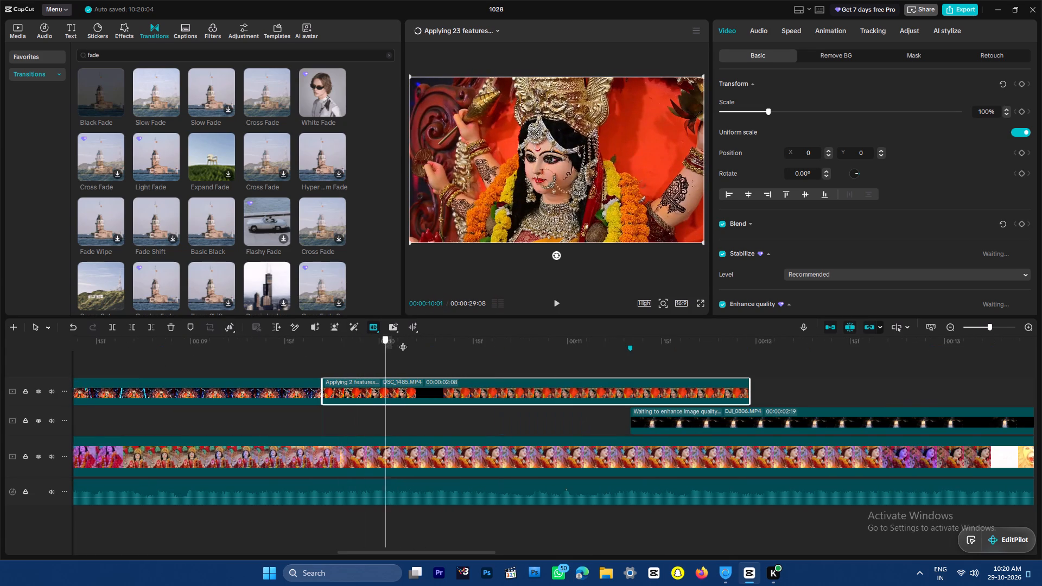
drag(403, 341, 574, 339)
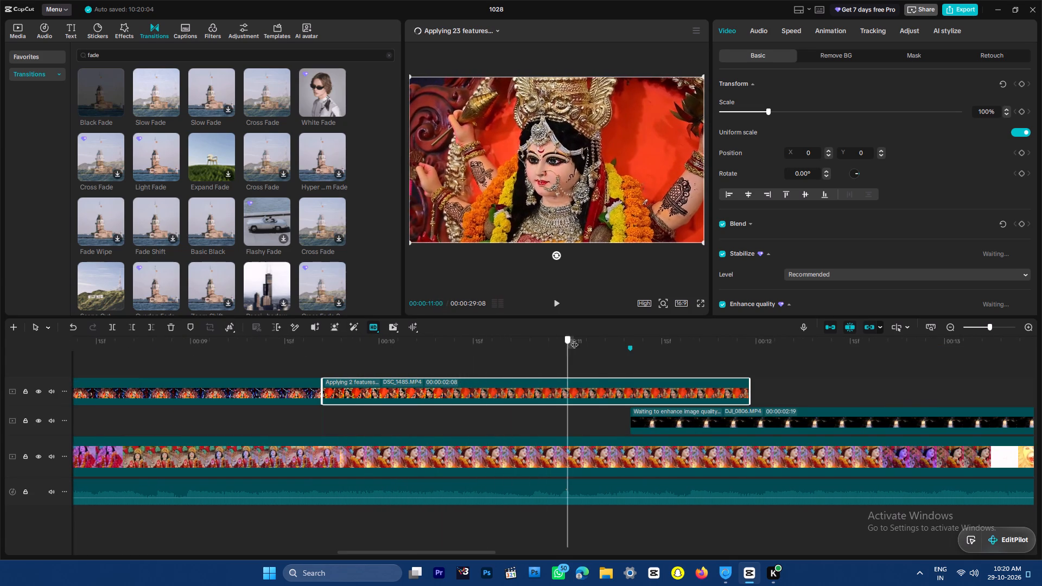
drag(574, 339, 360, 358)
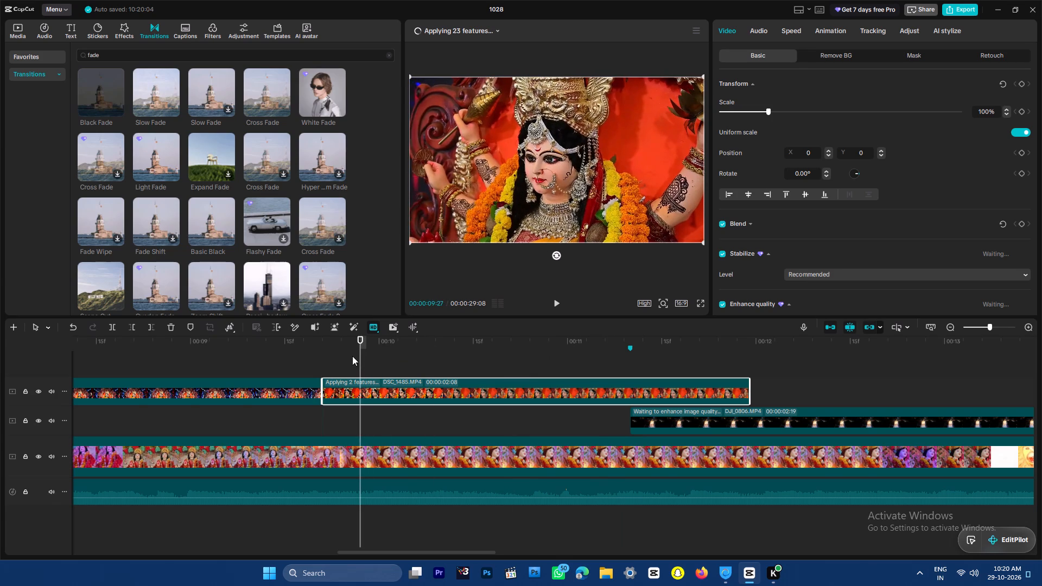
key(space)
key(space)
drag(467, 340, 447, 340)
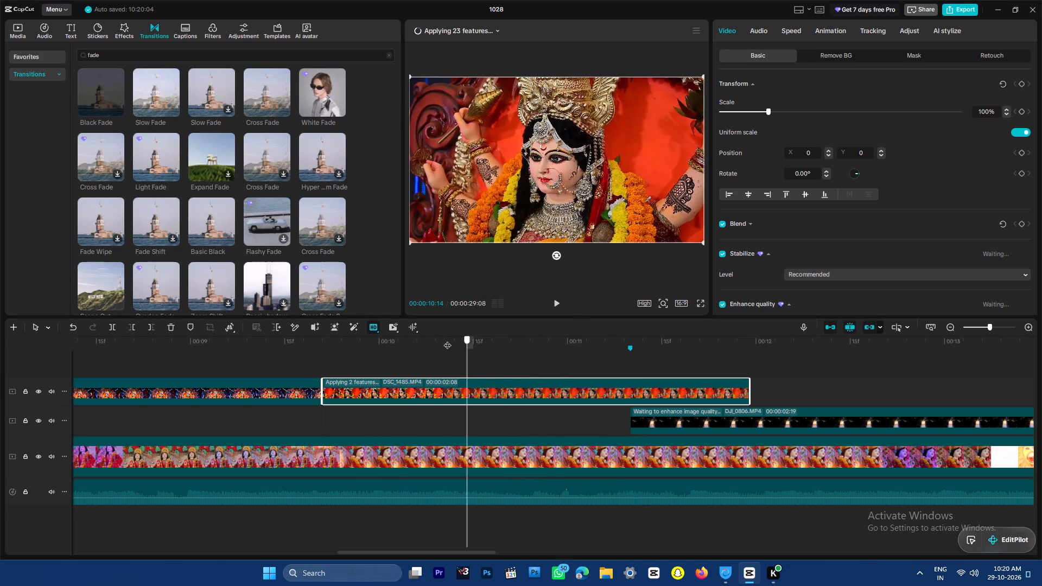
drag(447, 340, 427, 340)
key(space)
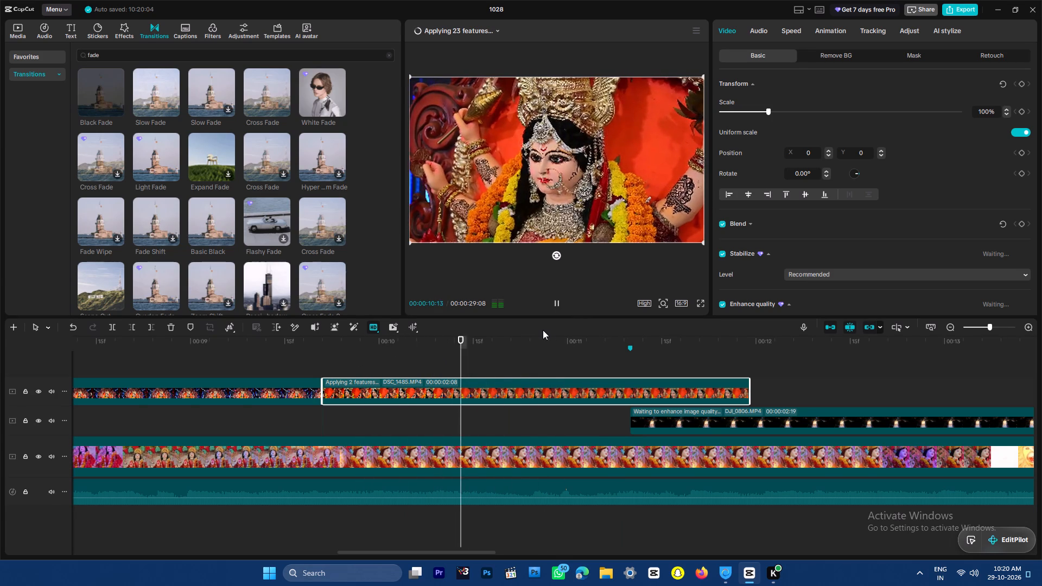
key(space)
Split the DSC_1485 clip at 00:00:10:21 and delete its first part.
drag(553, 340, 658, 339)
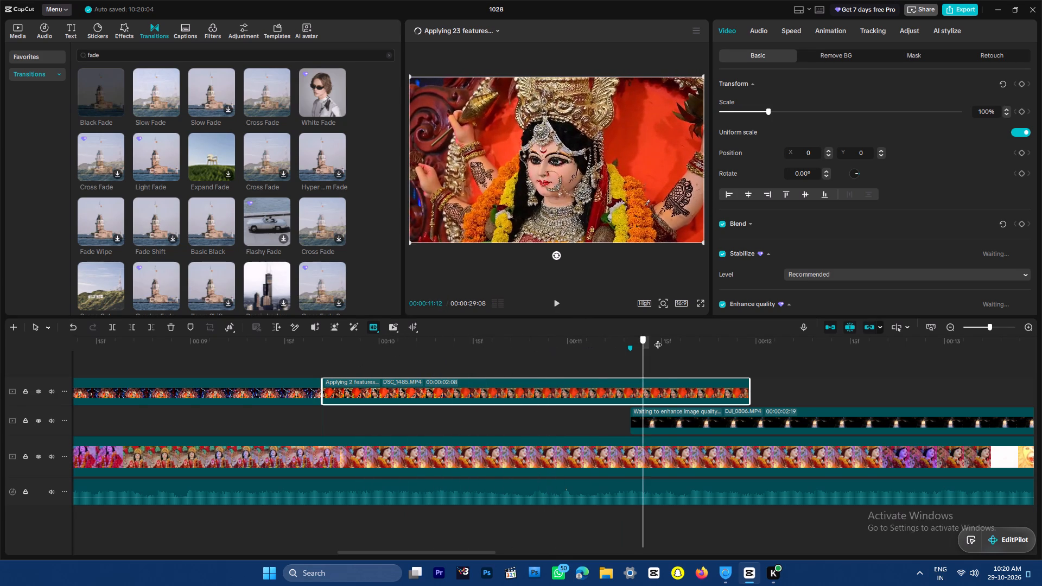
drag(658, 339, 461, 343)
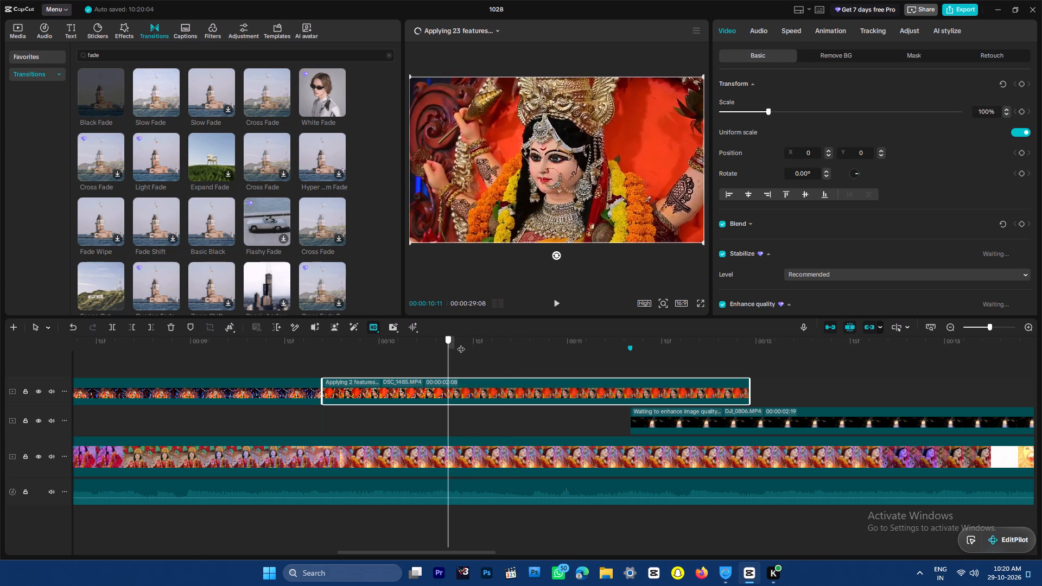
drag(461, 343, 512, 341)
key(ctrl+b)
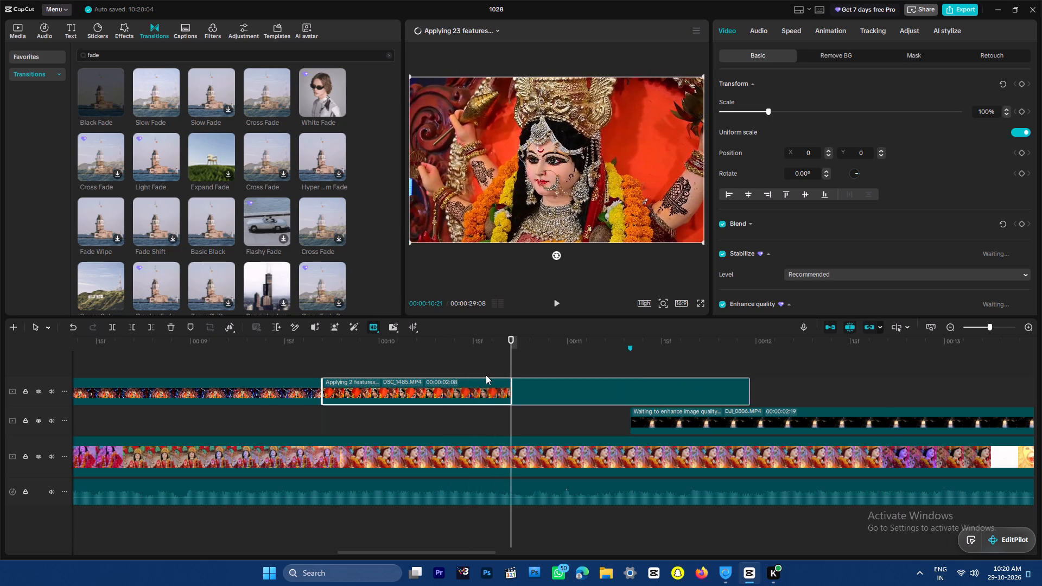
click(481, 381)
key(Delete)
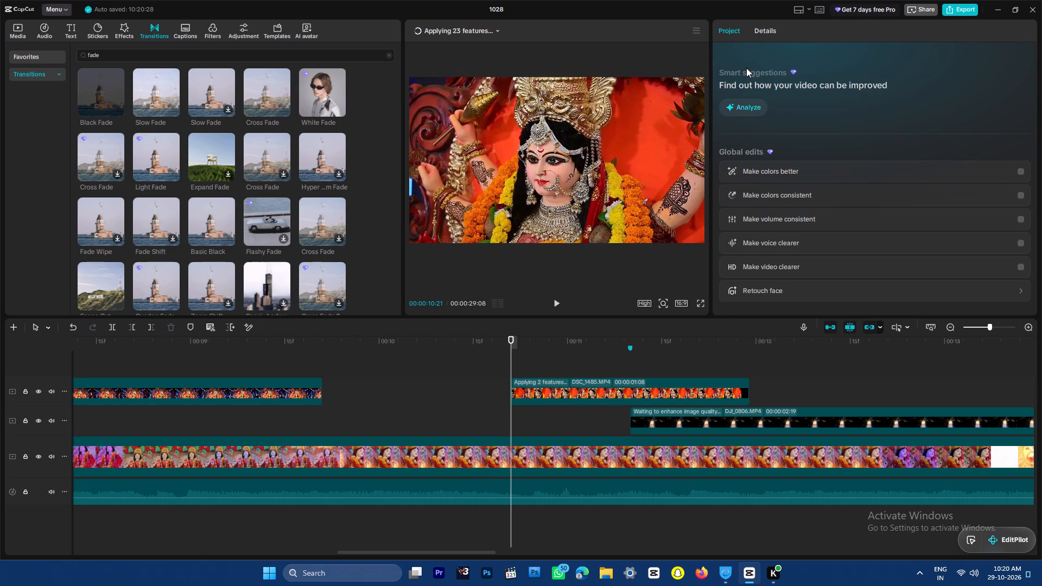
Slow the remaining DSC_1485 clip to 0.70x and turn on smooth slow-mo with frame blending.
click(687, 389)
click(791, 32)
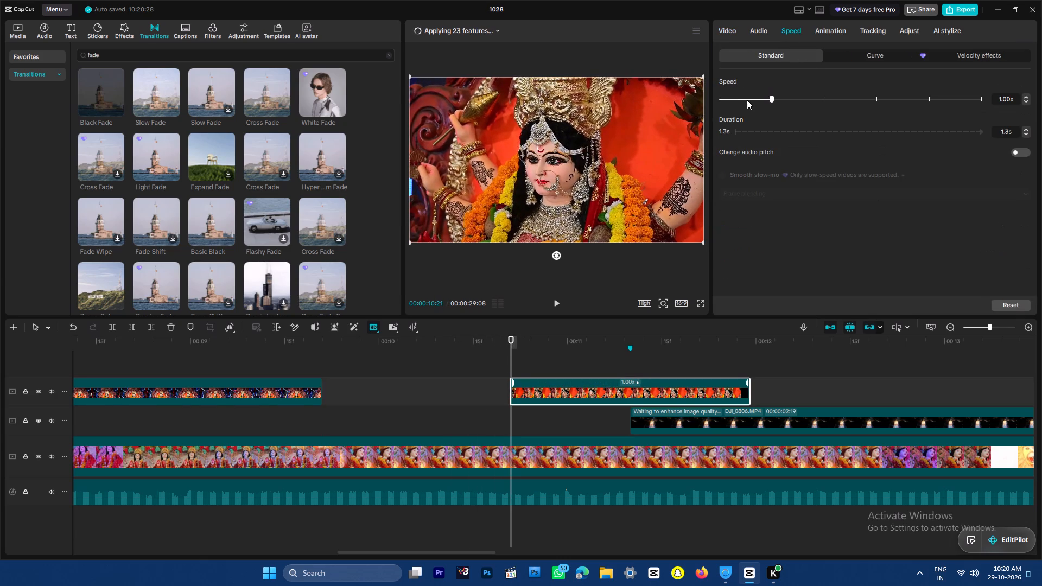
click(754, 100)
click(725, 178)
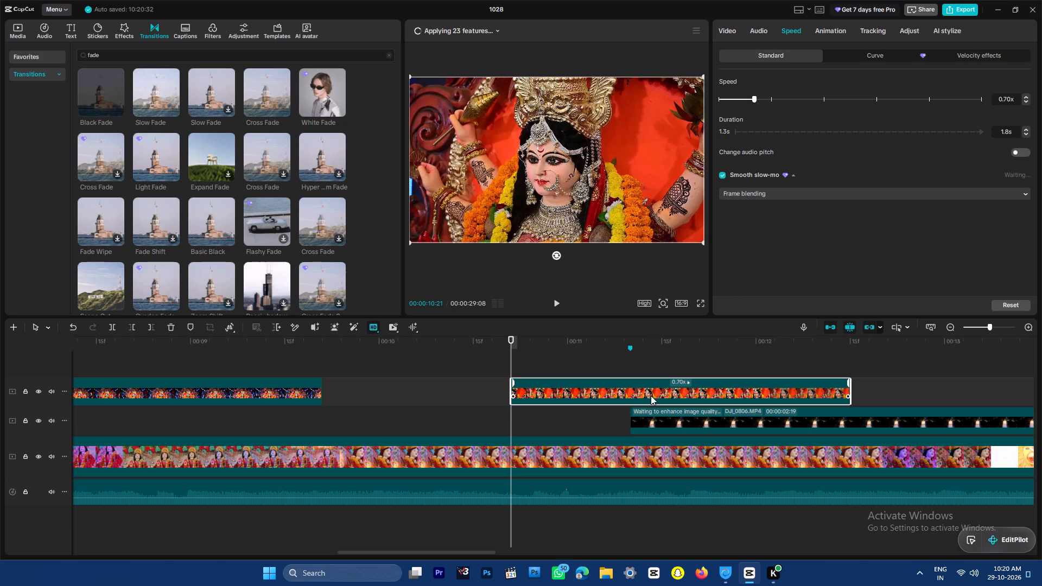
Move the slowed DSC_1485 clip back against the end of the DSC_1488 clip.
drag(644, 395, 458, 394)
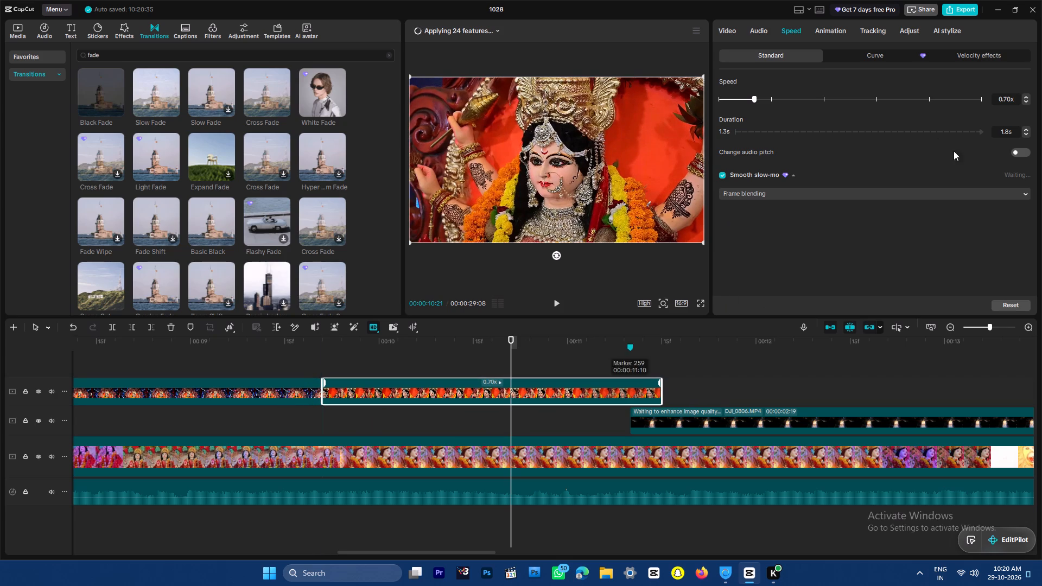
Set the DSC_1485 clip's speed to 0.73x and play the clip back.
click(754, 99)
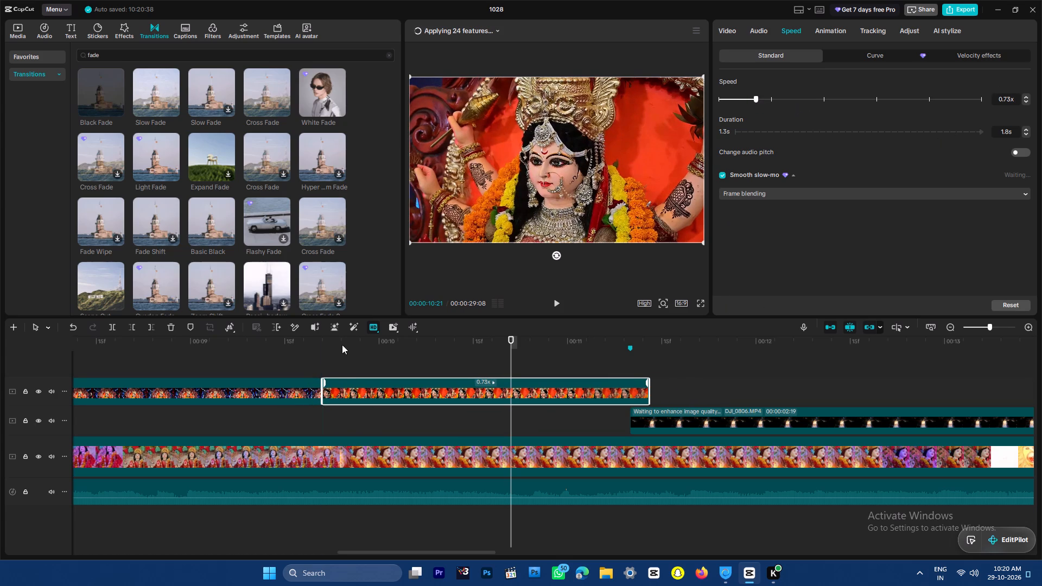
drag(333, 342, 288, 345)
key(space)
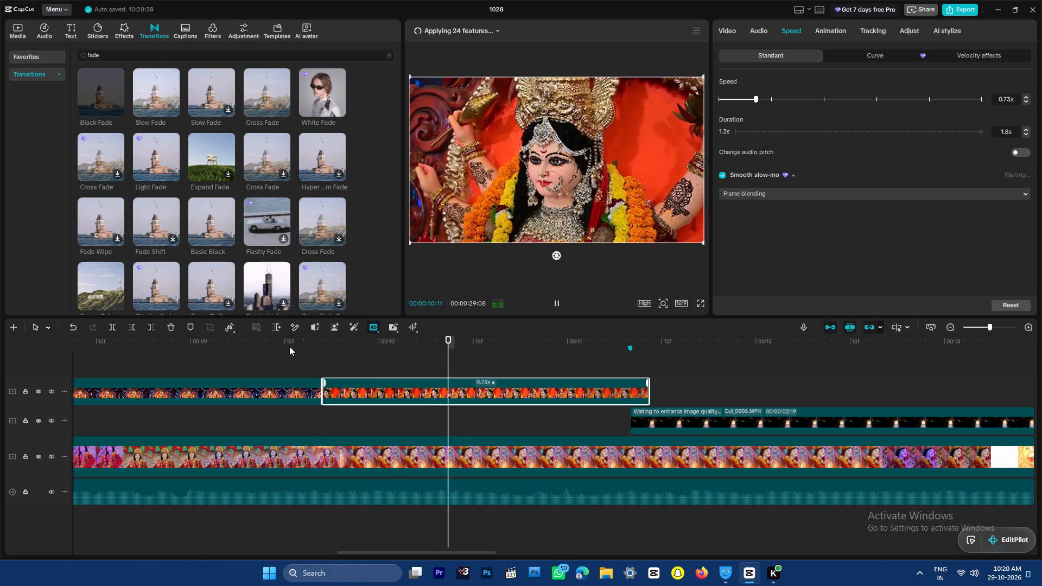
key(space)
Split the DSC_1485 clip at the 00:00:11:10 marker and delete the short excess after it.
drag(655, 340, 653, 340)
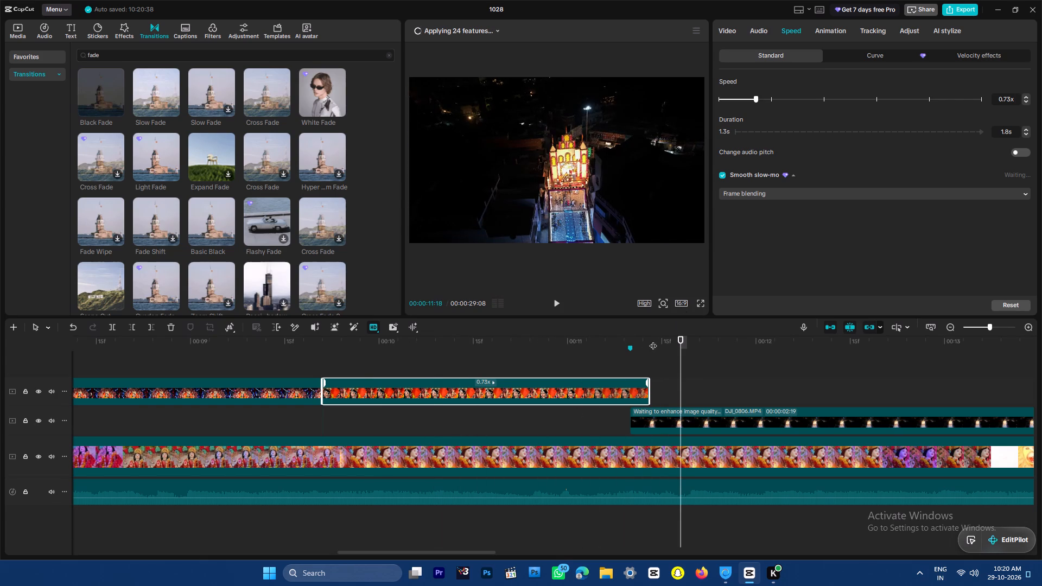
drag(653, 340, 633, 345)
key(ctrl+b)
key(Delete)
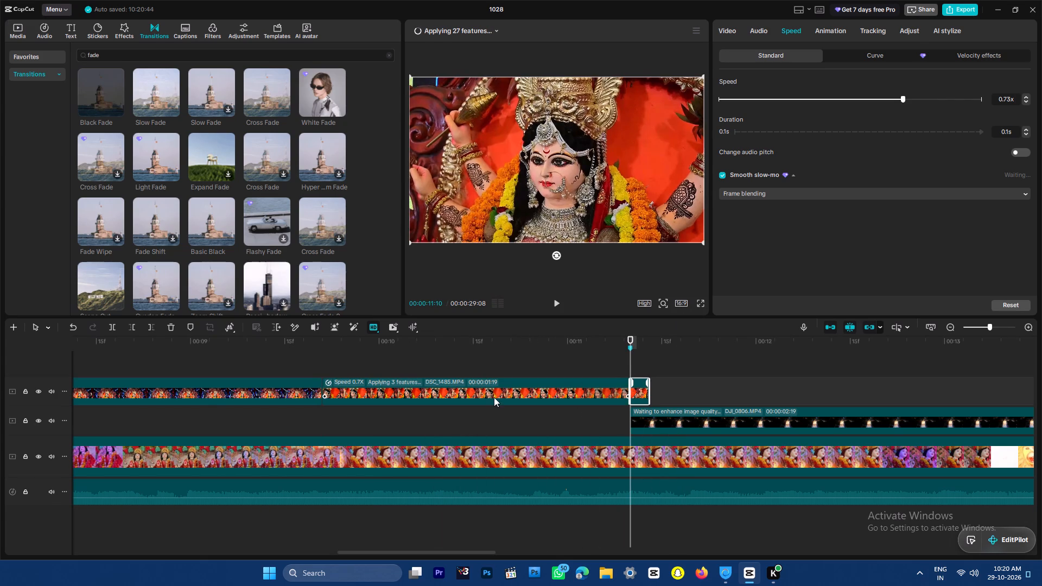
Move the DSC_1485 and DSC_1488 clips down into the gap before DJI_0806 on the track below.
drag(488, 392, 488, 428)
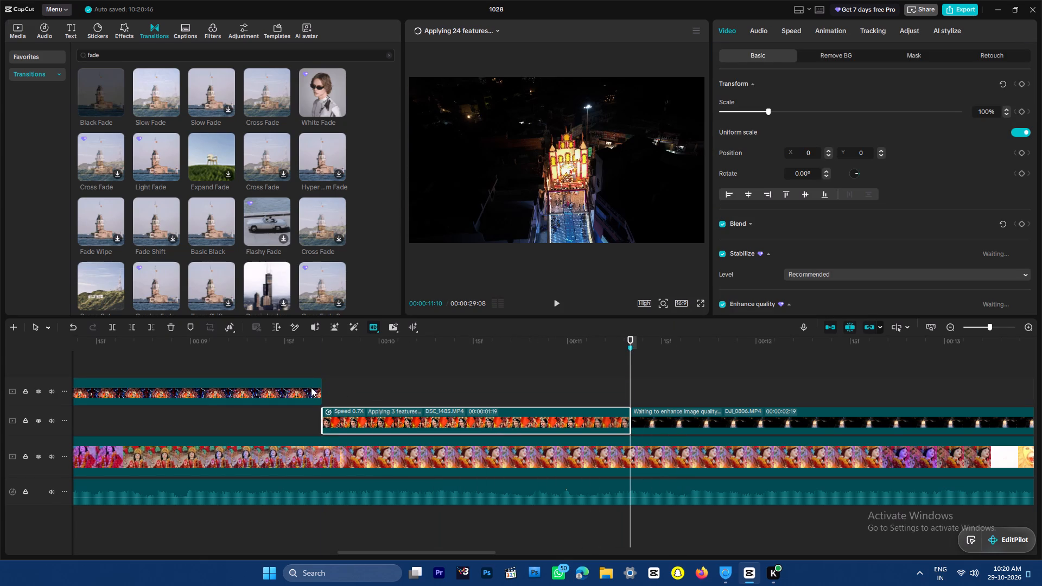
drag(310, 387, 310, 412)
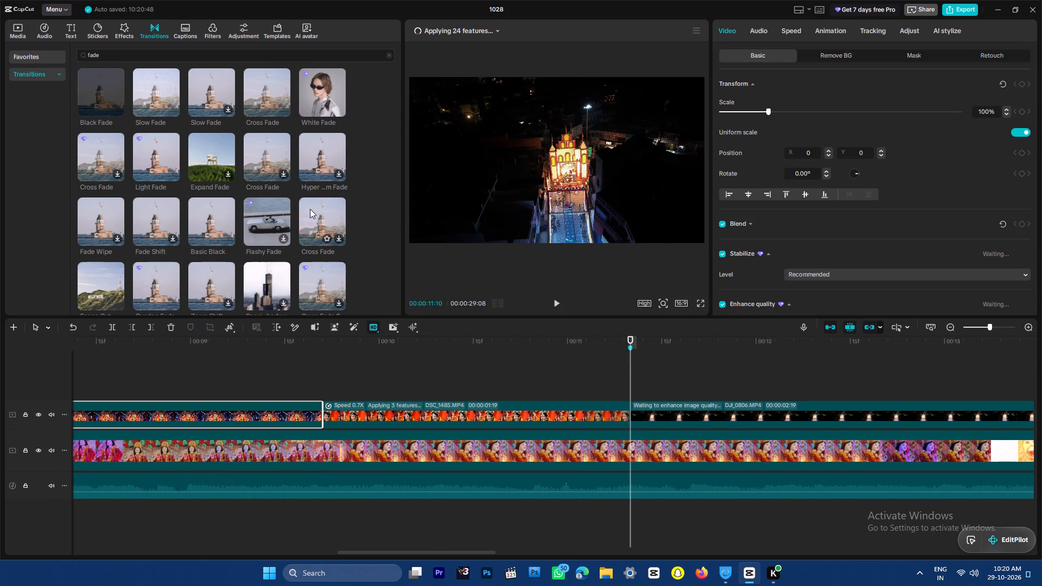
Search transitions for "leak i", add Scorched between the DSC_1488 and DSC_1485 clips, shorten it to 0.3 s and play it back.
click(389, 53)
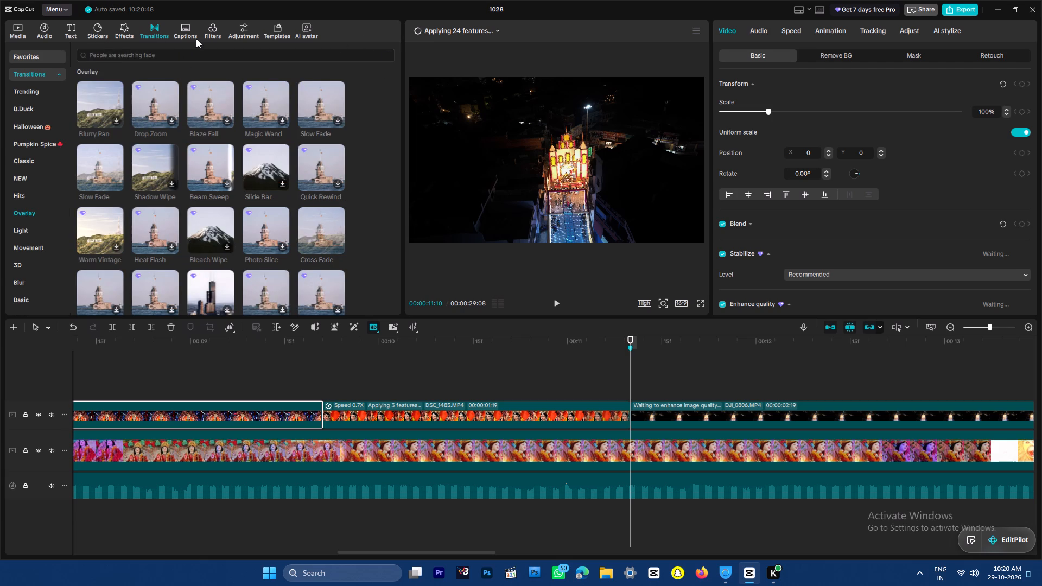
drag(310, 345, 353, 341)
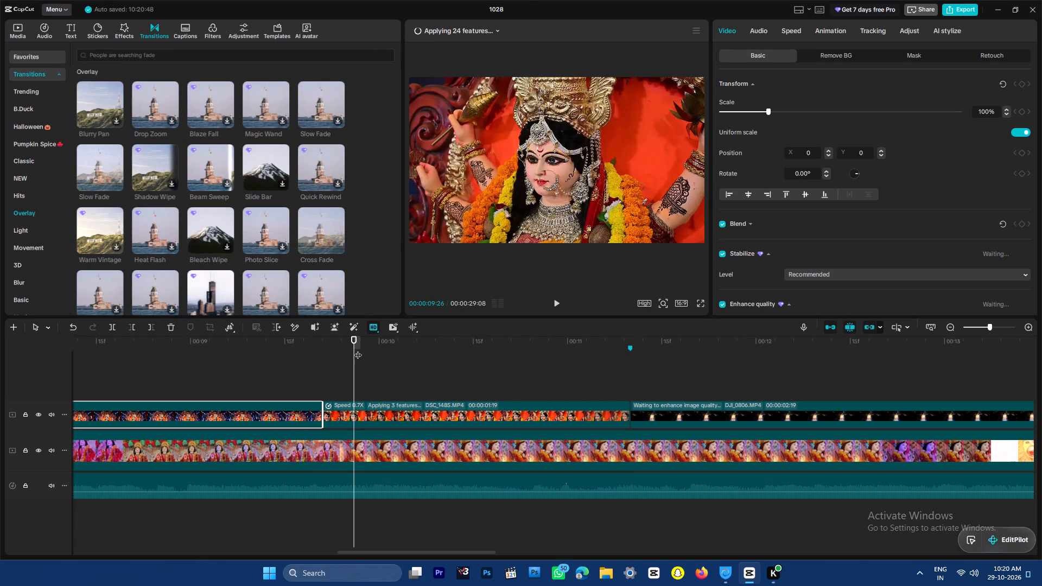
click(135, 60)
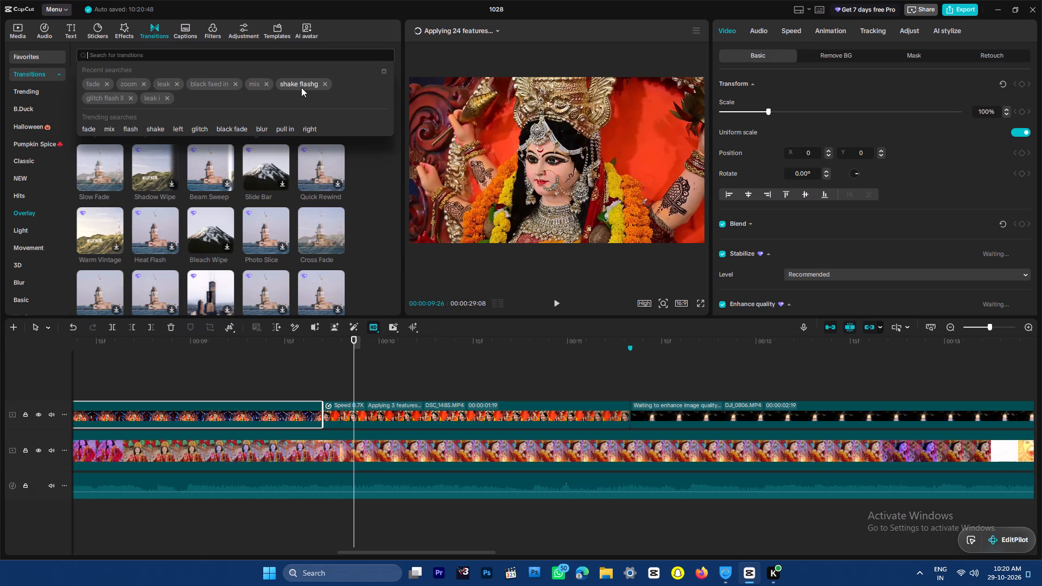
click(148, 98)
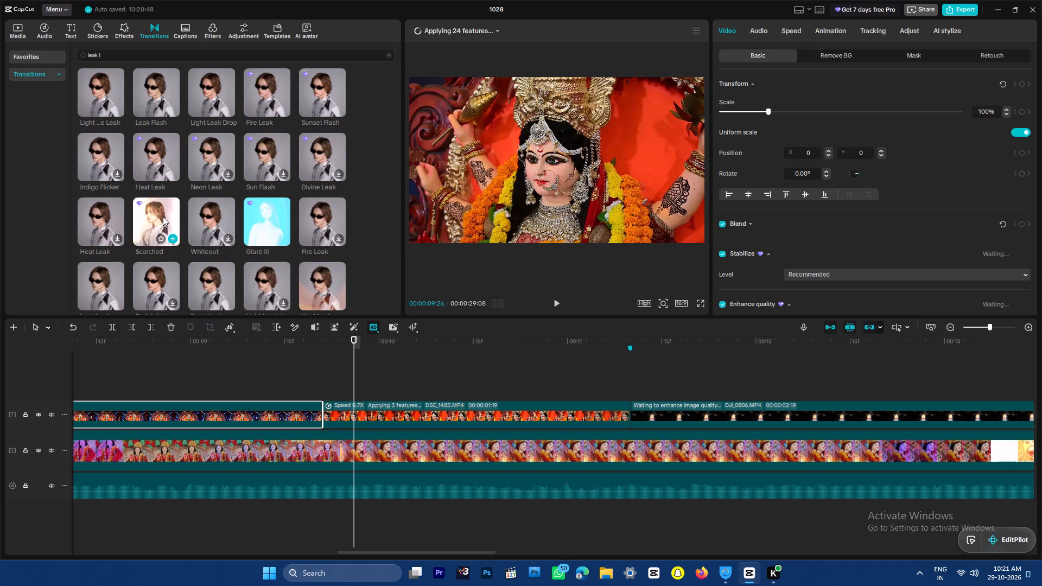
drag(163, 216, 220, 404)
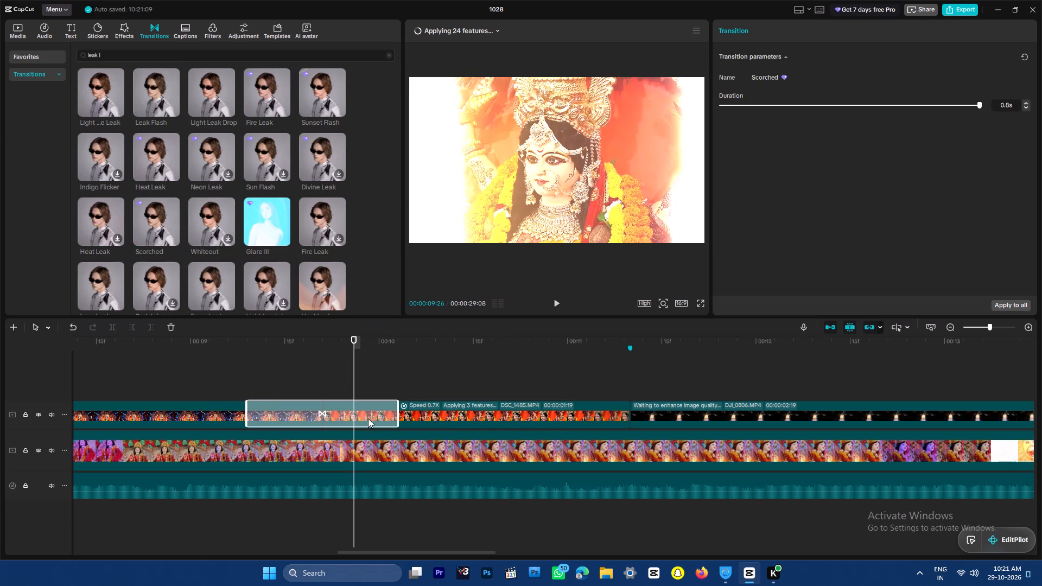
drag(399, 412, 351, 417)
click(281, 345)
key(space)
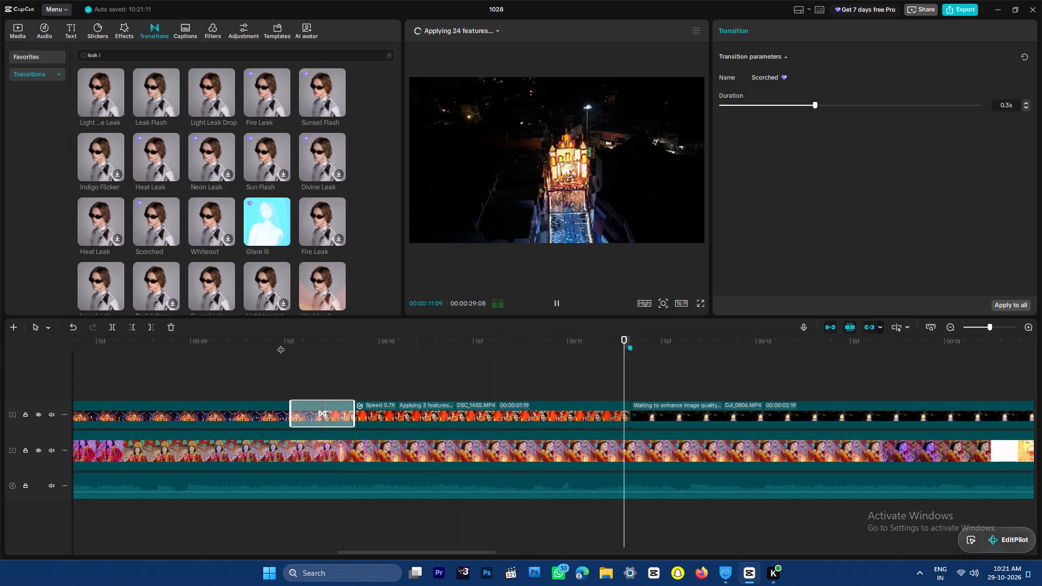
key(space)
Examine the list of enhancement, slow-mo and stabilize features being applied to the clips.
key(ctrl+minus)
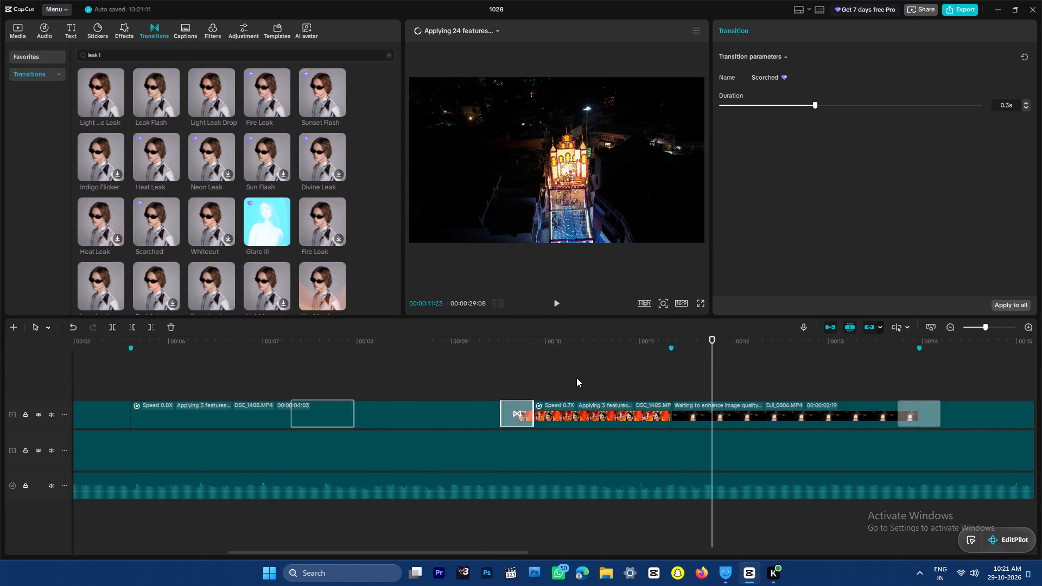
key(ctrl+minus)
key(ctrl+minus)
key(ctrl+minus)
key(ctrl+minus)
key(ctrl+minus)
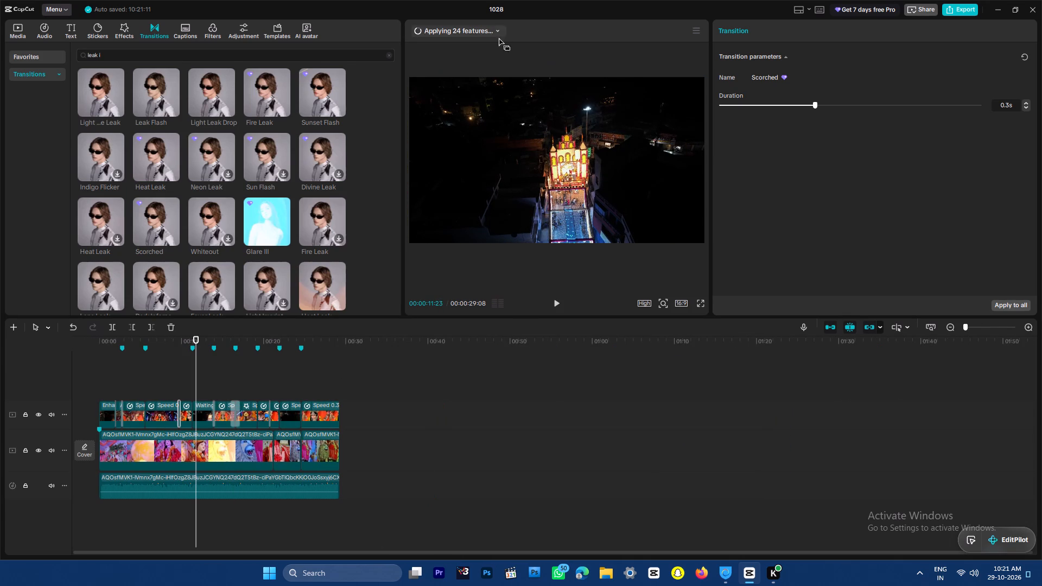
click(493, 35)
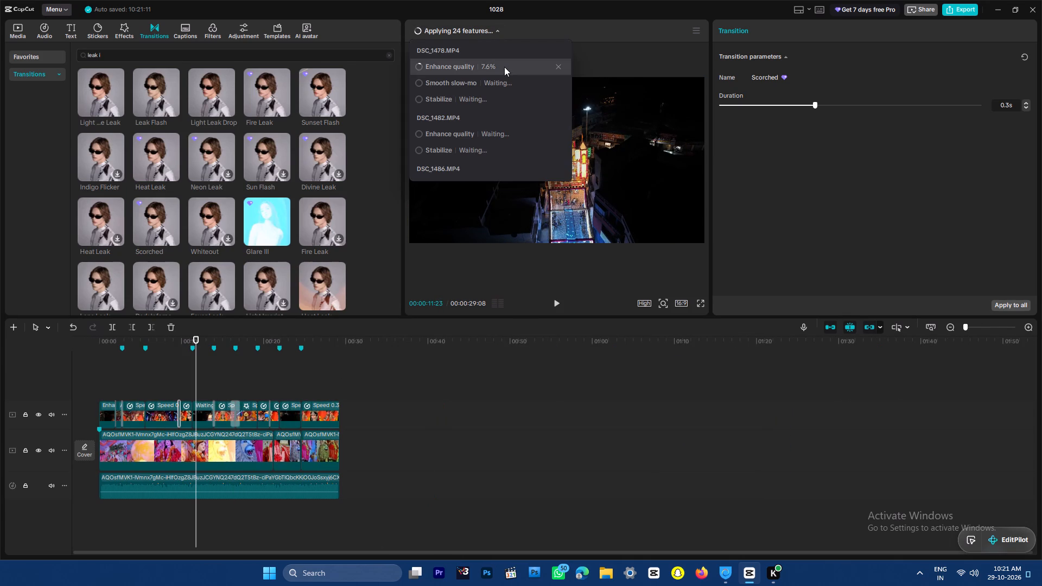
scroll(504, 171, down, 1)
scroll(503, 171, up, 1)
scroll(473, 162, down, 1)
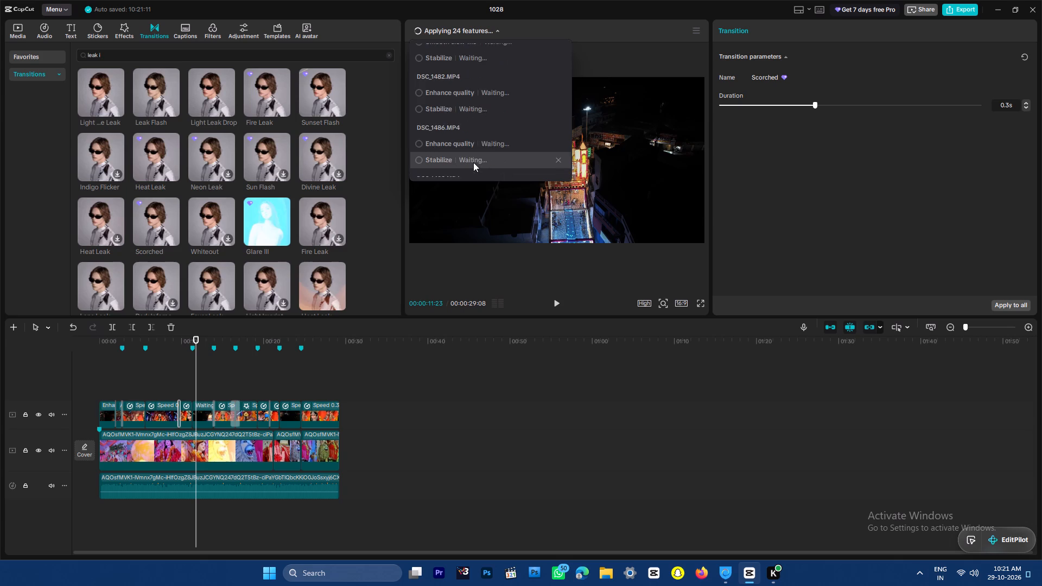
scroll(473, 162, up, 1)
Play the edit from the start and replay the section around the Scorched transition between the DSC_1488 and DSC_1485 clips.
drag(329, 343, 0, 380)
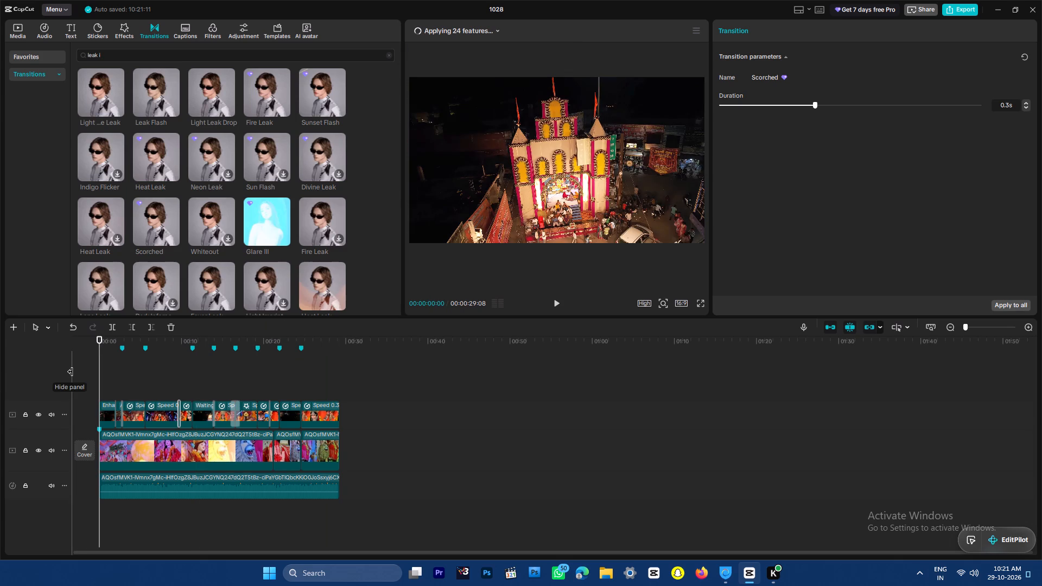
key(space)
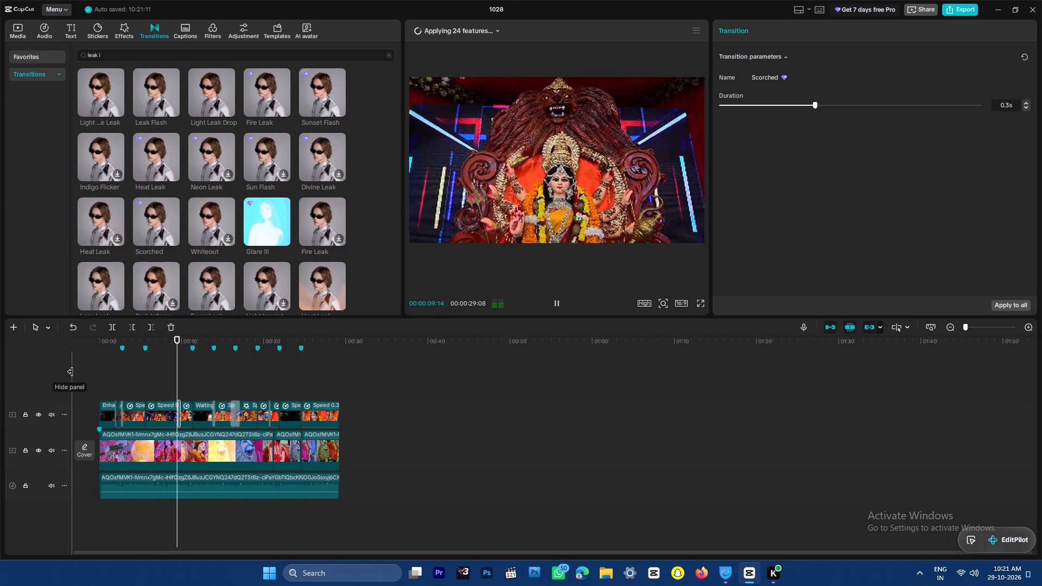
key(space)
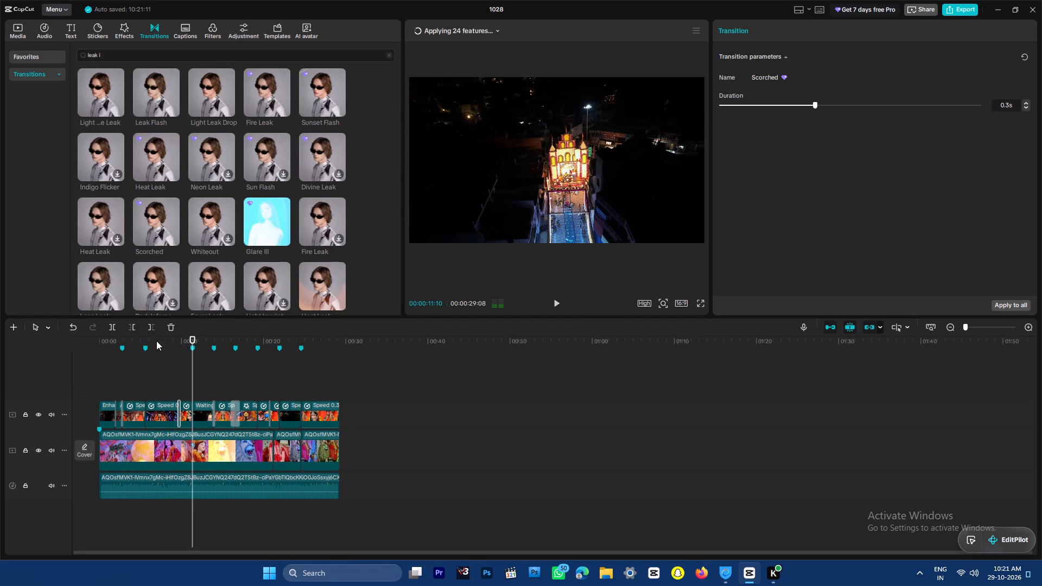
click(173, 343)
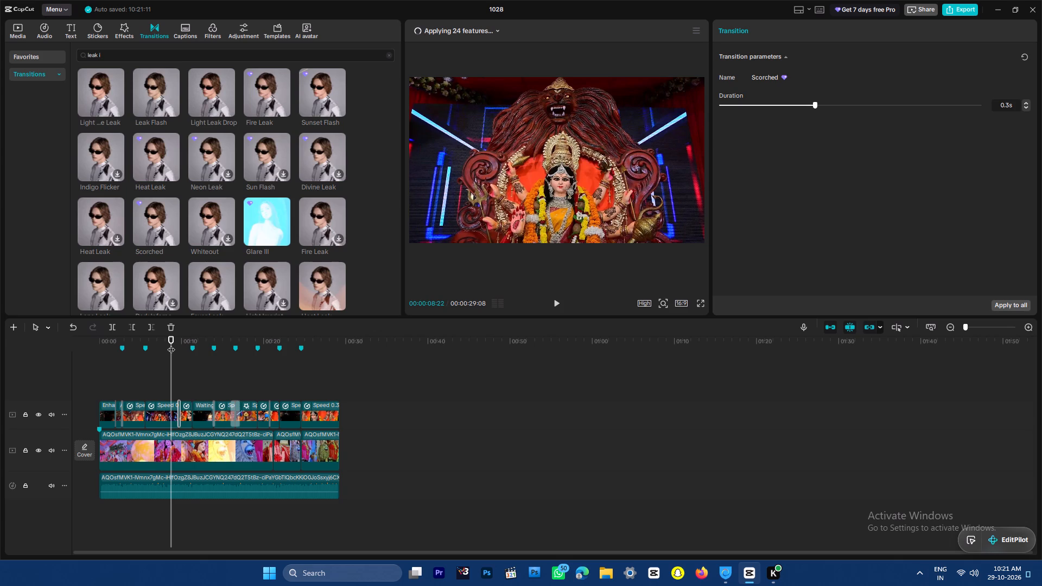
key(space)
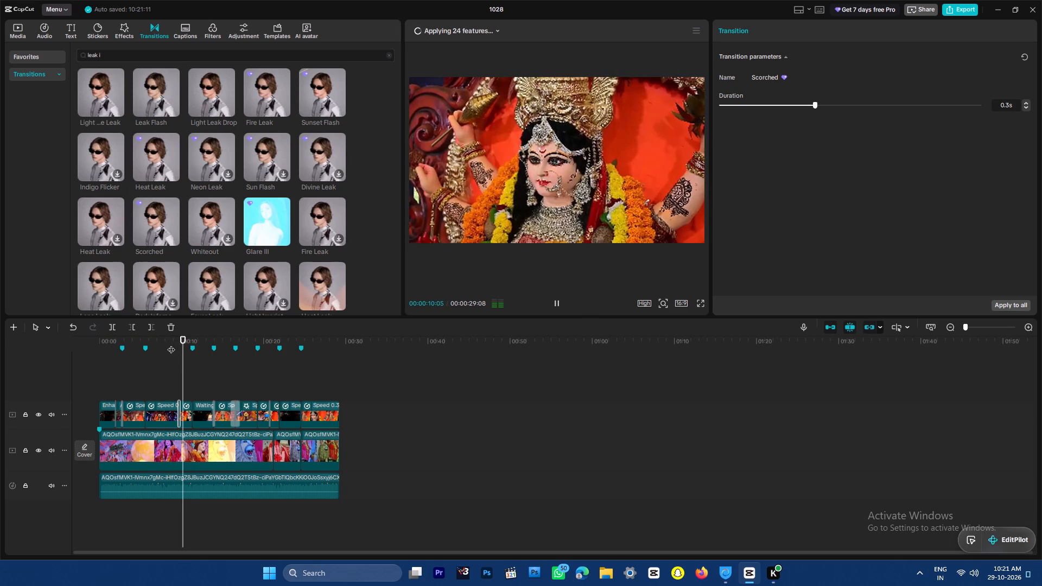
key(space)
drag(165, 345, 154, 348)
key(space)
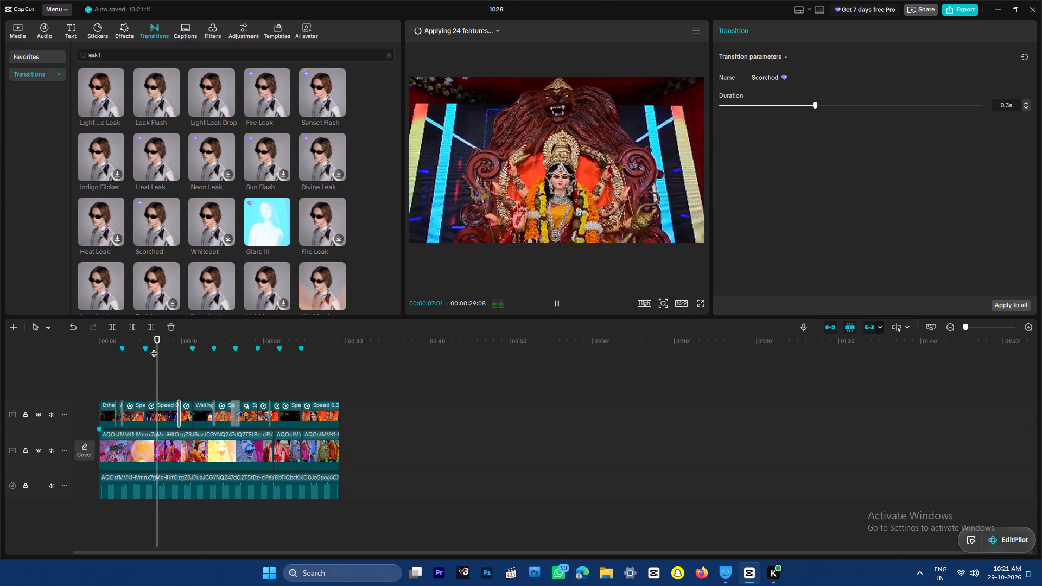
Split the DSC_1488 clip at 00:00:08:28, delete the part after it, and extend the DSC_1485 clip's start back to fill the gap.
key(ctrl+plus)
key(ctrl+plus)
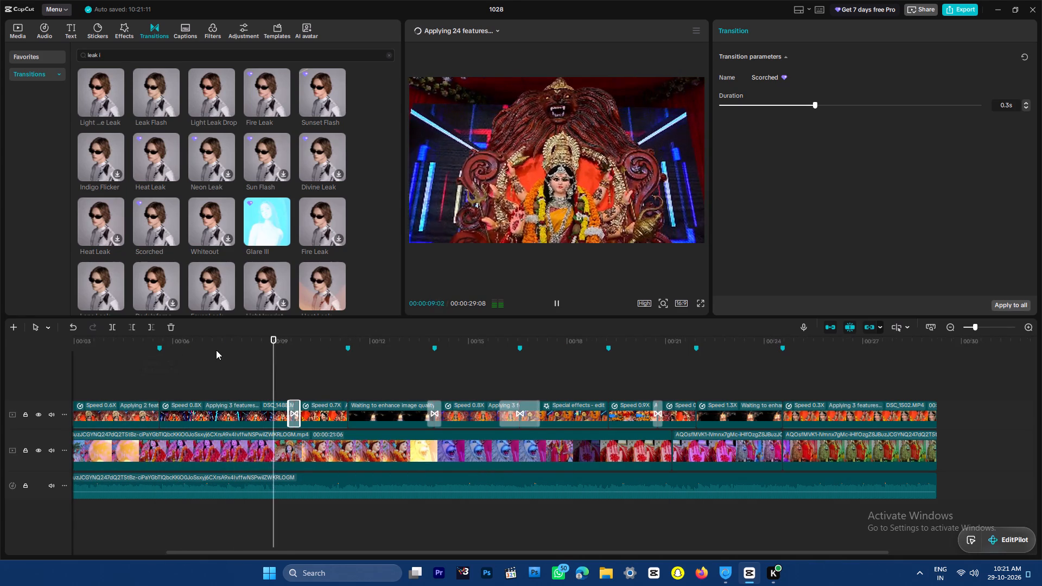
key(space)
drag(260, 340, 248, 345)
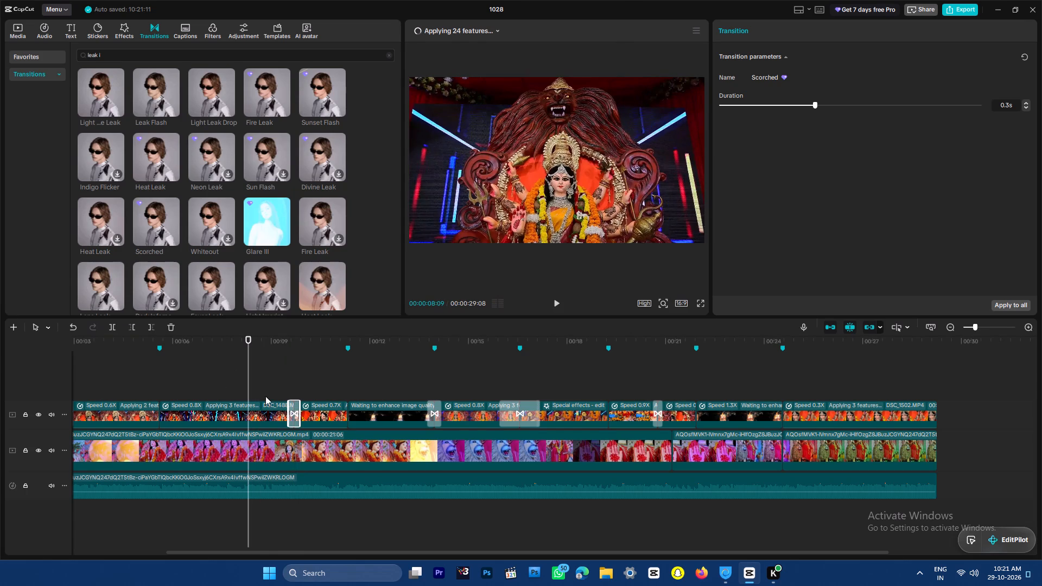
drag(243, 340, 269, 341)
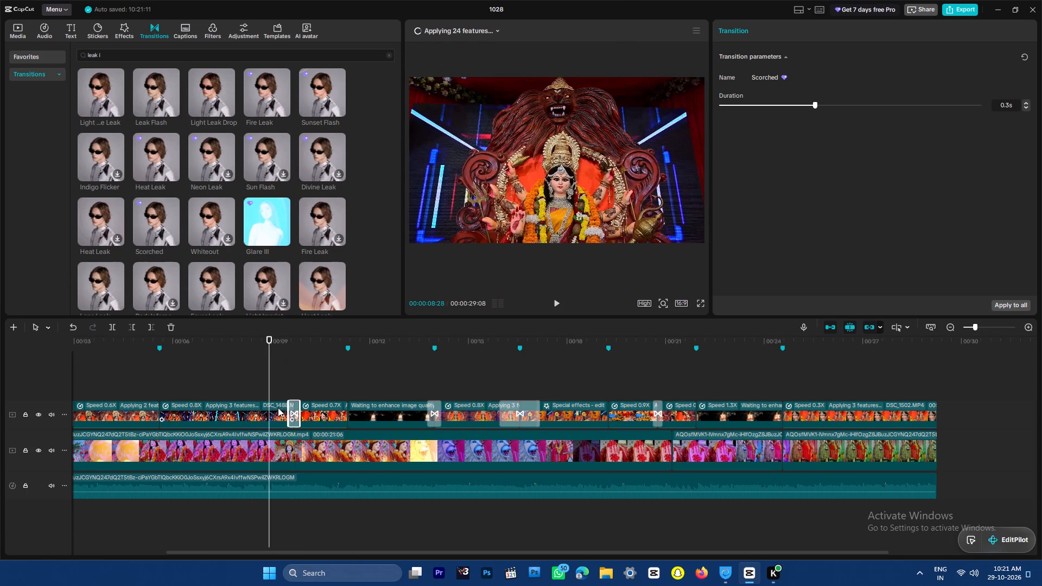
click(278, 407)
key(ctrl+b)
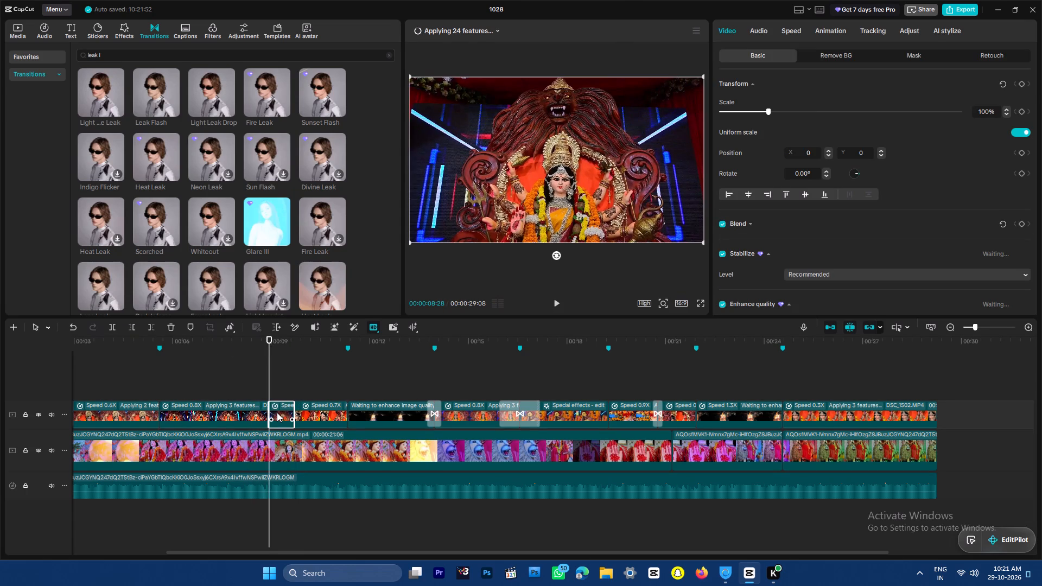
click(277, 412)
key(Delete)
click(309, 412)
drag(295, 412, 268, 415)
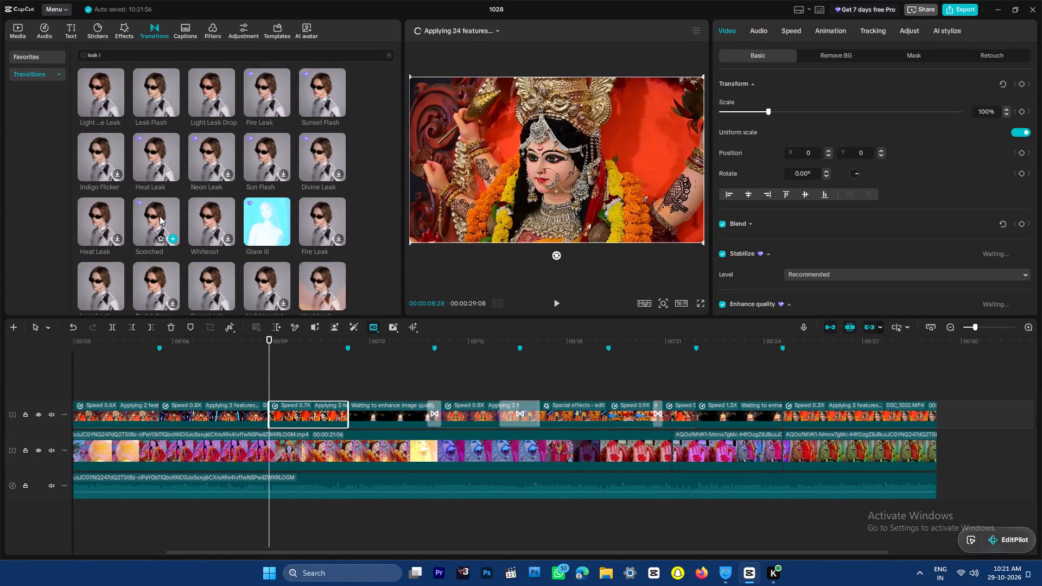
Add the Scorched transition between the DSC_1488 and DSC_1485 clips, play it back and shorten it to 0.8 s.
drag(162, 211, 219, 397)
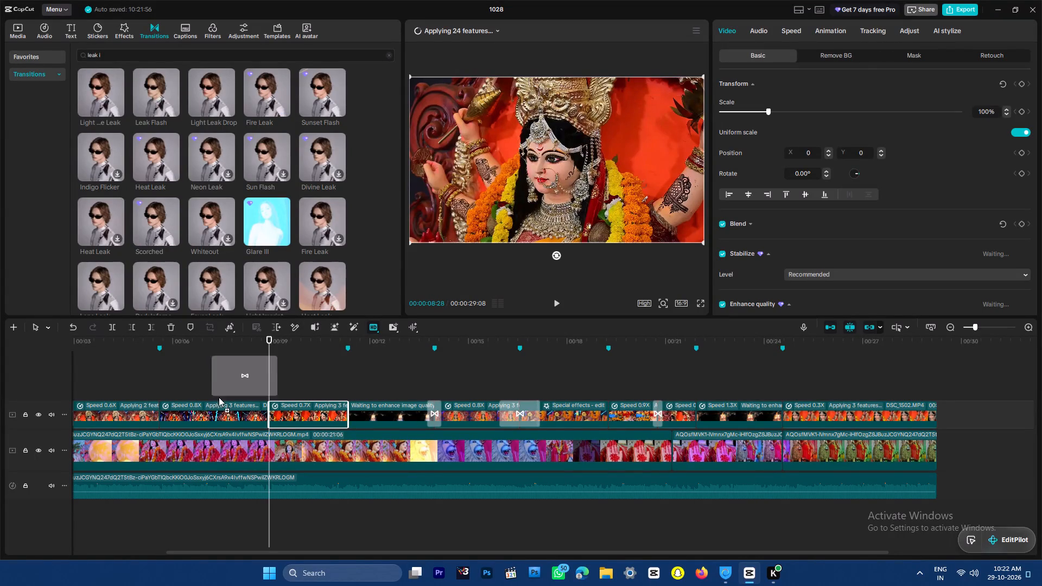
drag(219, 397, 224, 412)
click(240, 339)
key(space)
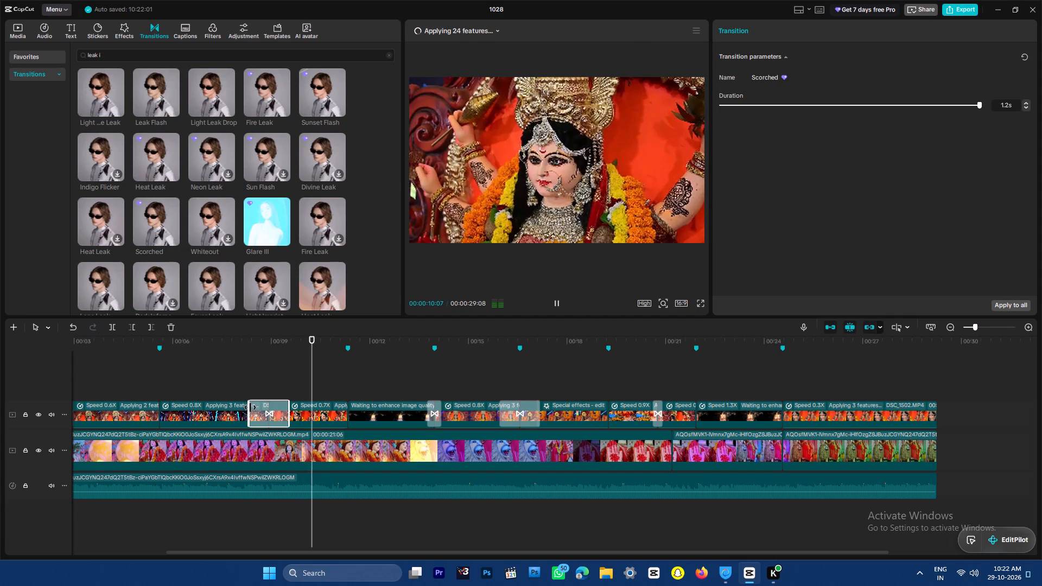
drag(250, 407, 257, 407)
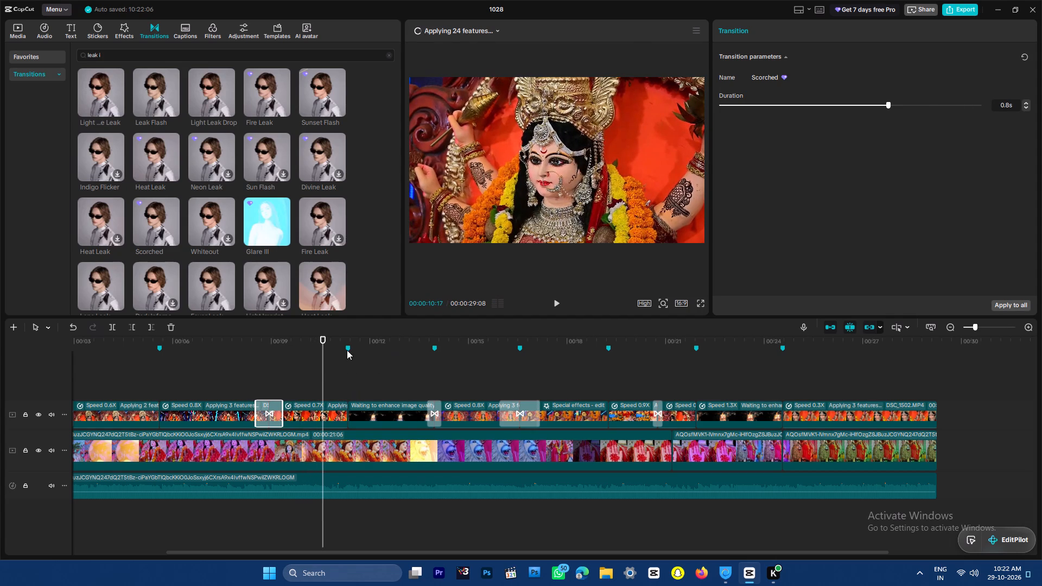
Play back the DJI_0806 aerial night clip from around the 00:00:11:10 marker and inspect a frame in full screen.
drag(351, 348, 515, 348)
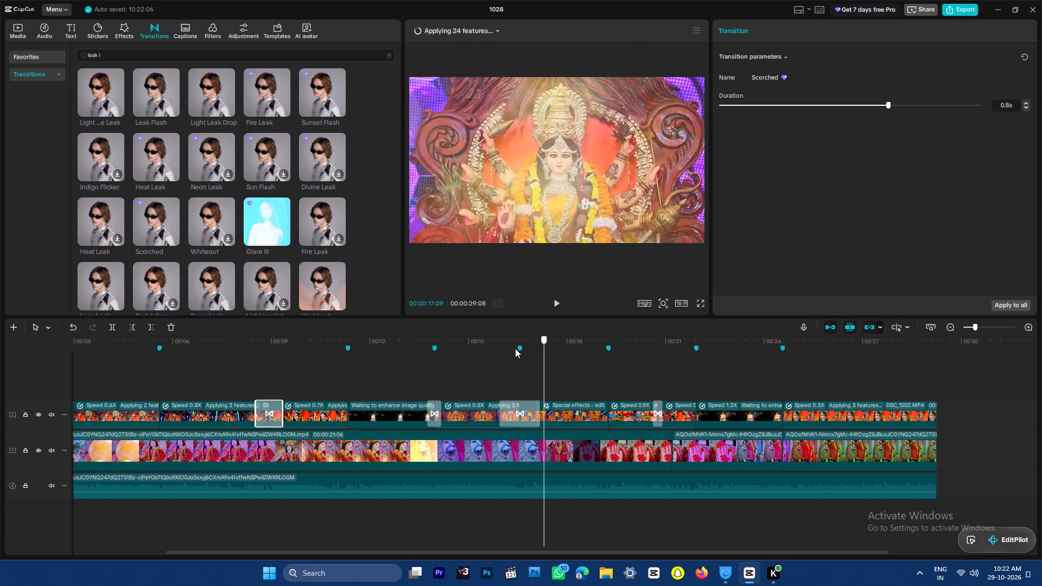
drag(515, 348, 341, 365)
key(space)
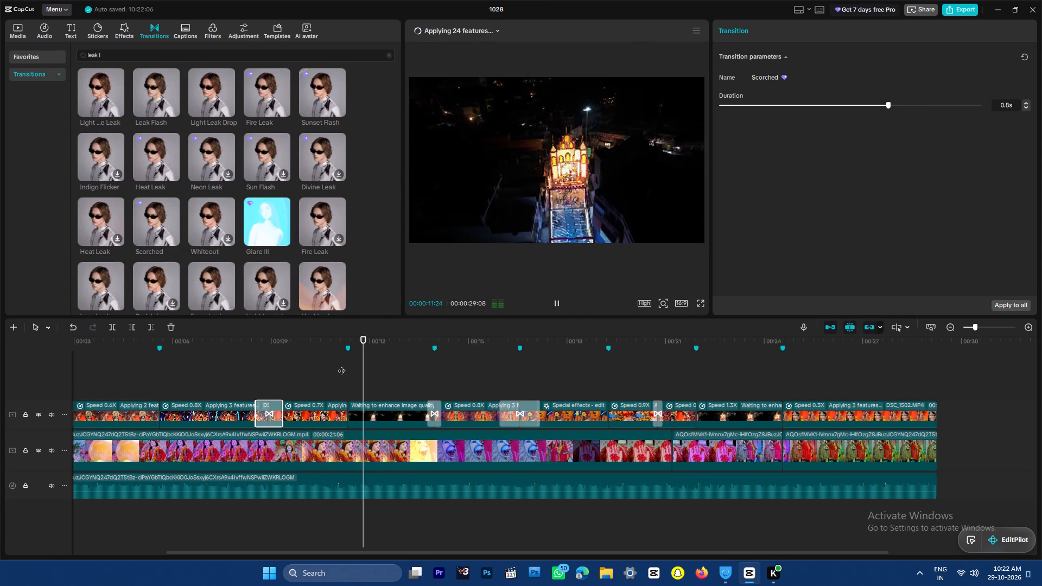
key(space)
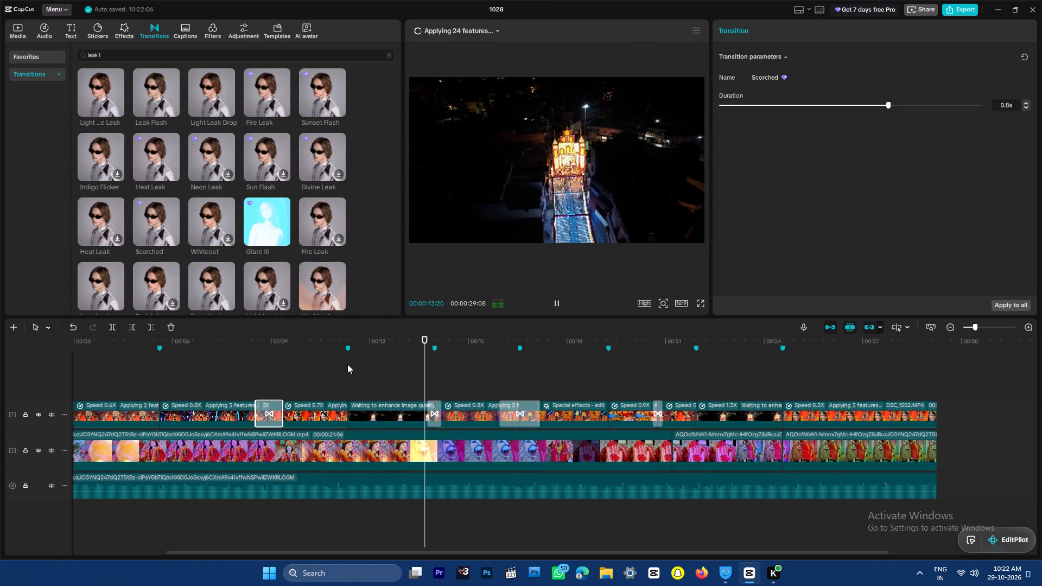
click(697, 302)
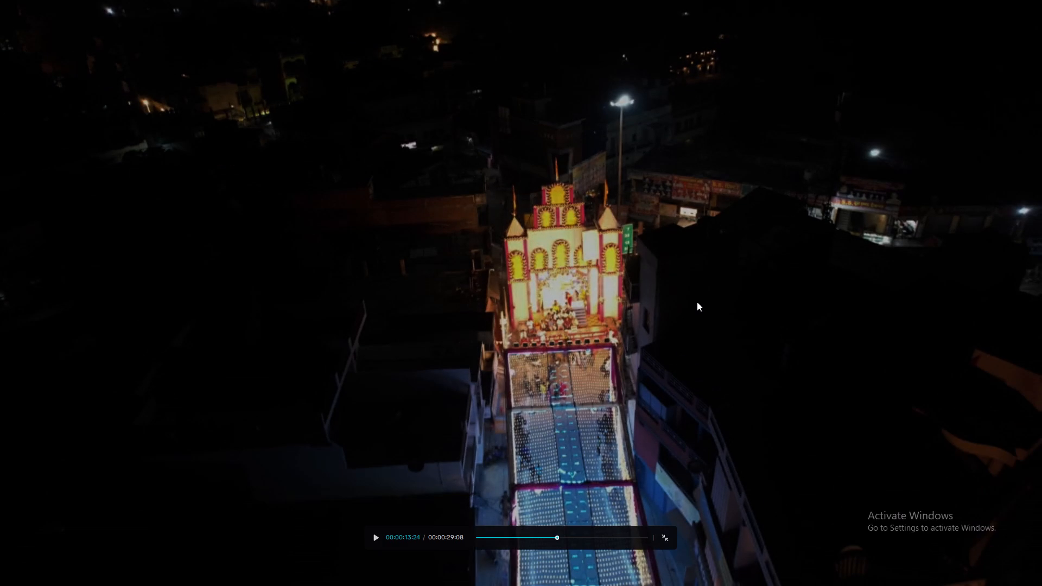
double_click(574, 291)
key(Escape)
Adjust the DJI_0806 aerial clip's lightness to exposure -4, contrast 0 and highlight 0.
click(392, 411)
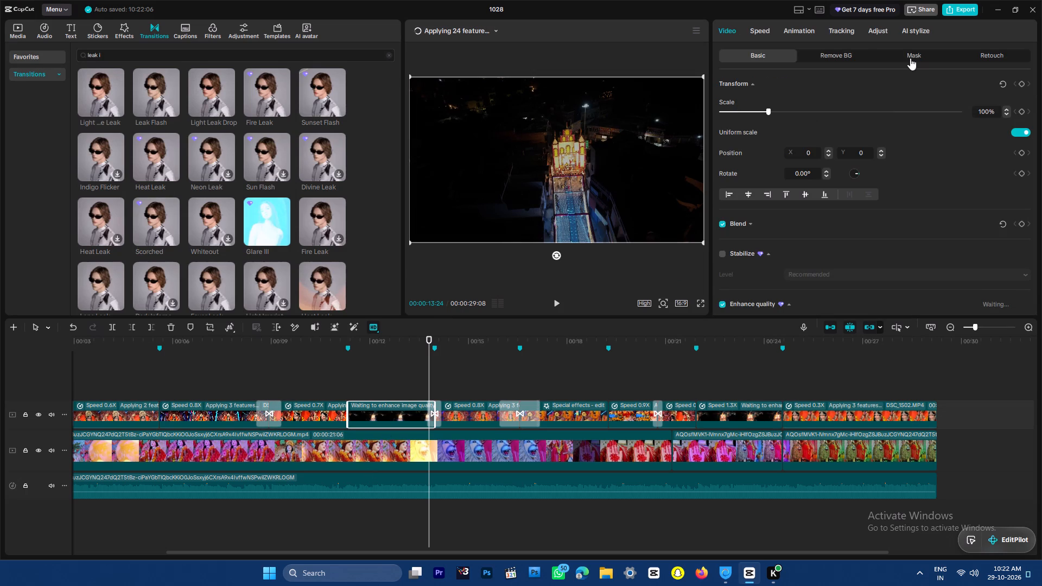
click(837, 30)
click(803, 26)
click(763, 31)
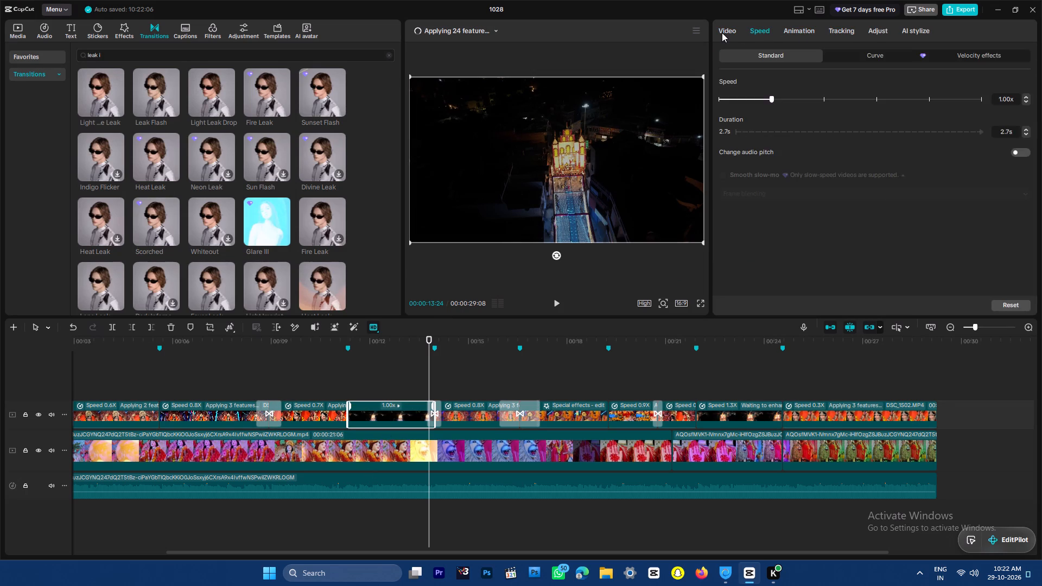
click(721, 33)
click(887, 28)
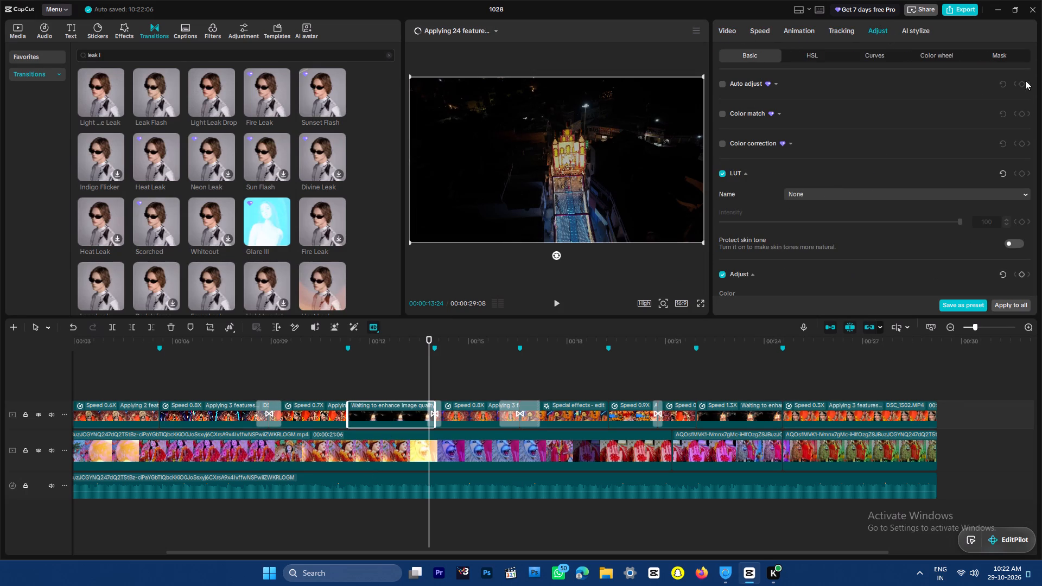
drag(1035, 90, 1036, 162)
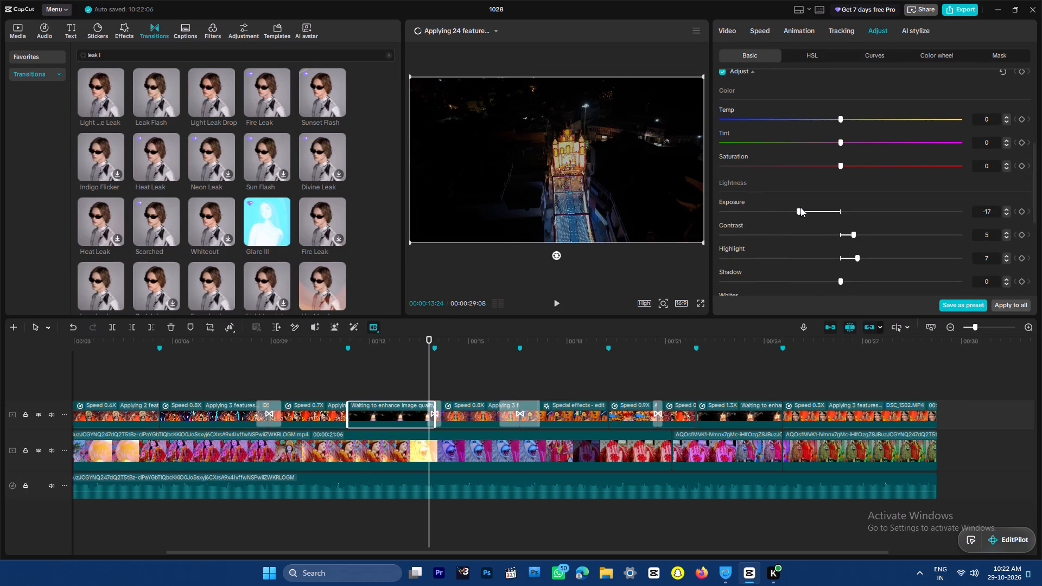
drag(801, 207, 816, 208)
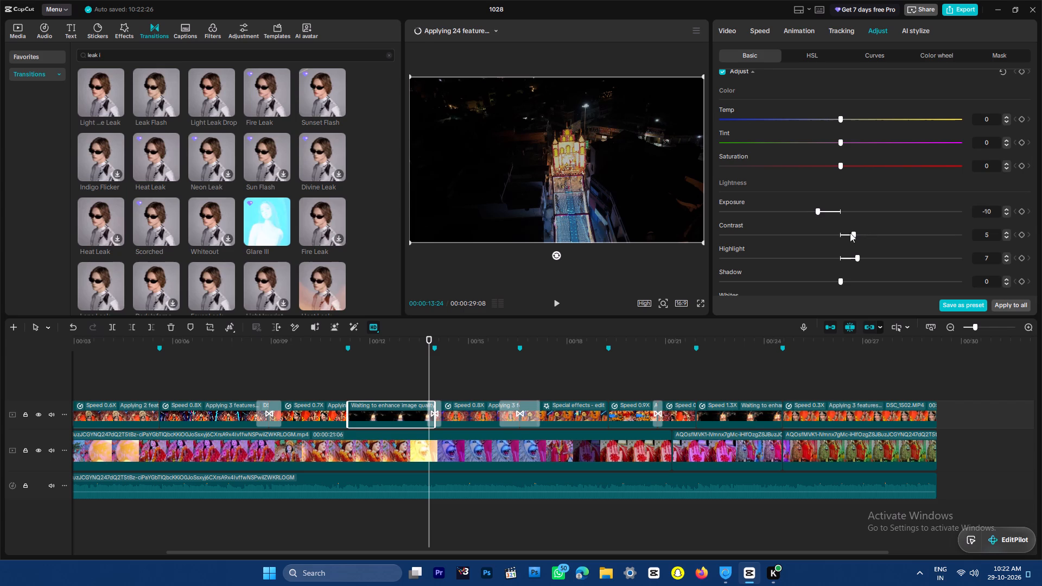
drag(852, 233, 841, 234)
drag(855, 258, 826, 262)
drag(826, 262, 836, 260)
drag(822, 211, 820, 213)
drag(820, 213, 827, 215)
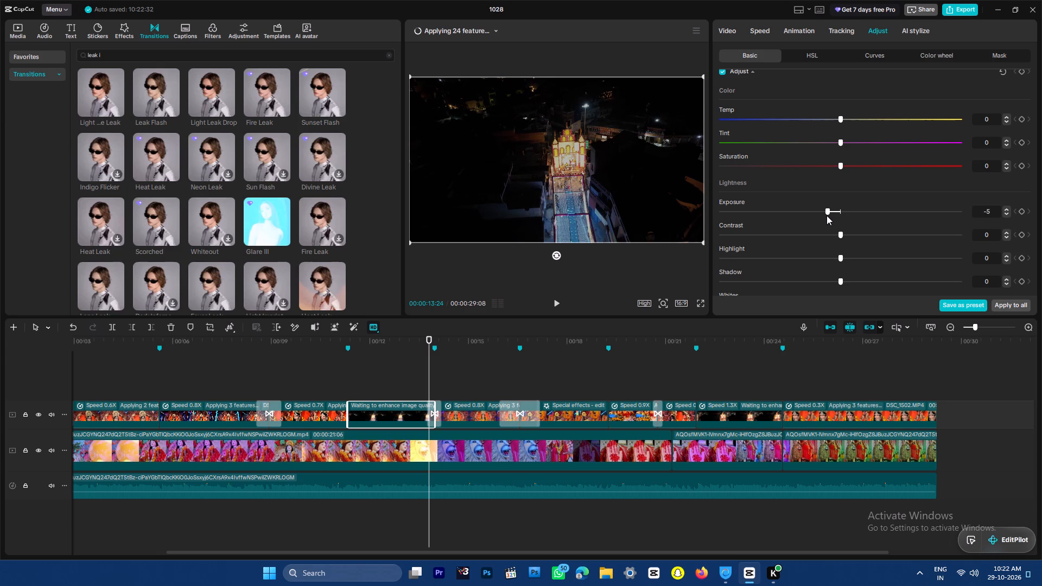
drag(827, 215, 829, 215)
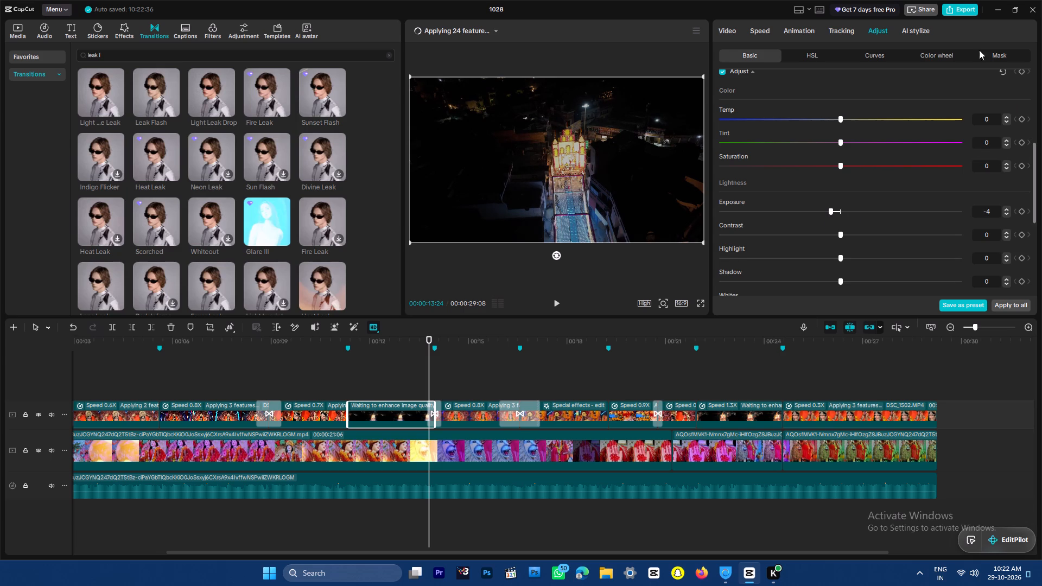
Add a control point to the DJI_0806 clip's luma curve and raise the midtones.
click(878, 56)
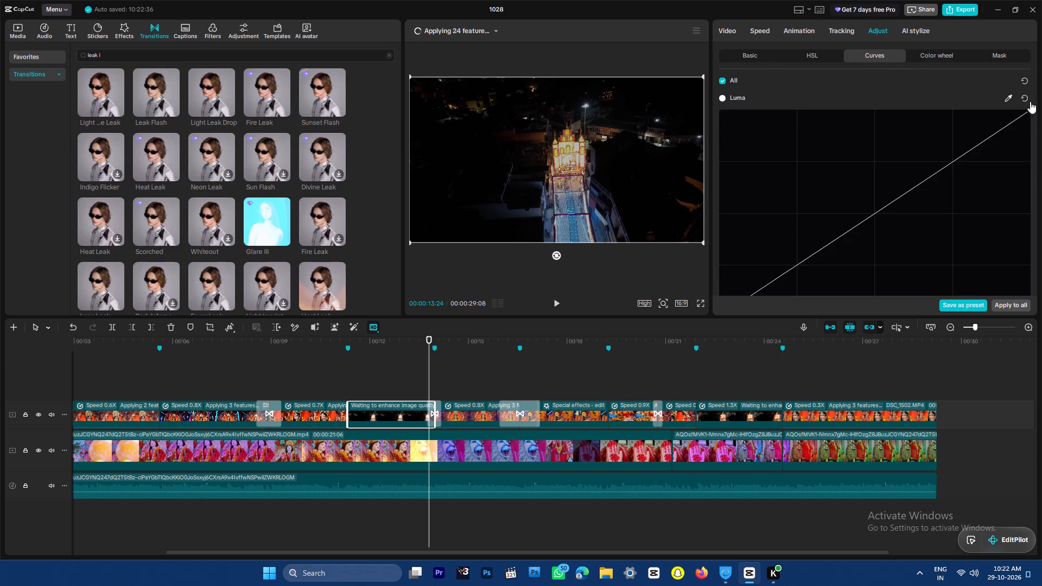
drag(1033, 102, 1035, 117)
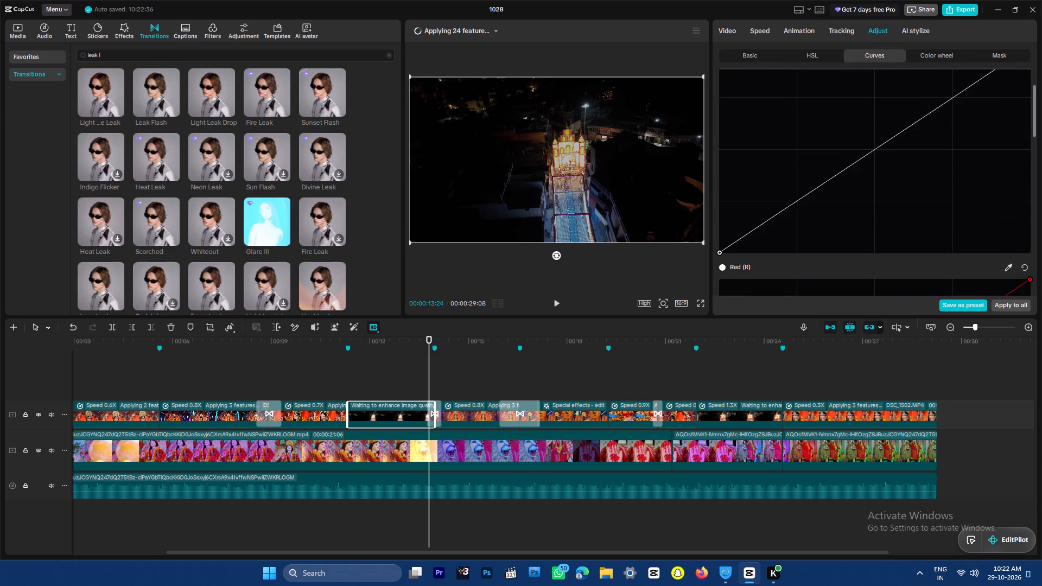
drag(874, 150, 914, 182)
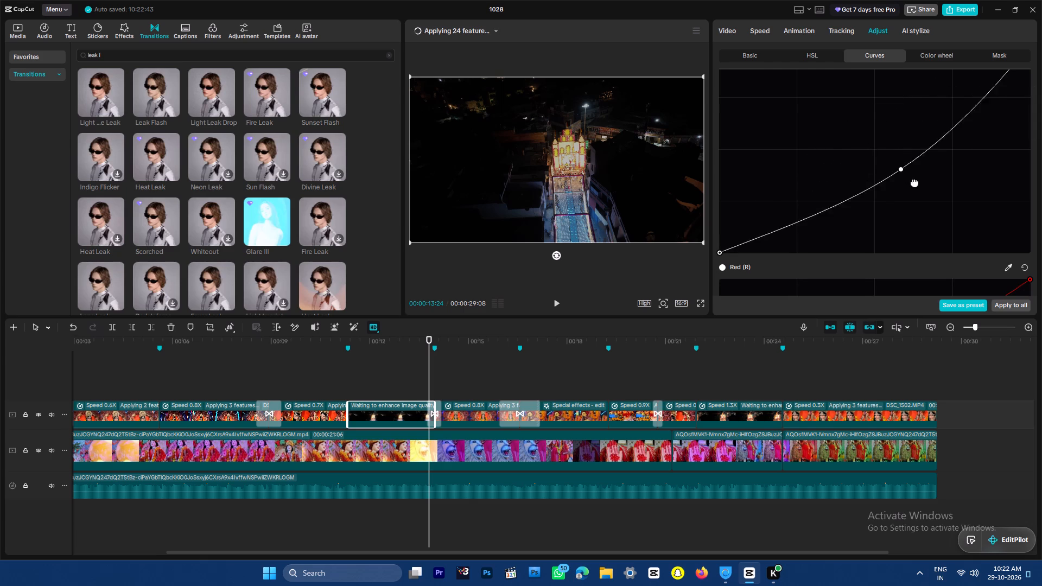
drag(914, 182, 824, 135)
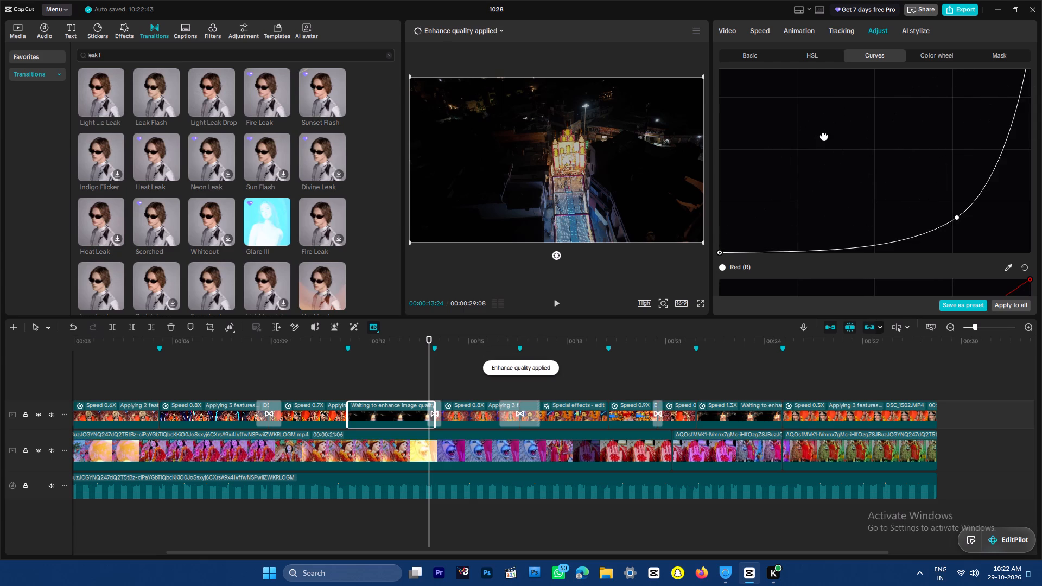
drag(824, 135, 840, 141)
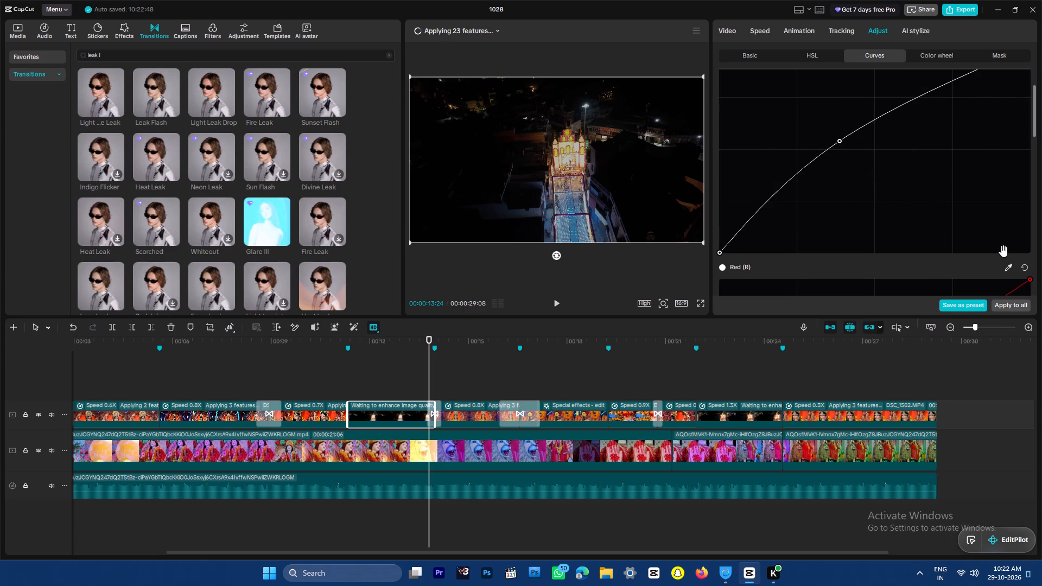
drag(862, 145, 895, 167)
Reset the luma curve of the DJI_0806 aerial night clip.
key(Delete)
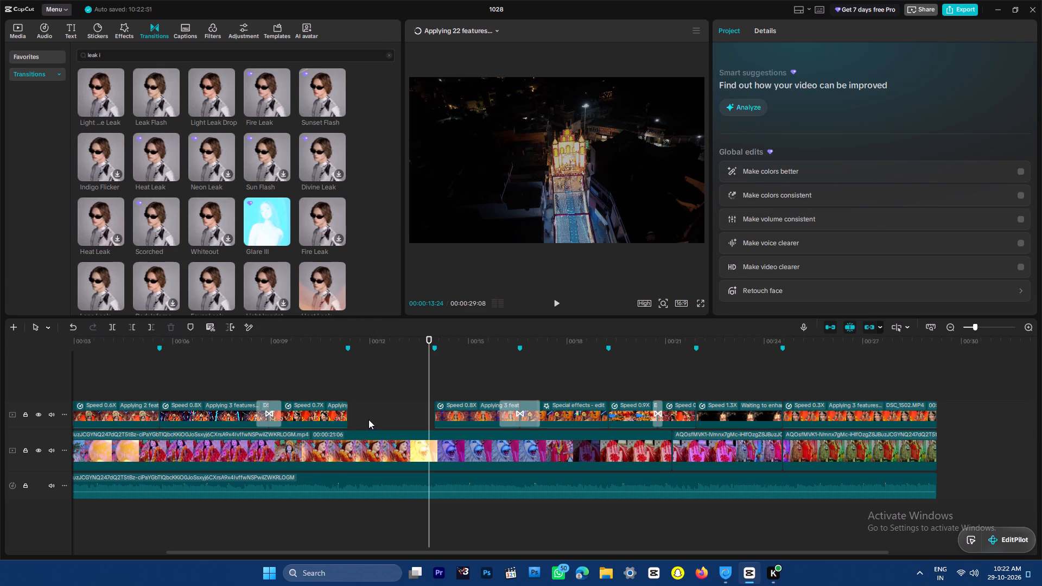
key(ctrl+z)
click(393, 405)
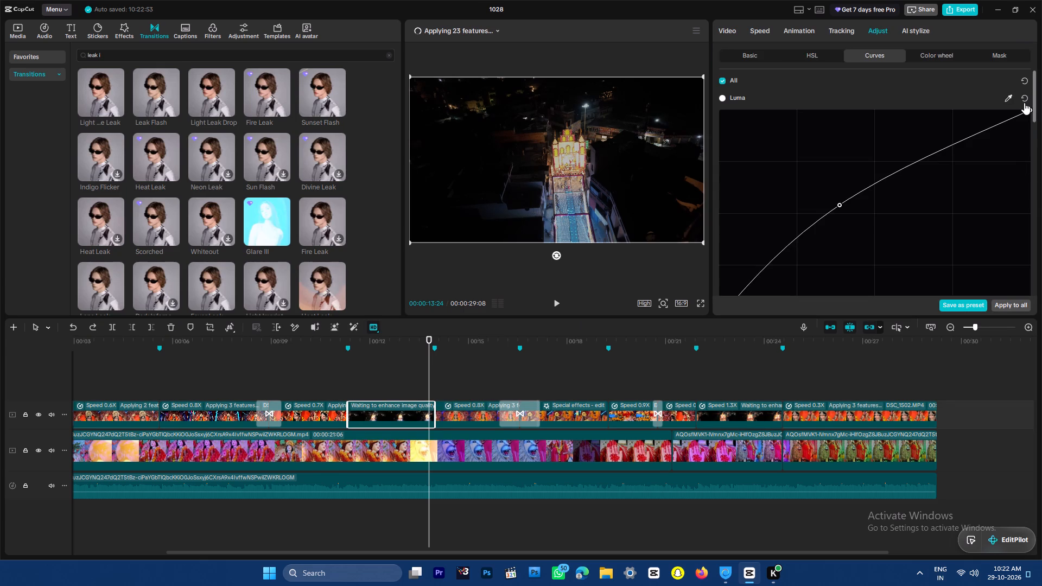
click(1024, 99)
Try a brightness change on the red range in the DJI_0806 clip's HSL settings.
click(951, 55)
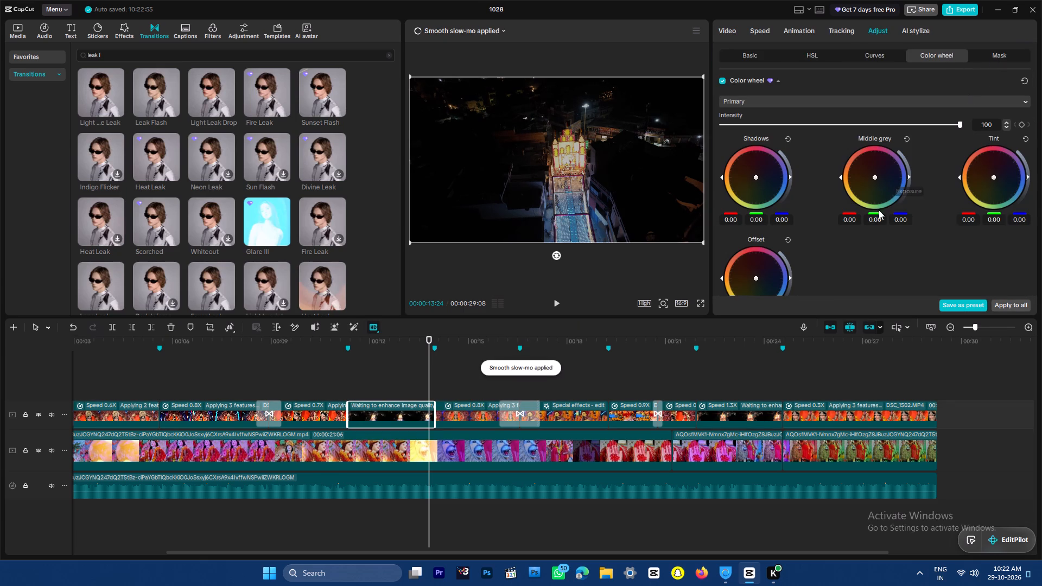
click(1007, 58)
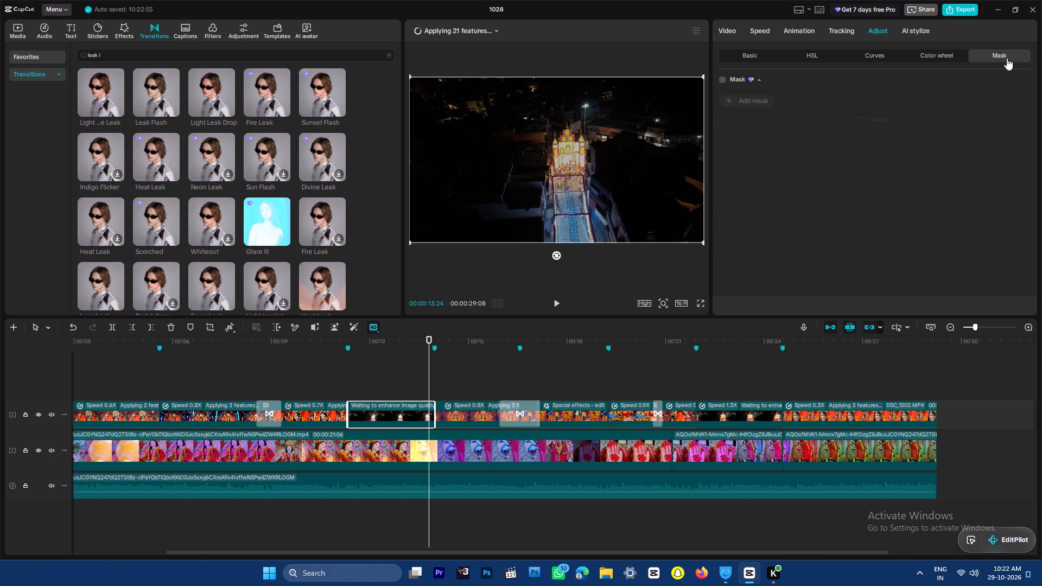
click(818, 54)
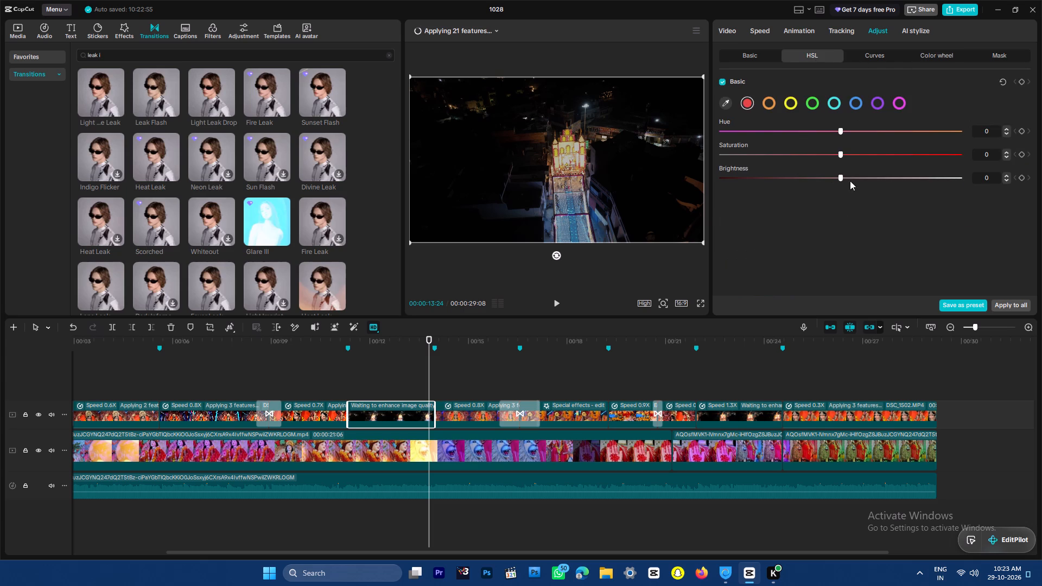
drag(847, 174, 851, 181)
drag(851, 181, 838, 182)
Turn off the LUT on the DJI_0806 clip.
click(740, 55)
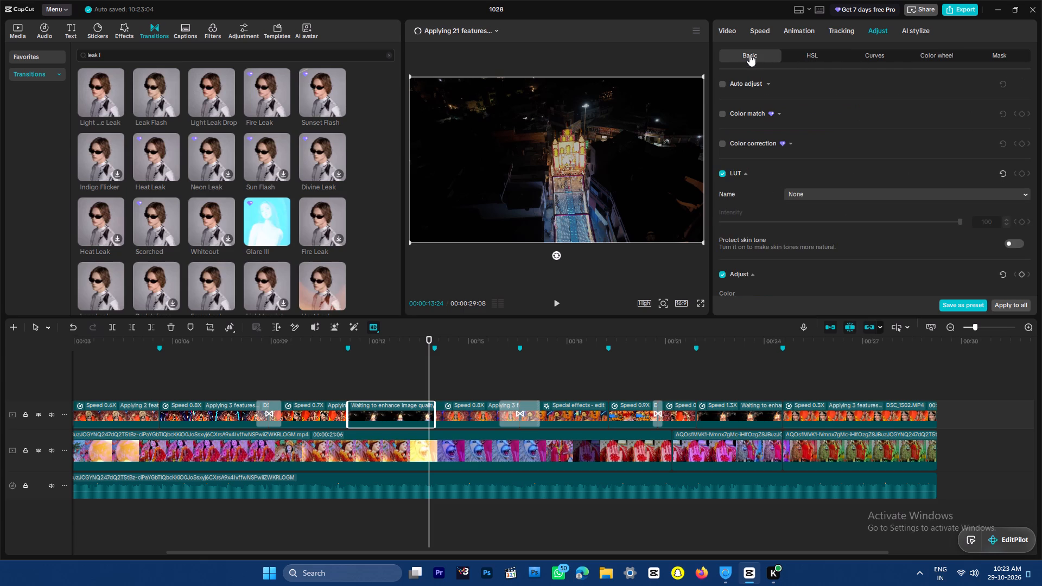
click(721, 176)
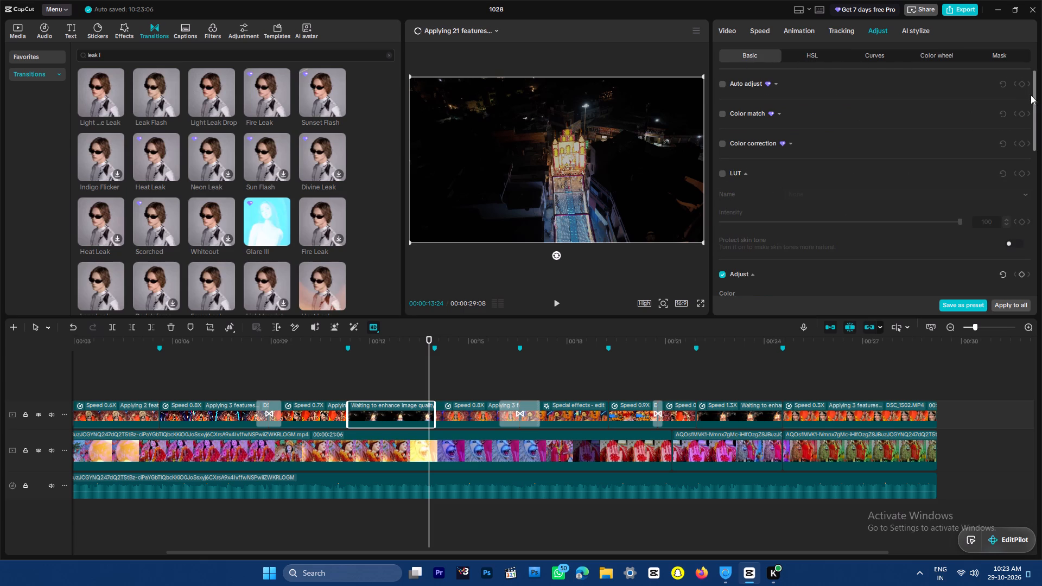
Set the DJI_0806 clip's brilliance to -8 and blacks to -5, and try lower whites before returning them to 0.
drag(1031, 97, 1033, 152)
drag(1034, 120, 1035, 195)
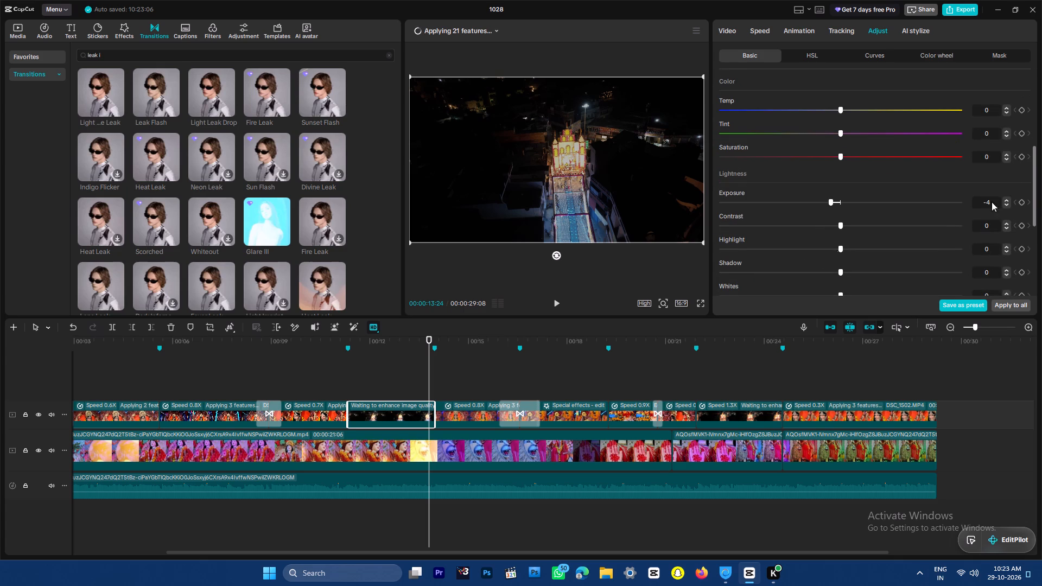
drag(1034, 199, 1034, 239)
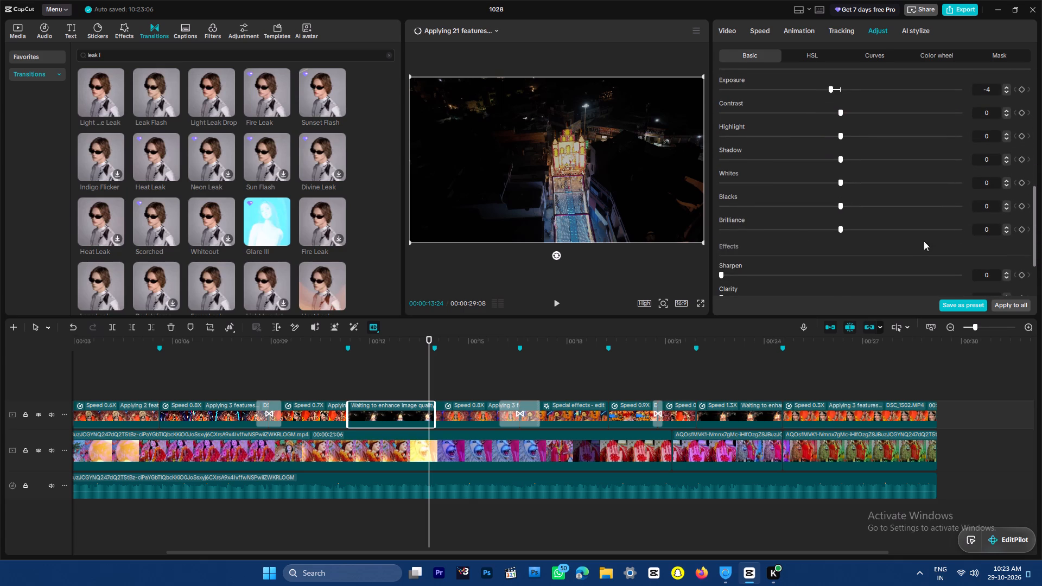
drag(841, 226, 792, 234)
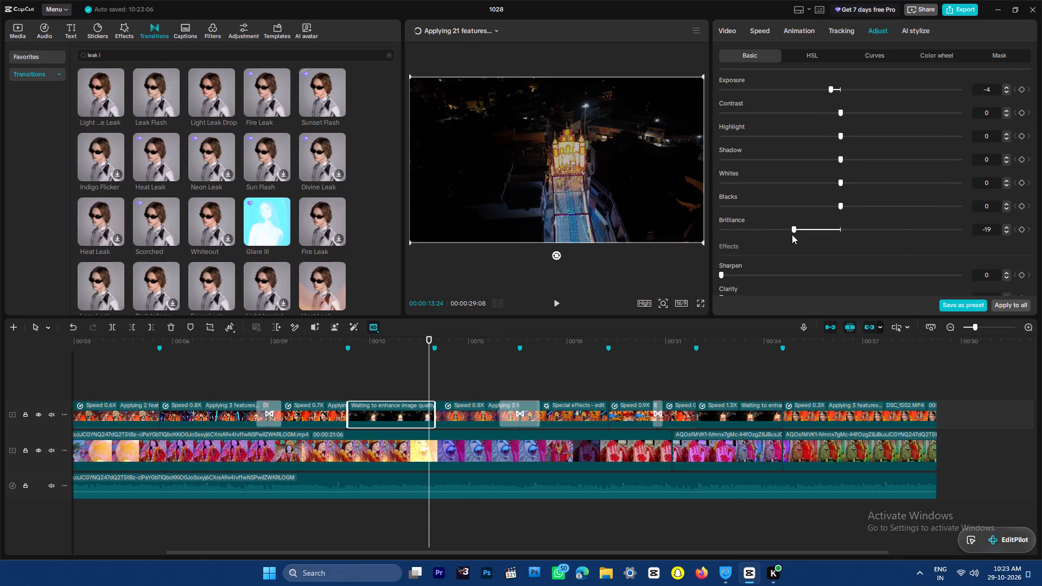
drag(792, 234, 819, 239)
drag(843, 205, 841, 207)
drag(841, 207, 828, 208)
drag(828, 208, 828, 209)
drag(840, 182, 805, 184)
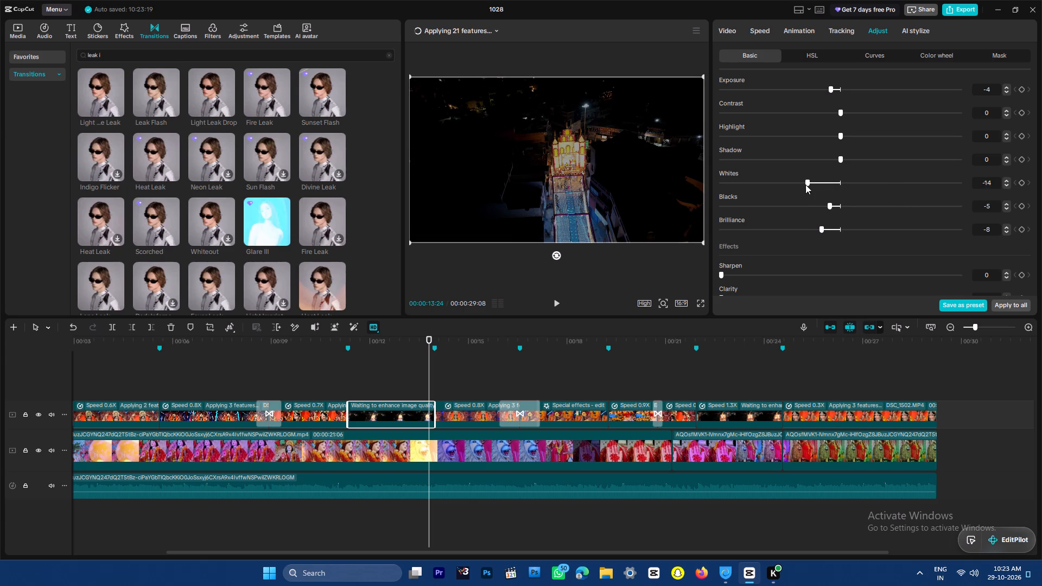
drag(805, 184, 832, 184)
Play the end of the DJI_0806 clip and the start of the following goddess clip in full screen.
click(699, 302)
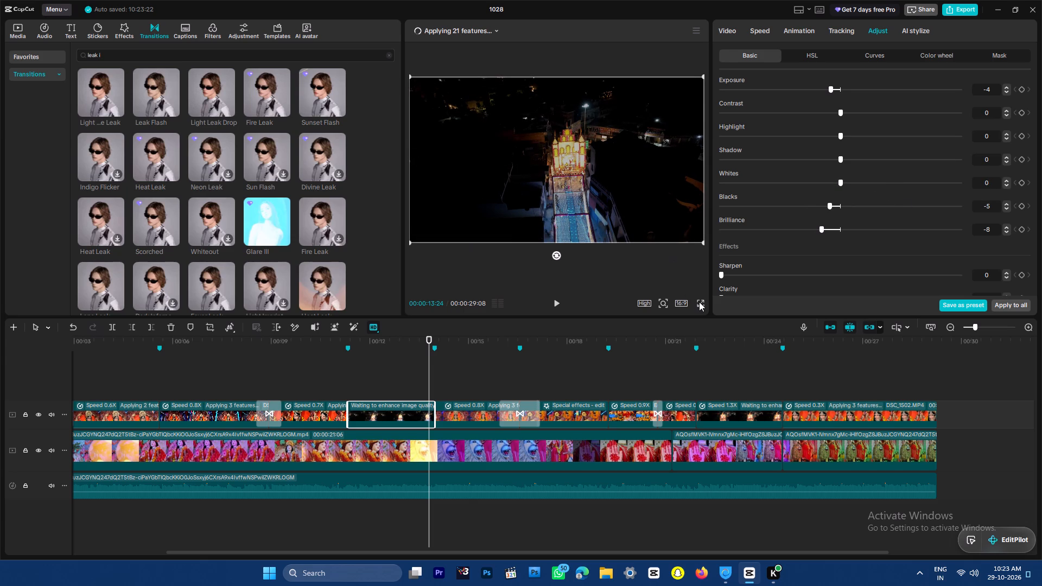
key(space)
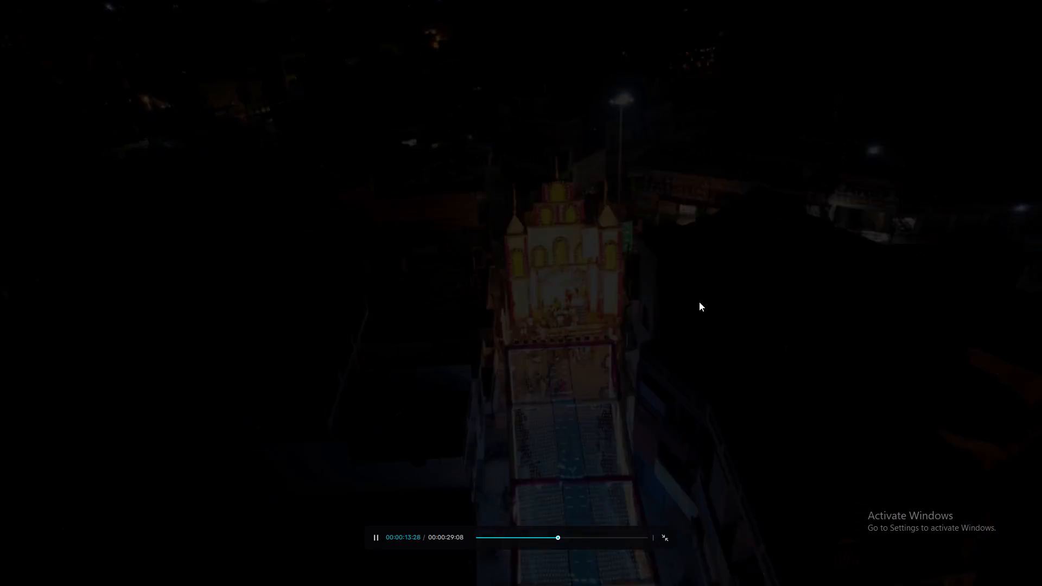
key(space)
key(space)
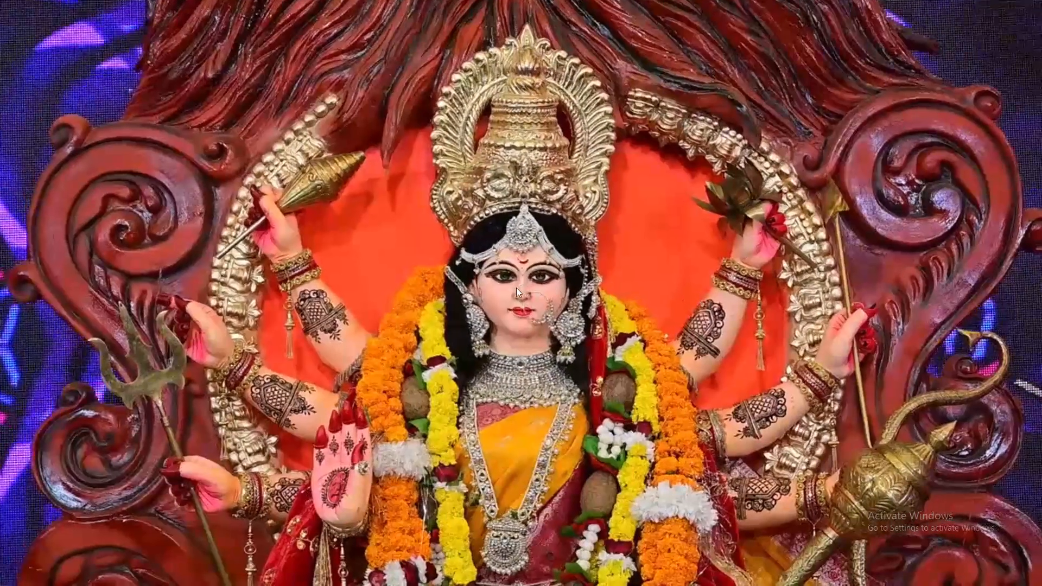
key(space)
key(Escape)
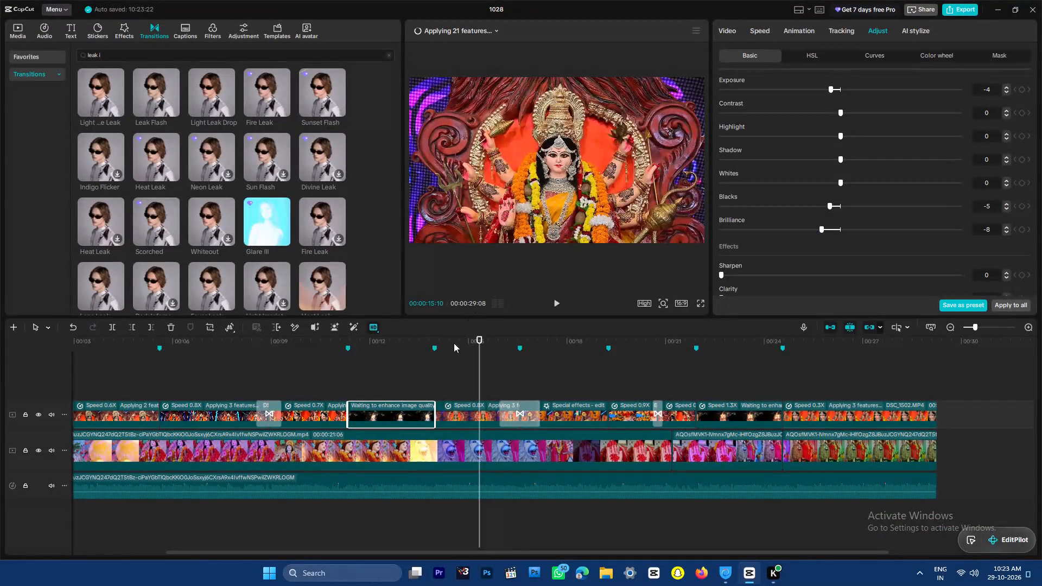
Search the transitions for "zoom" and add Zoom Swipe between the DJI_0806 clip and the following goddess clip at 00:00:13:29.
drag(453, 343, 436, 353)
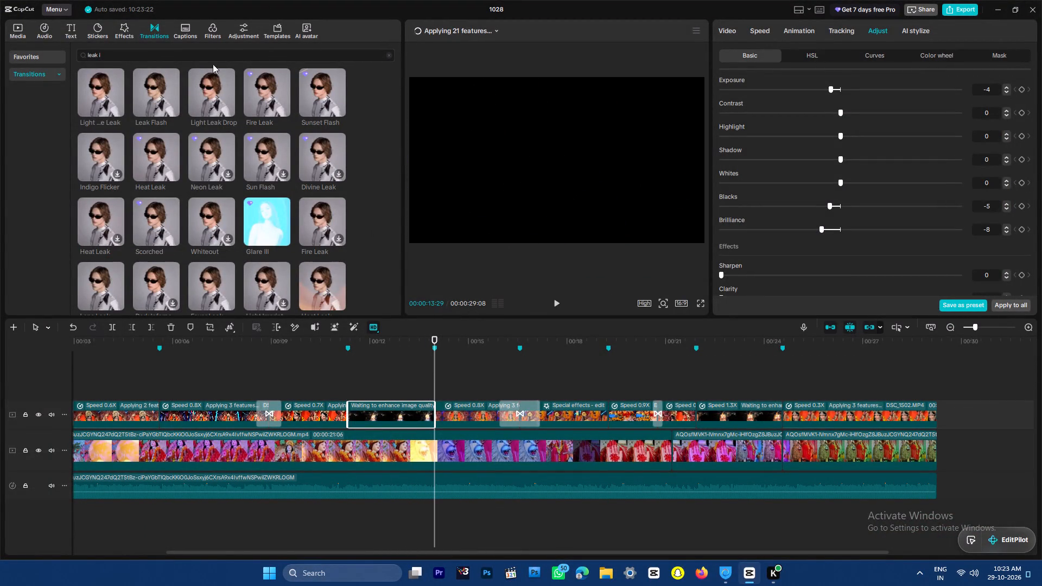
click(123, 50)
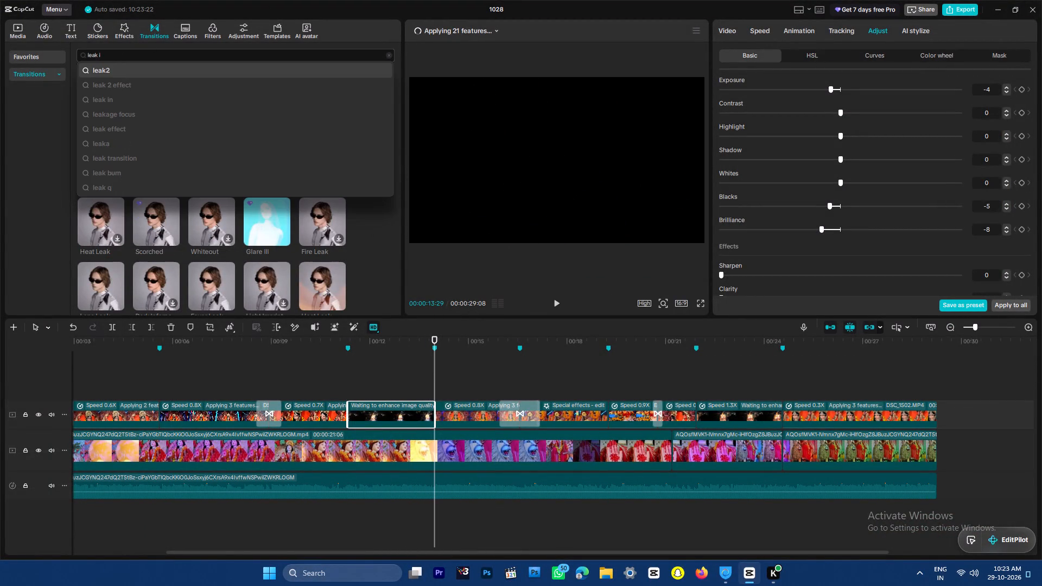
drag(109, 56, 0, 56)
text(zoom)
key(Return)
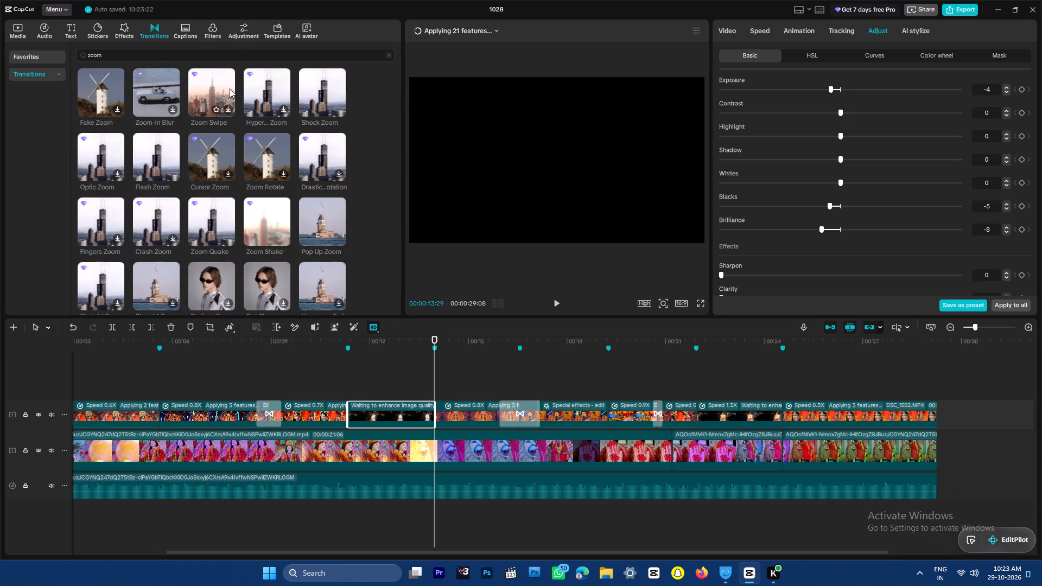
drag(228, 91, 416, 407)
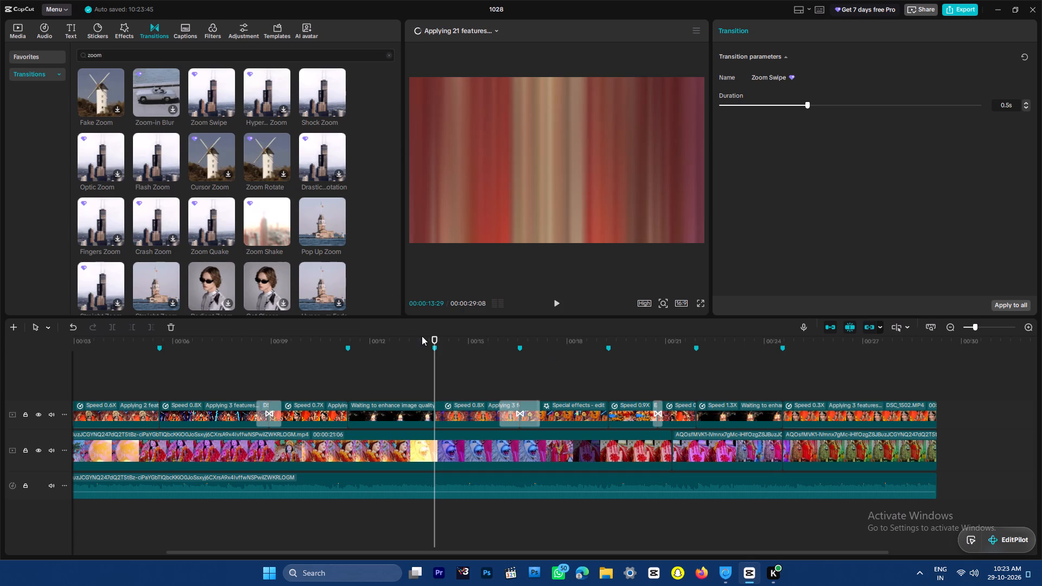
drag(415, 340, 400, 343)
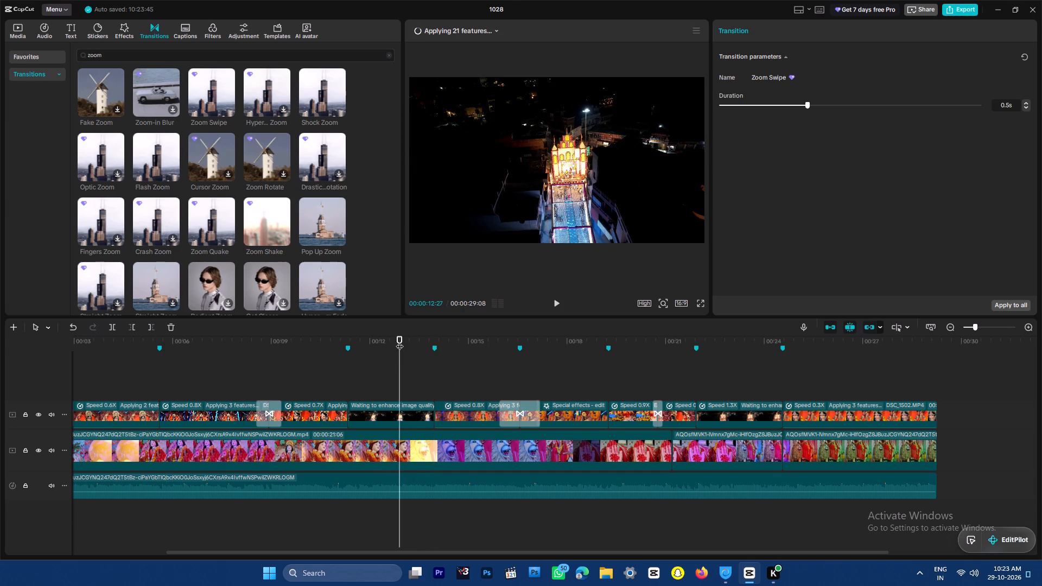
drag(212, 85, 280, 165)
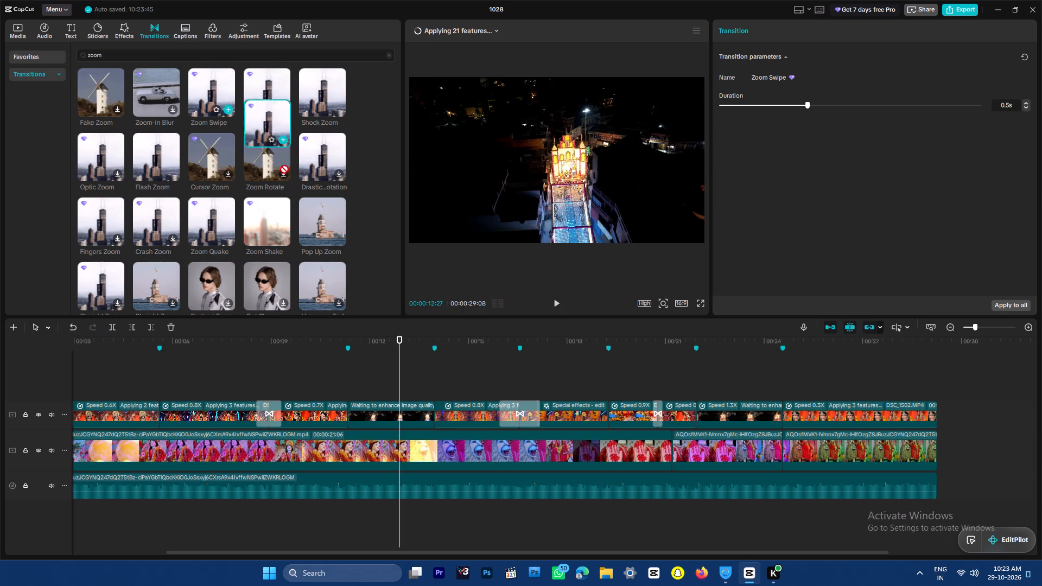
drag(280, 165, 415, 415)
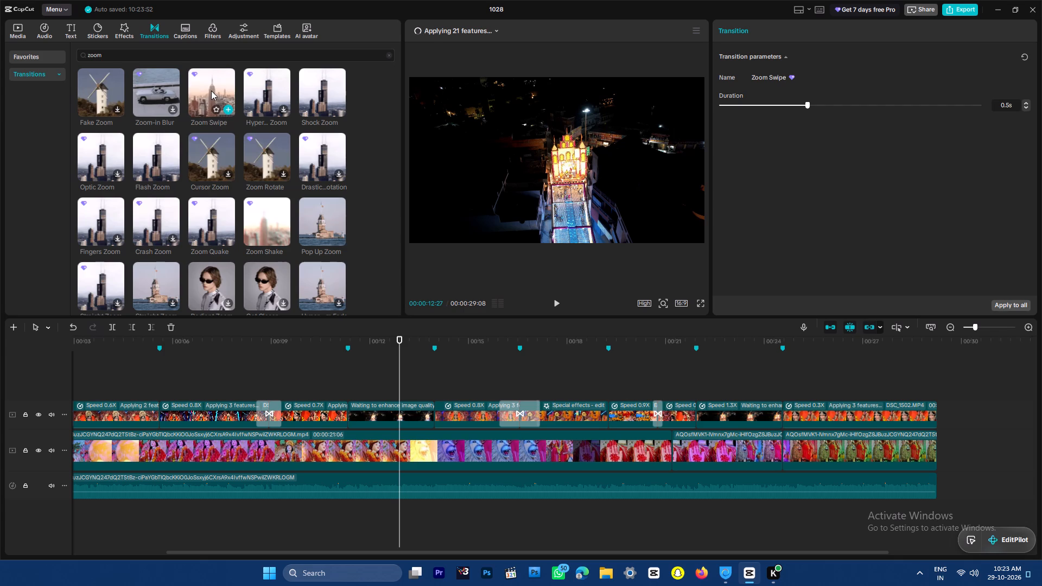
Play back the Zoom Swipe transition, shorten its duration to 0.3 s and play it again.
drag(414, 338, 436, 338)
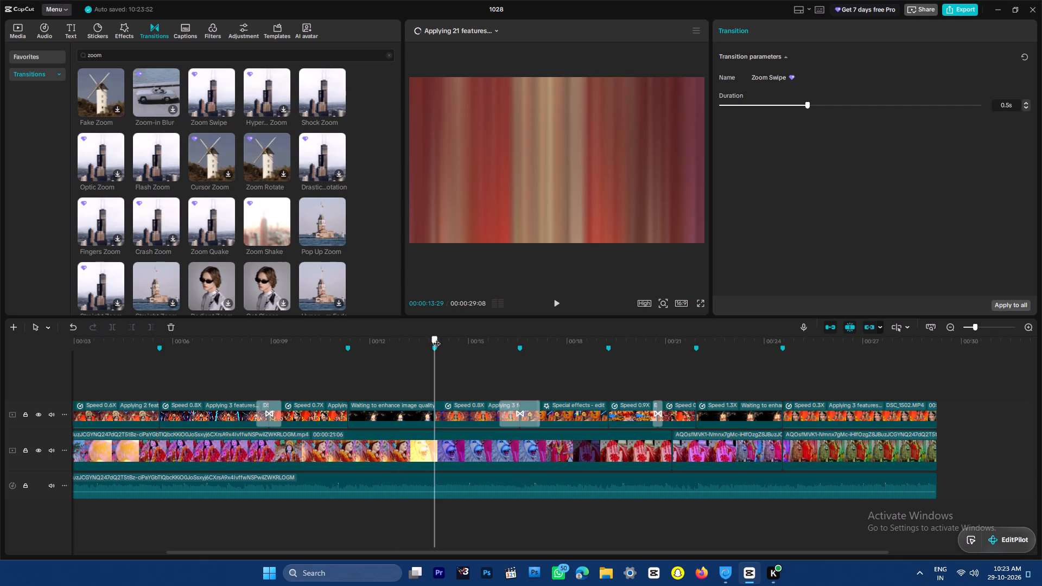
drag(436, 338, 394, 345)
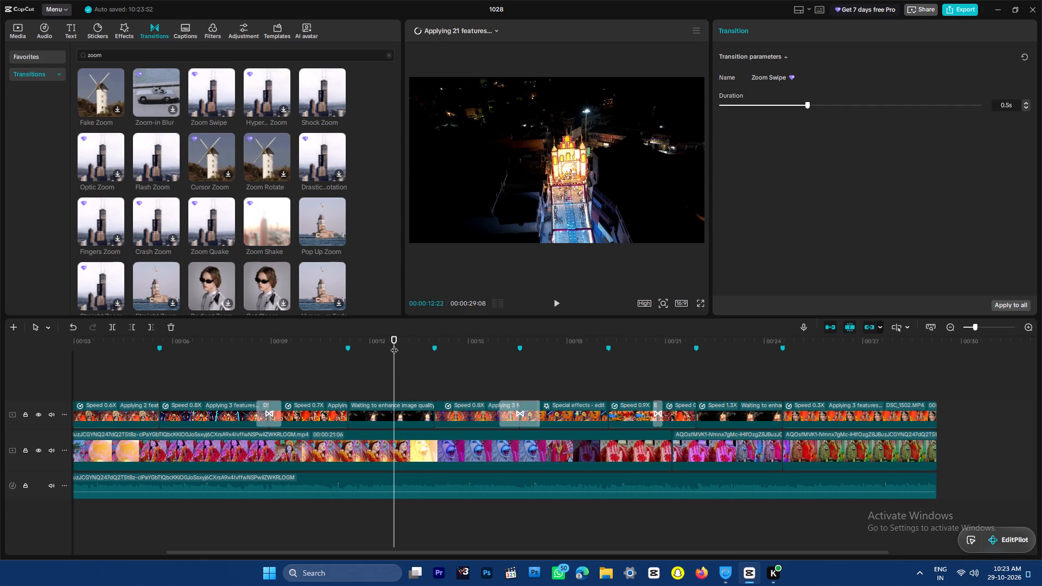
key(space)
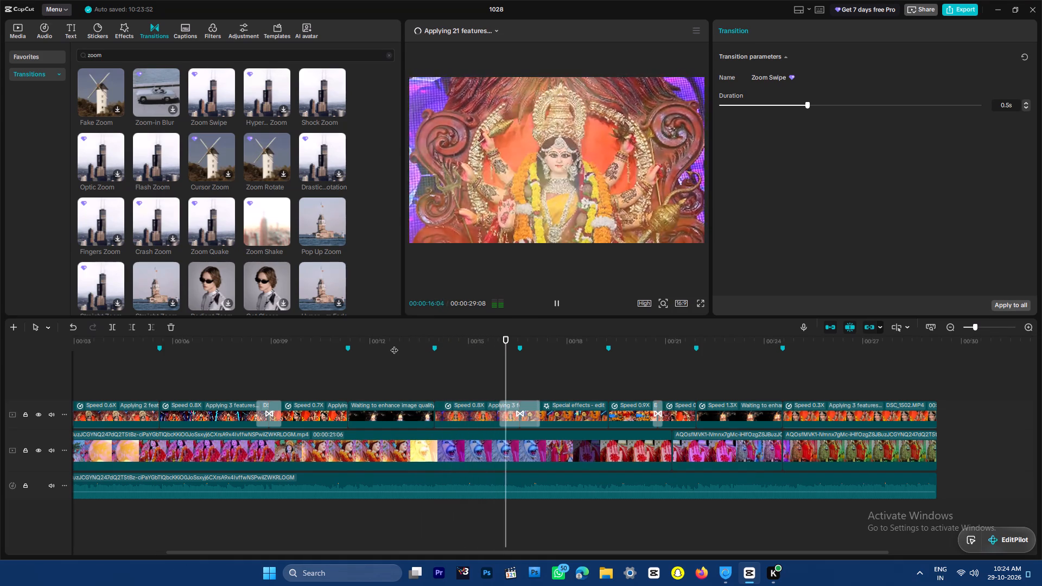
key(space)
click(759, 105)
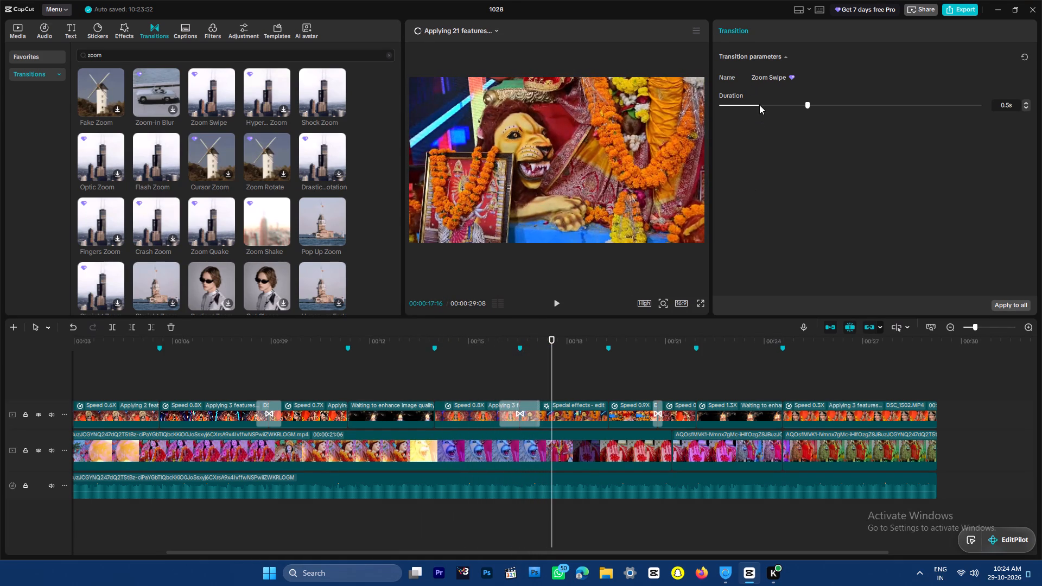
drag(464, 341, 392, 345)
key(space)
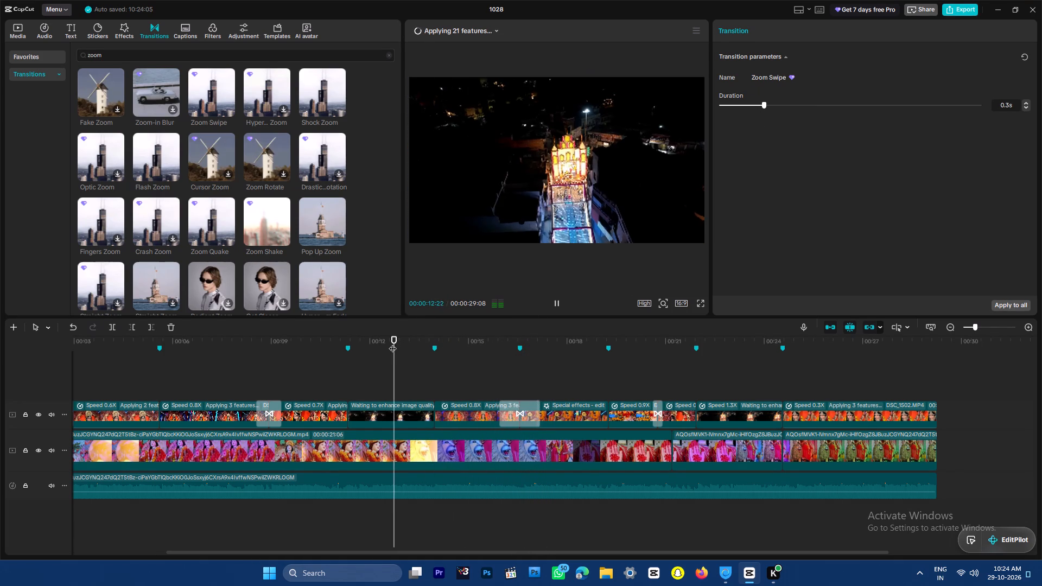
key(space)
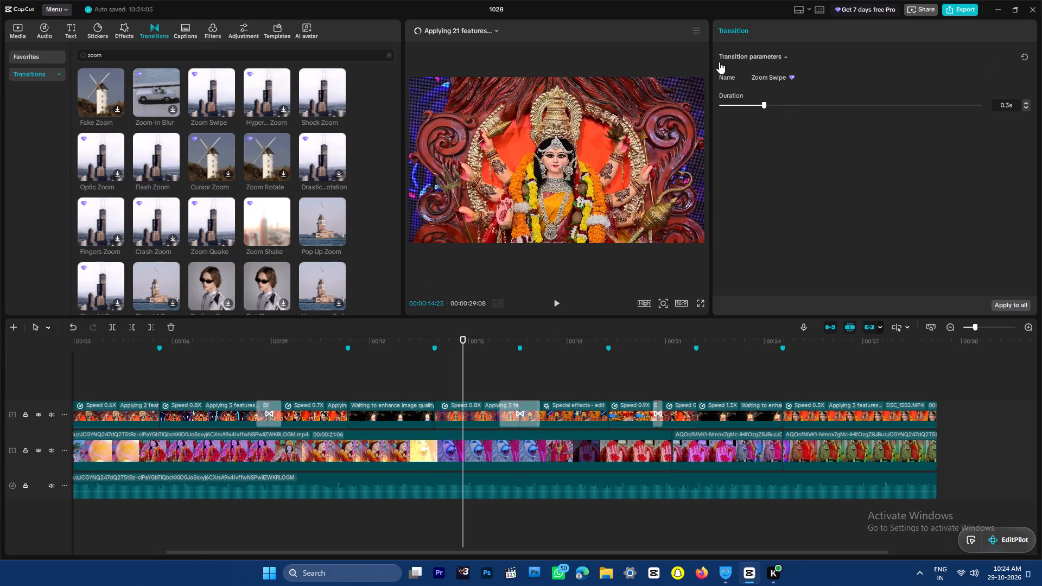
click(778, 55)
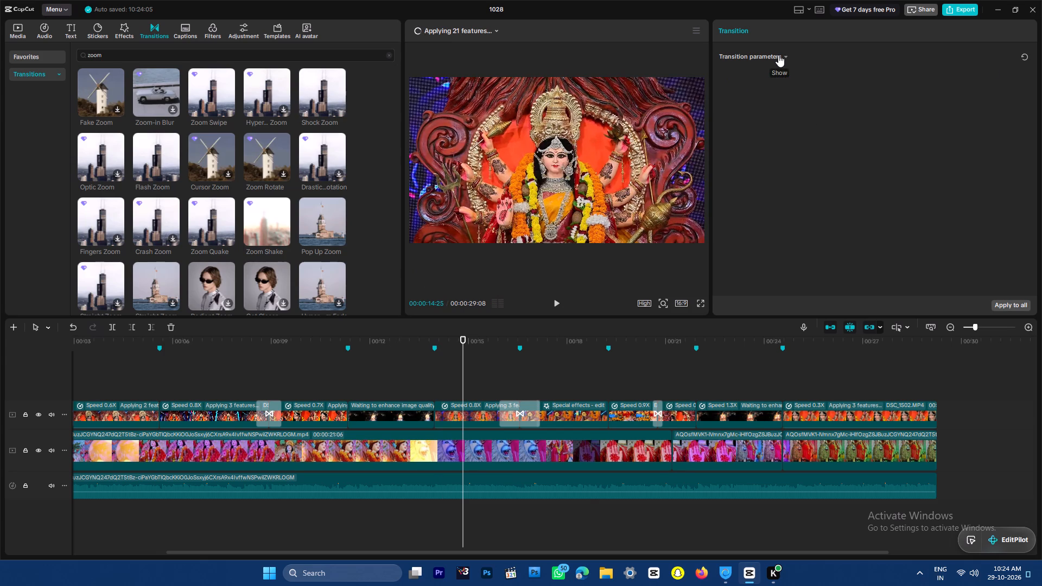
click(778, 55)
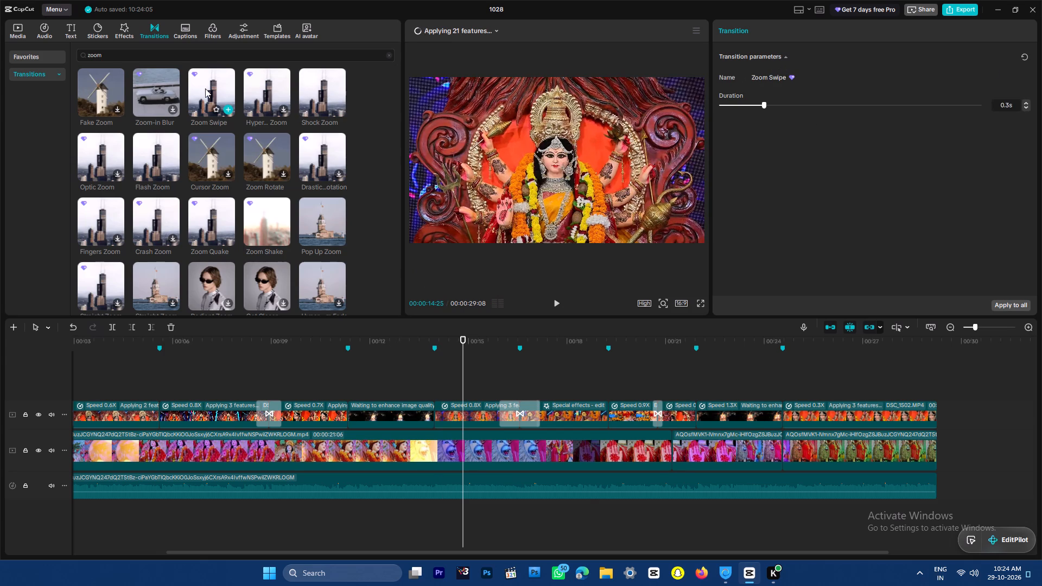
Delete the Zoom Swipe transition between the DJI_0806 and DSC_1501 clips, keeping both clips in place.
drag(510, 341, 517, 340)
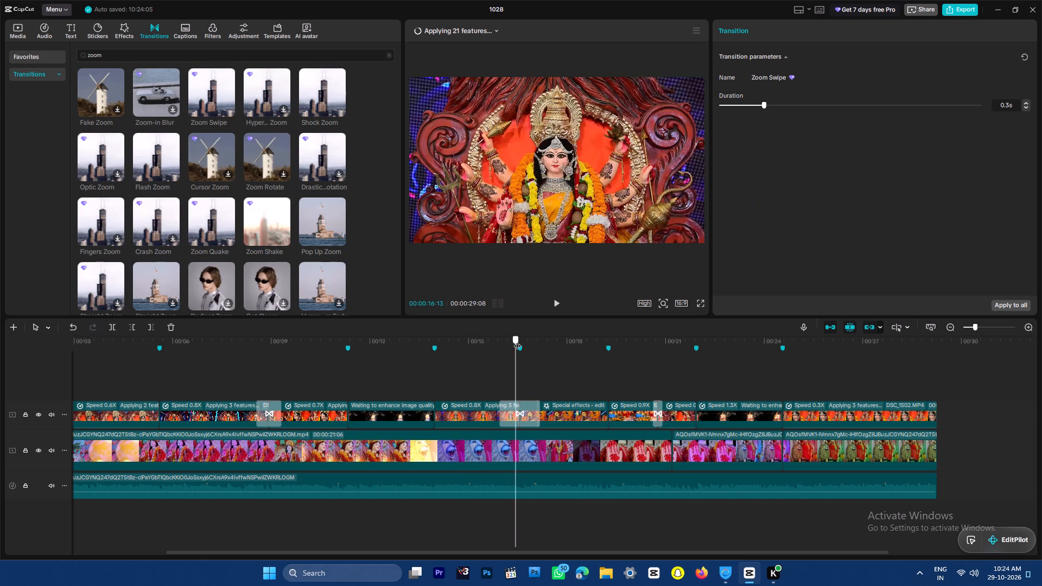
drag(517, 340, 459, 348)
click(452, 416)
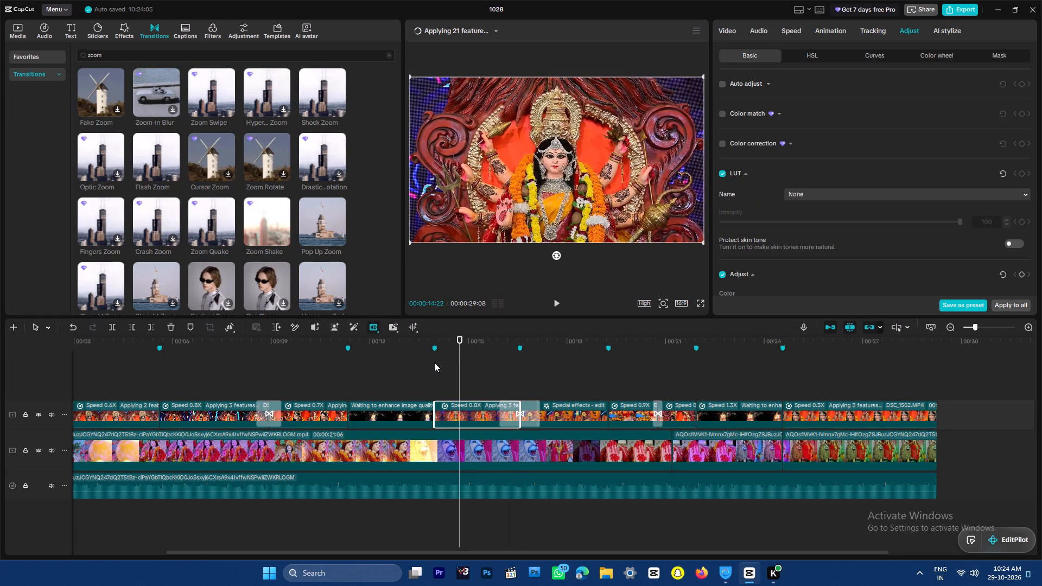
click(431, 348)
key(ctrl+plus)
key(ctrl+plus)
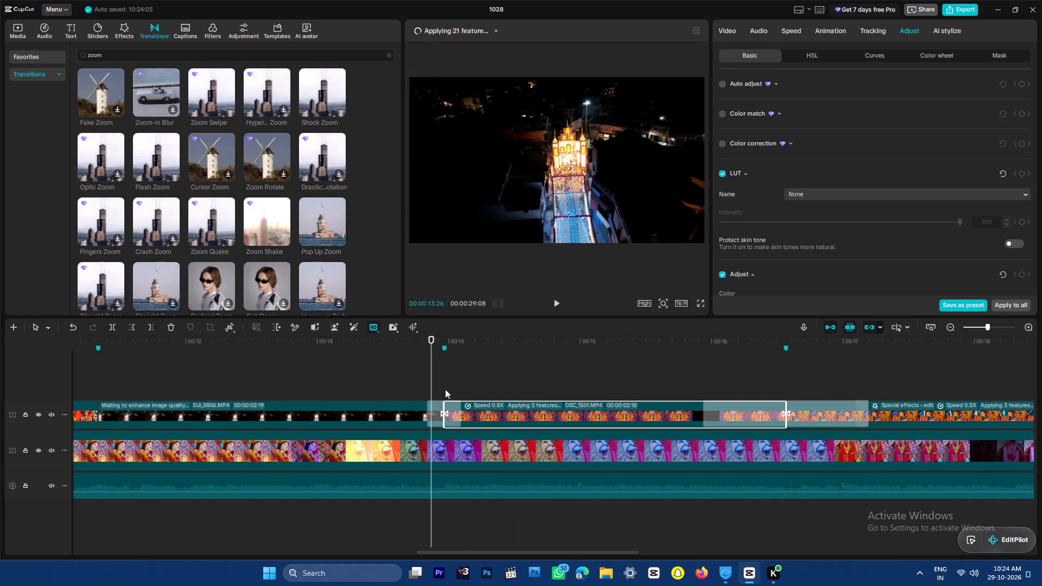
click(446, 410)
key(Delete)
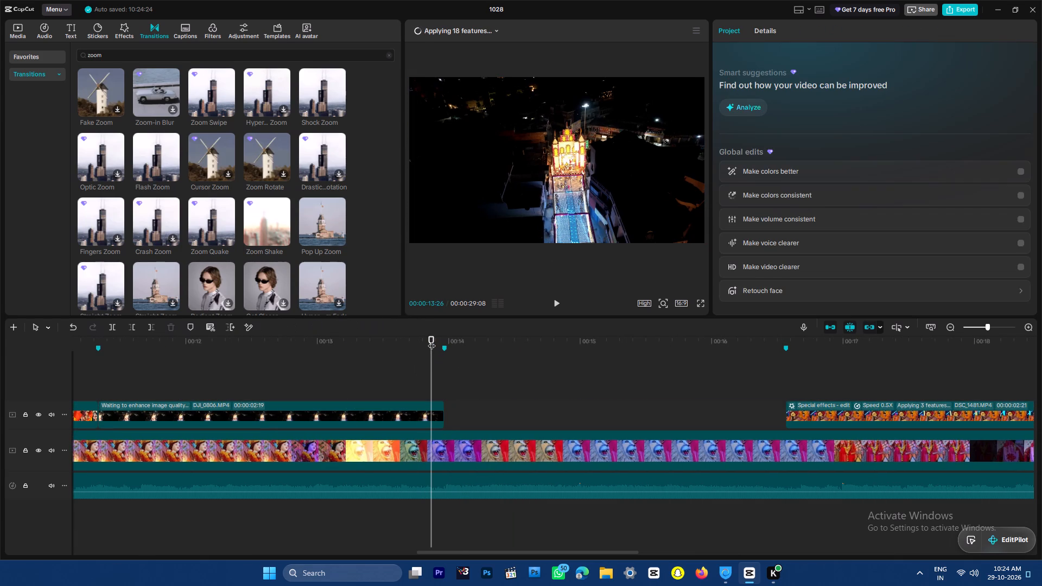
key(ctrl+z)
click(431, 416)
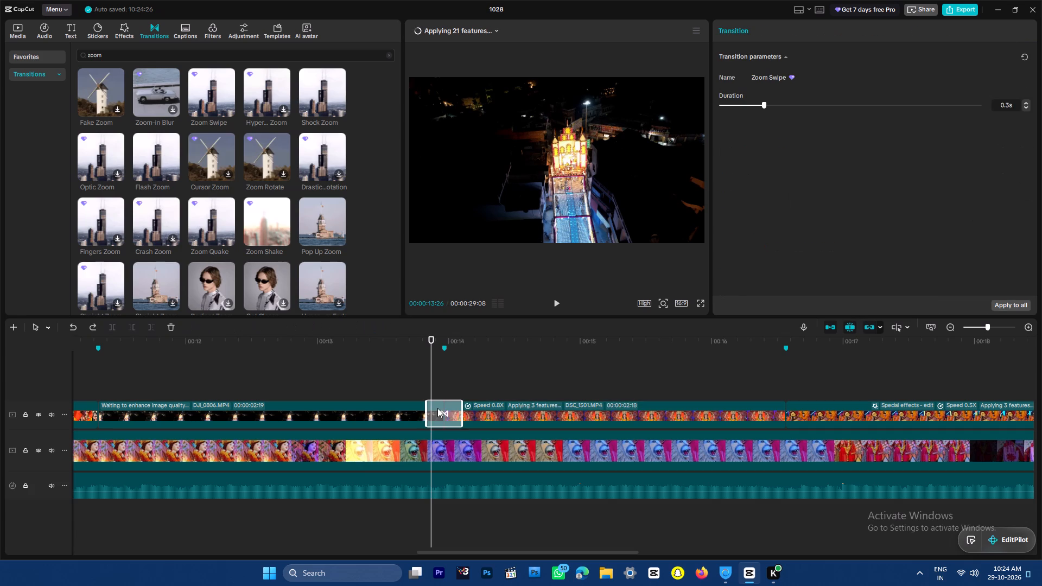
key(Delete)
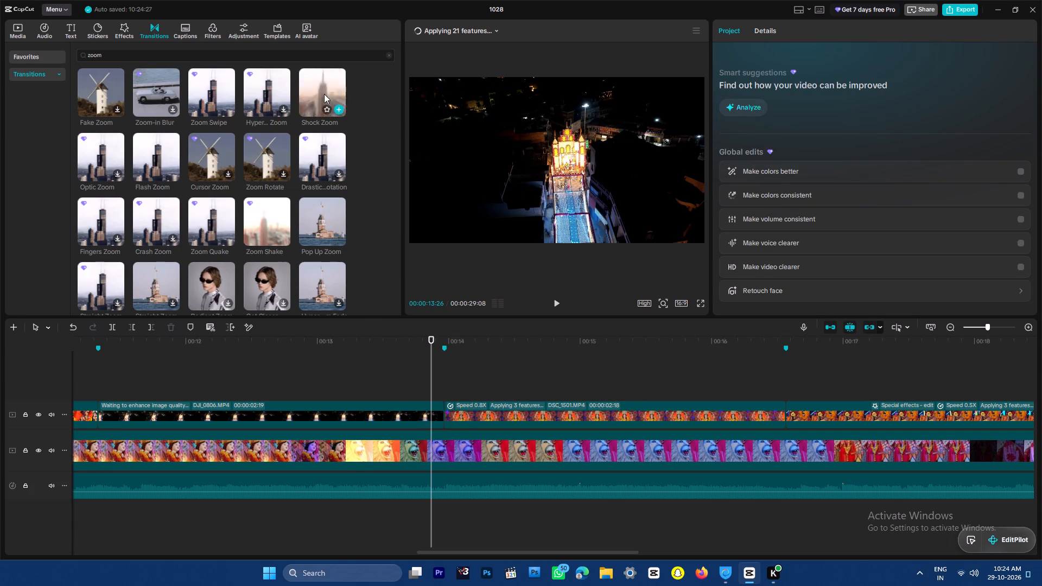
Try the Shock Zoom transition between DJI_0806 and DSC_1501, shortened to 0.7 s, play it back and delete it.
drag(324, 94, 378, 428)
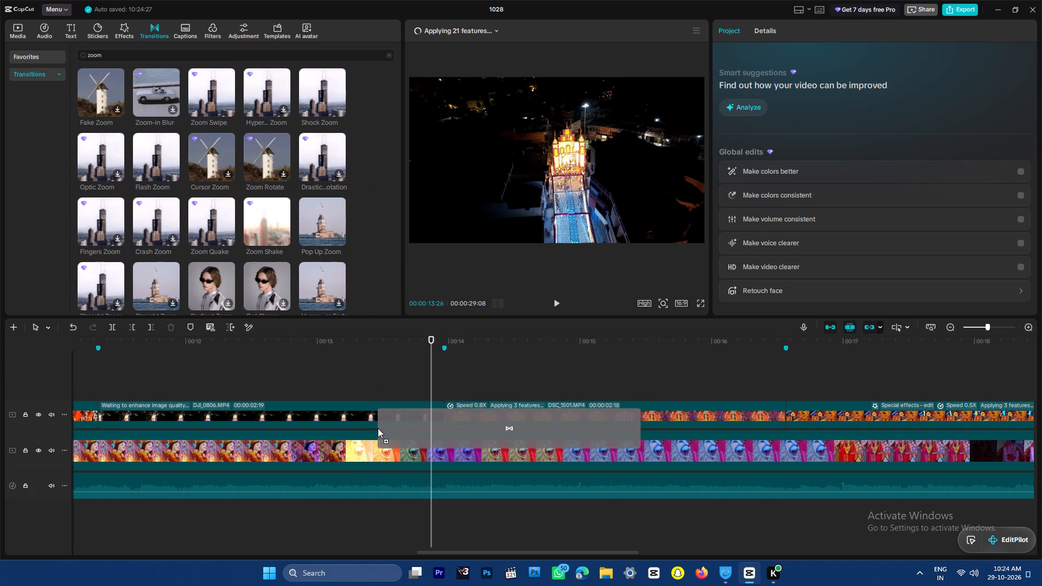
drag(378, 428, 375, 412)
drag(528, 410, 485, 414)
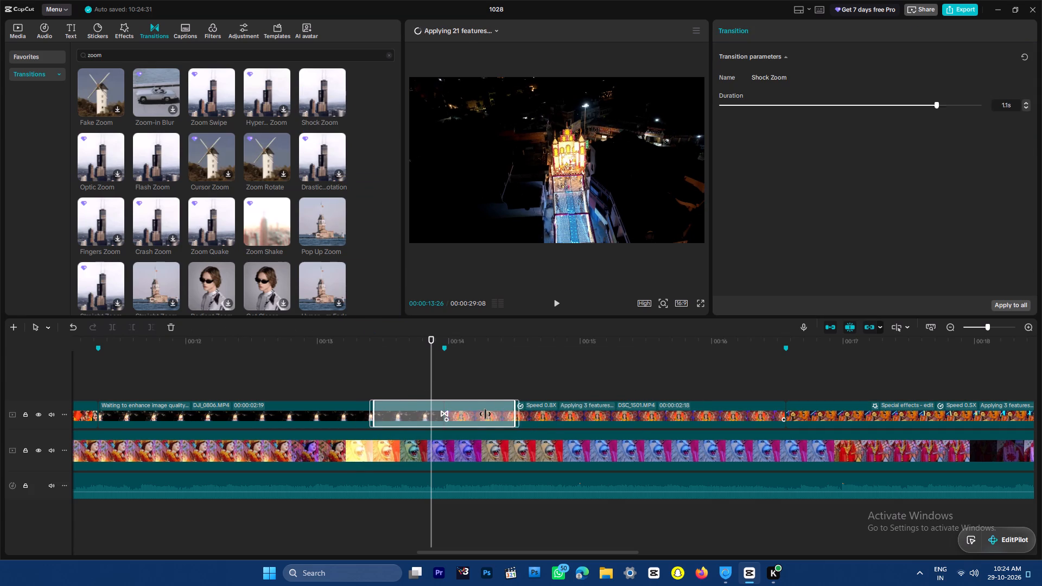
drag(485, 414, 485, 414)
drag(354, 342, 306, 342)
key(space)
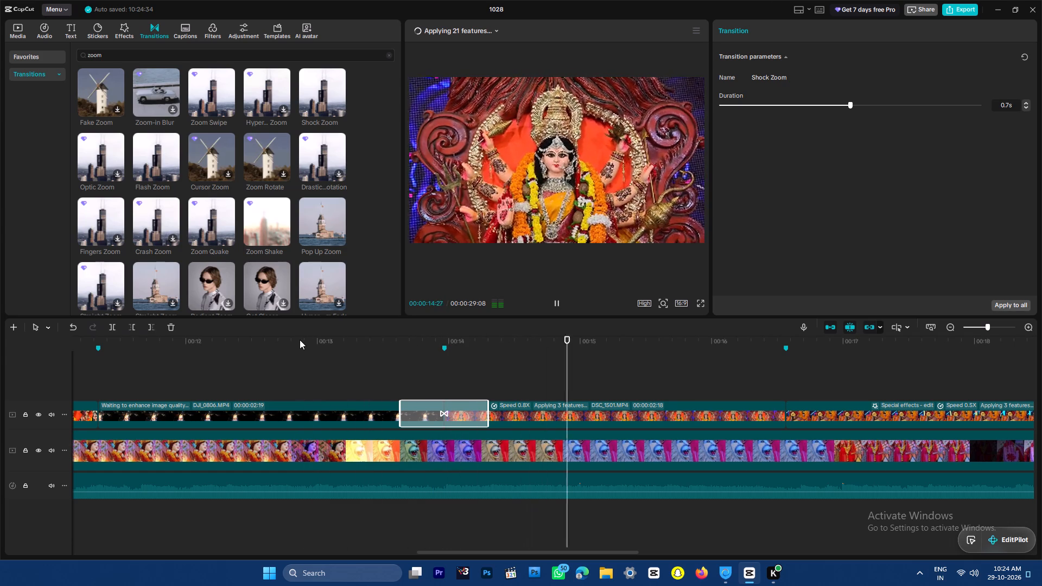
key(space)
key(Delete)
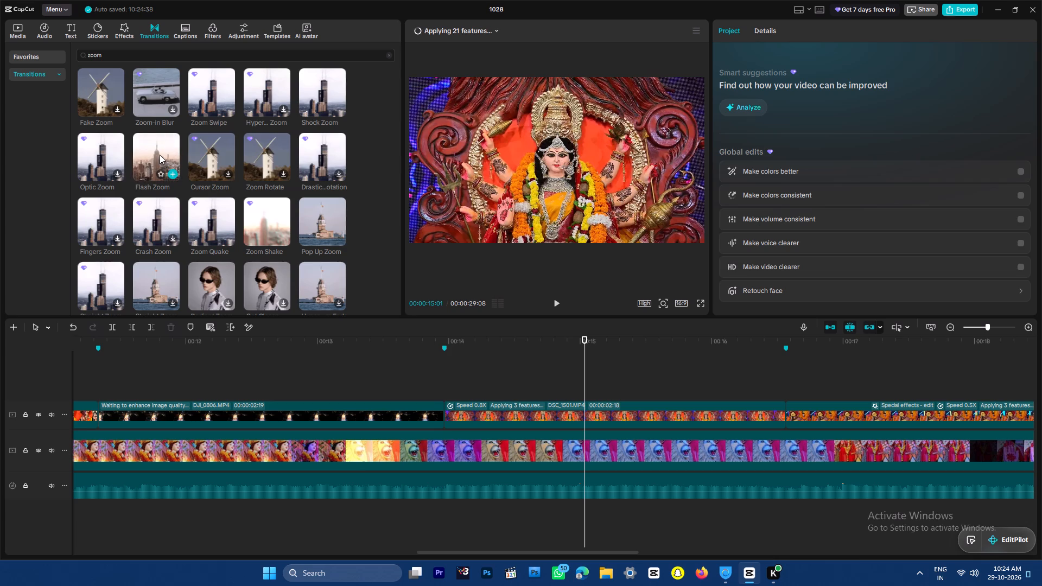
Add the Flash Zoom transition between DJI_0806 and DSC_1501, shorten it to 0.8 s and play it back.
drag(160, 155, 351, 400)
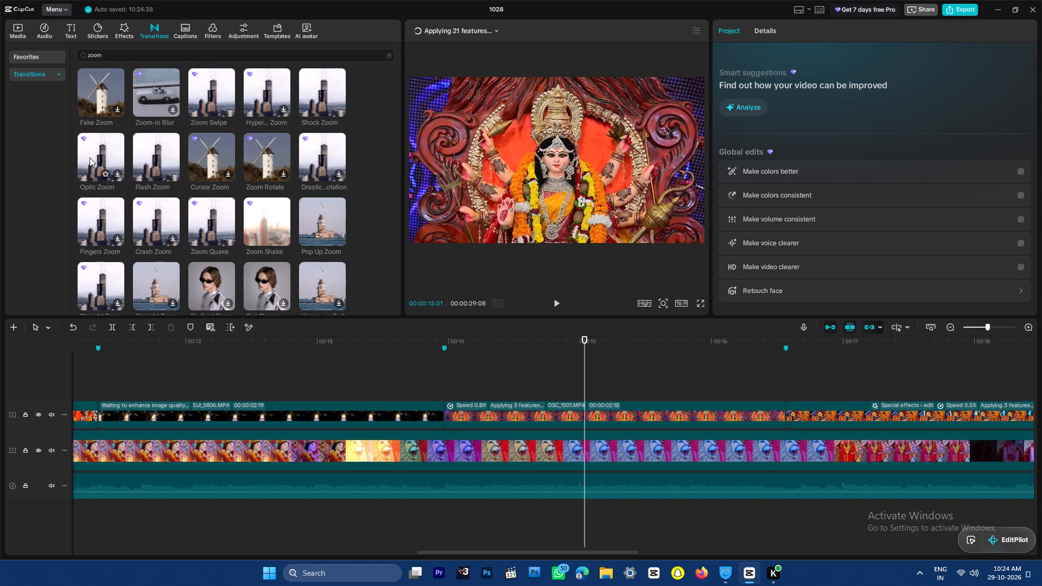
drag(138, 158, 353, 413)
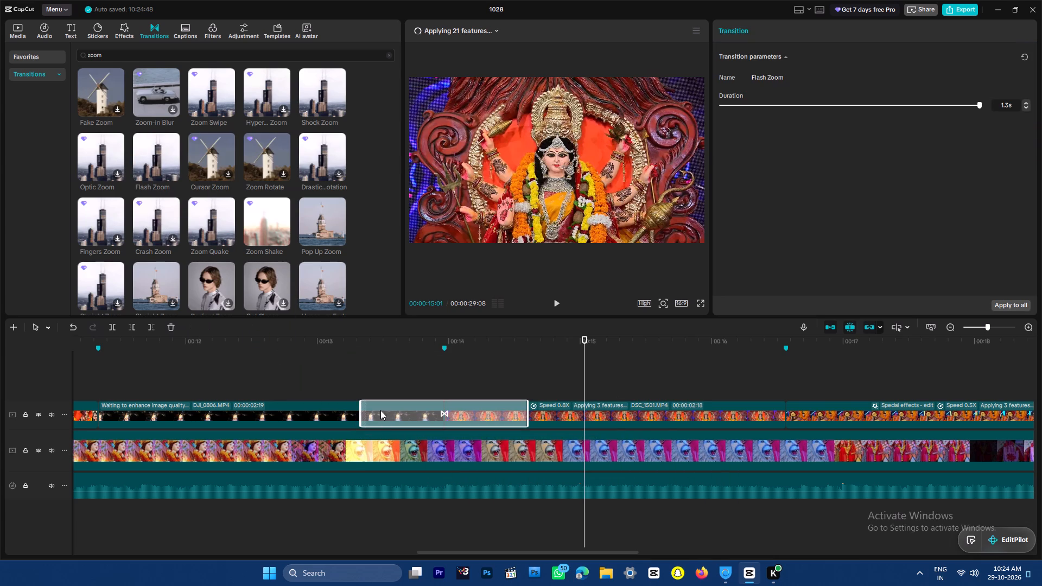
drag(361, 410, 394, 409)
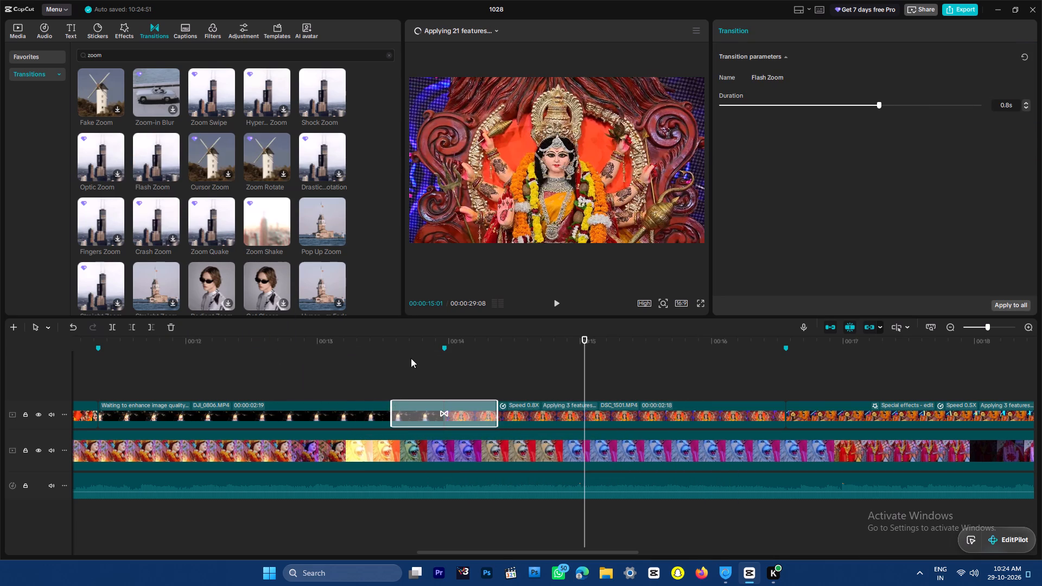
drag(378, 338, 340, 341)
key(space)
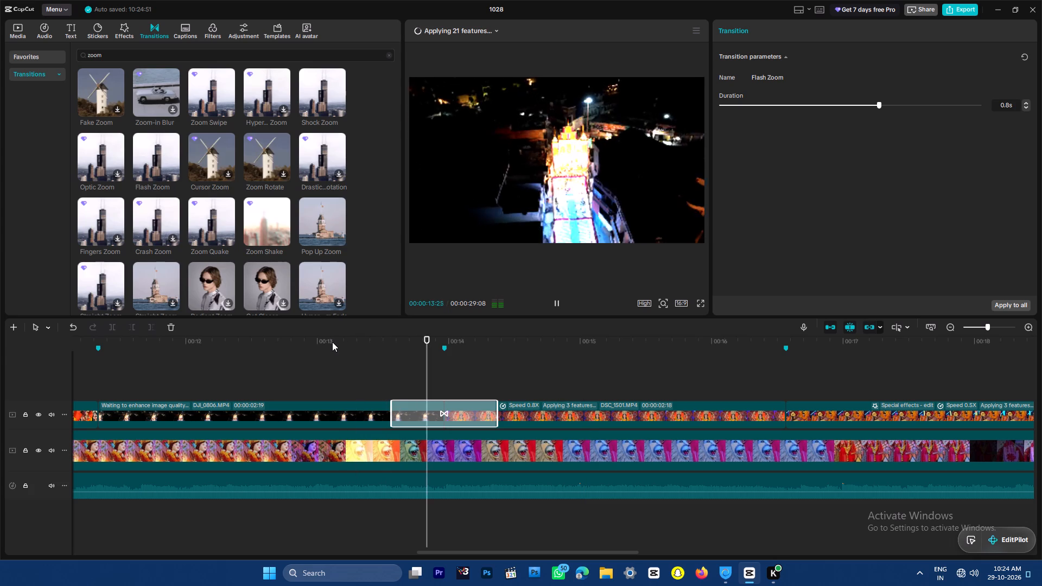
key(space)
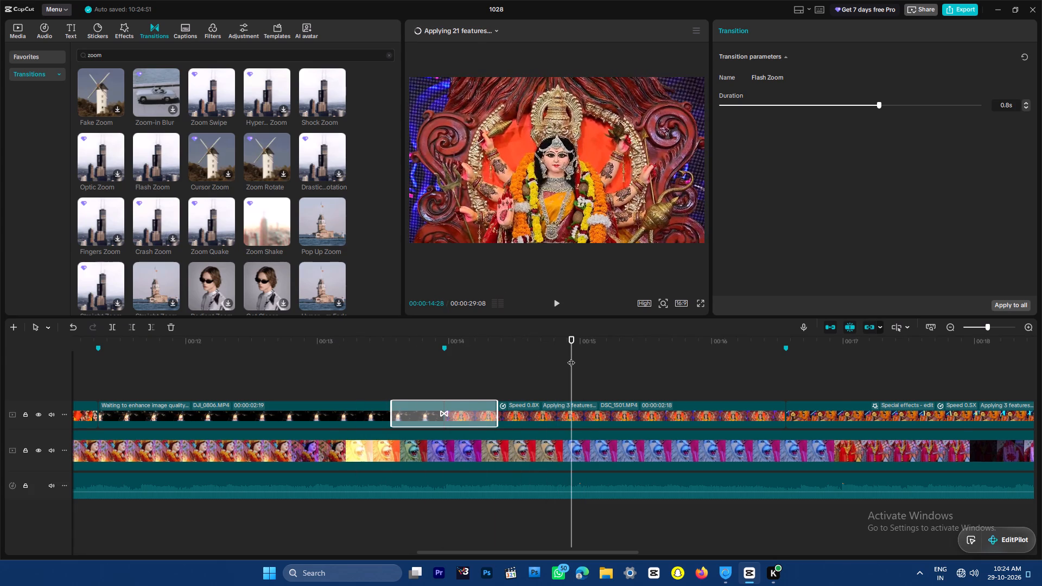
Play the sequence from the beginning to review the opening clips and transitions.
key(ctrl+minus)
key(ctrl+minus)
key(ctrl+minus)
key(ctrl+minus)
key(Return)
click(484, 447)
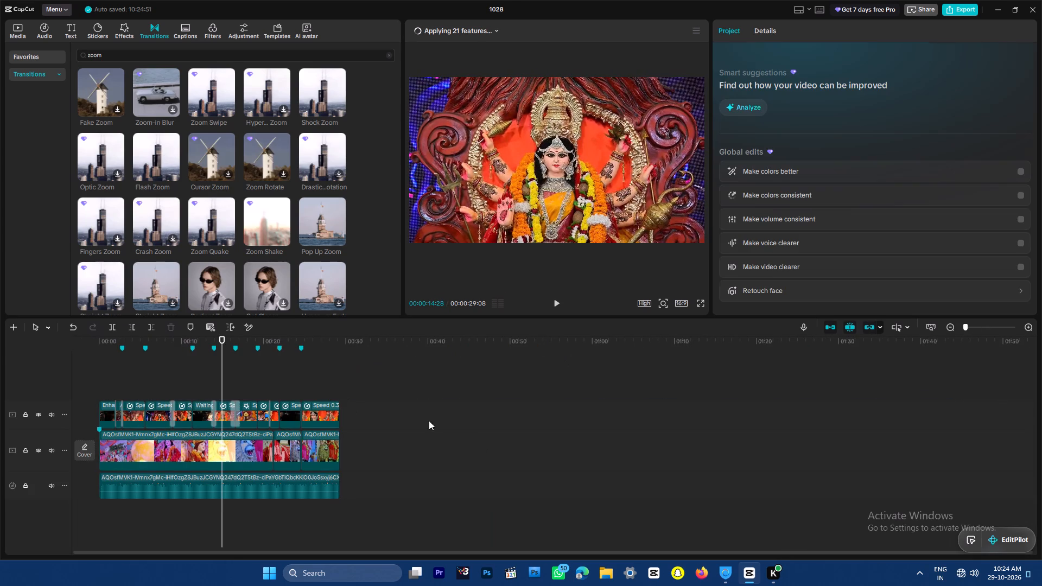
drag(312, 342, 0, 370)
key(ctrl+plus)
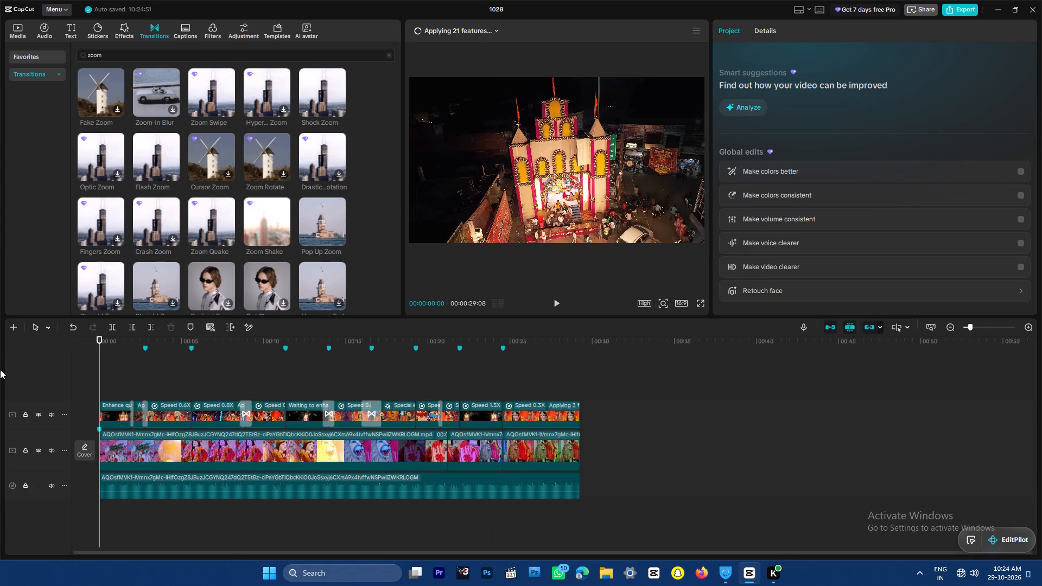
key(ctrl+plus)
key(space)
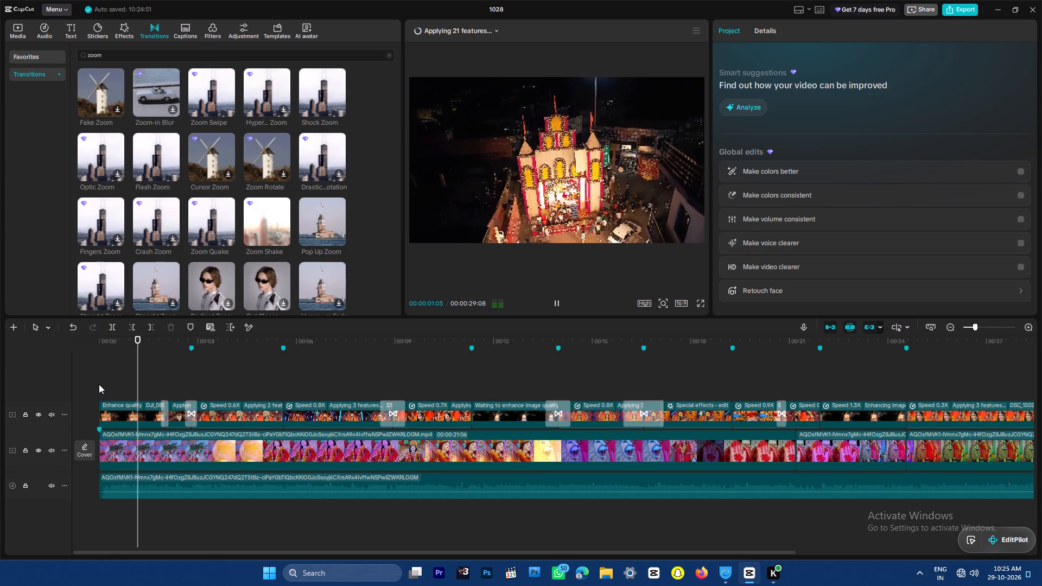
key(space)
key(space)
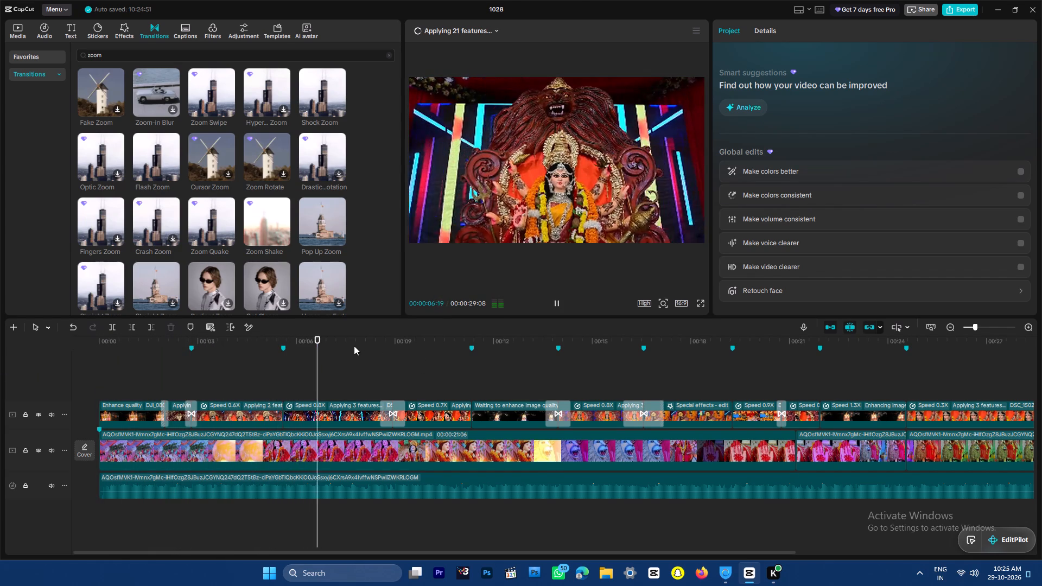
key(space)
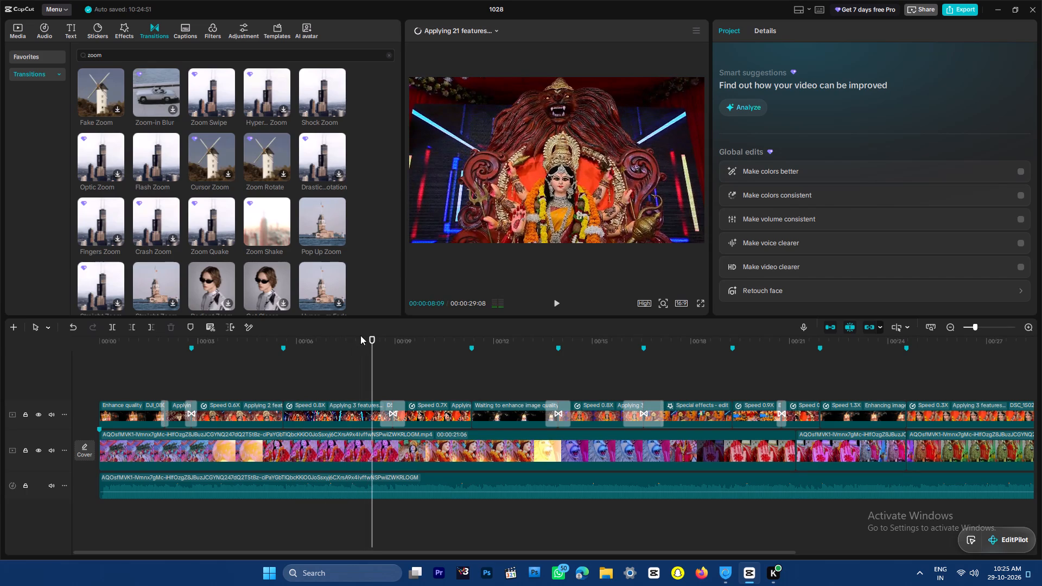
Search the video effects for leak, checking the Hotspot Shield connection while the results load.
drag(360, 336, 304, 346)
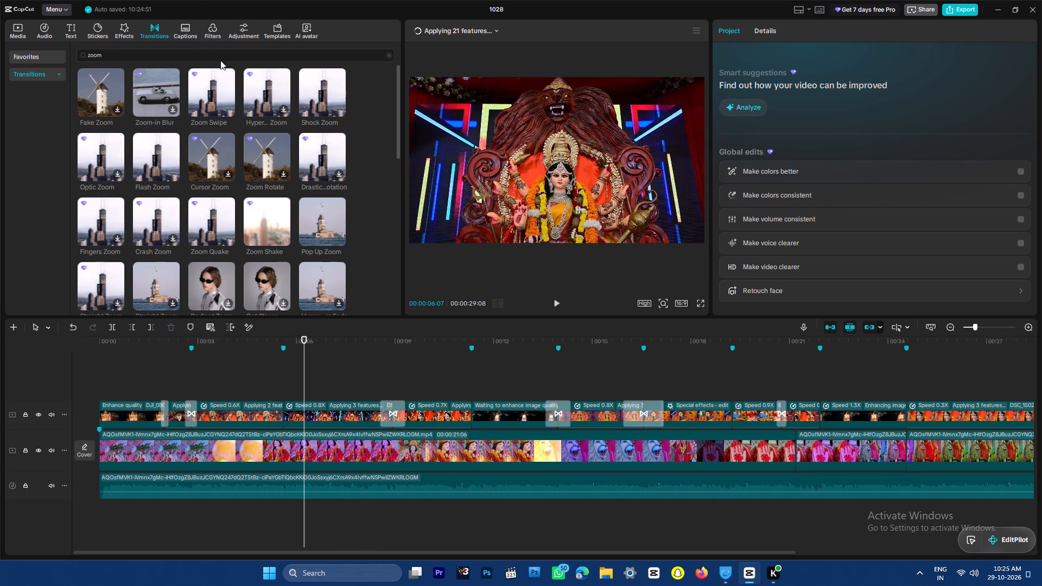
click(132, 31)
drag(122, 53, 40, 55)
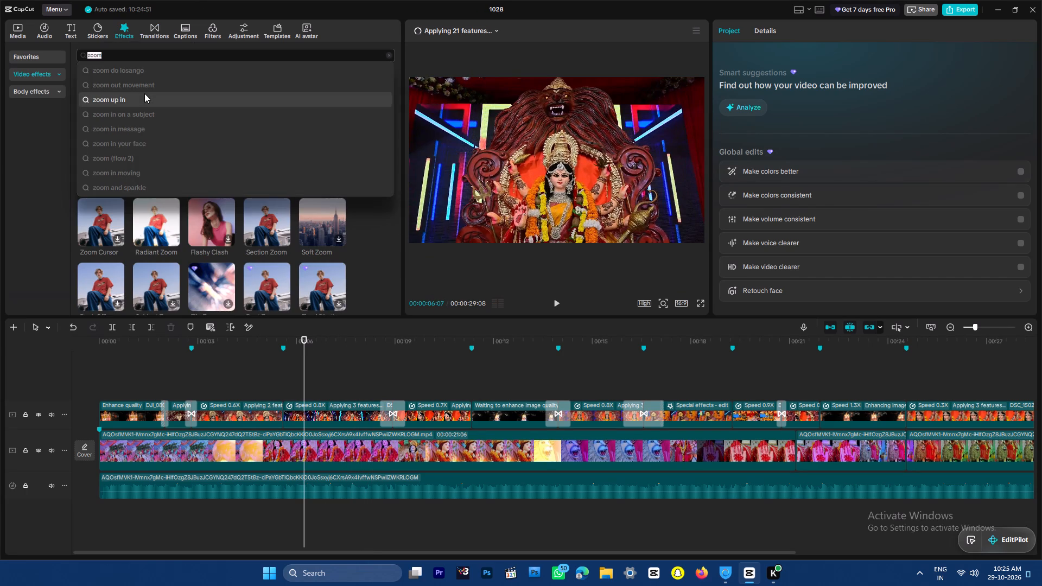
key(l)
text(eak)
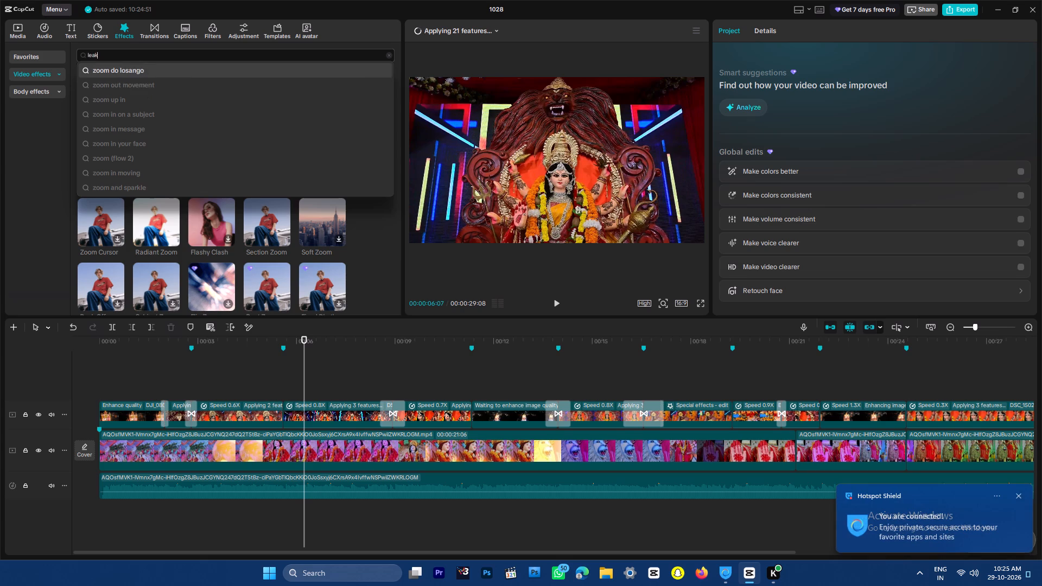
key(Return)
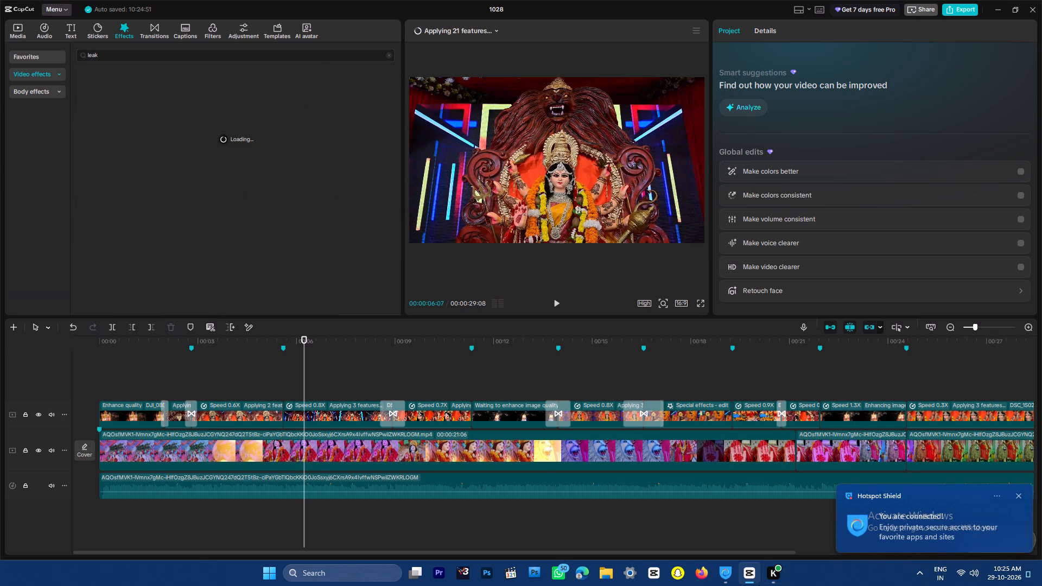
click(717, 565)
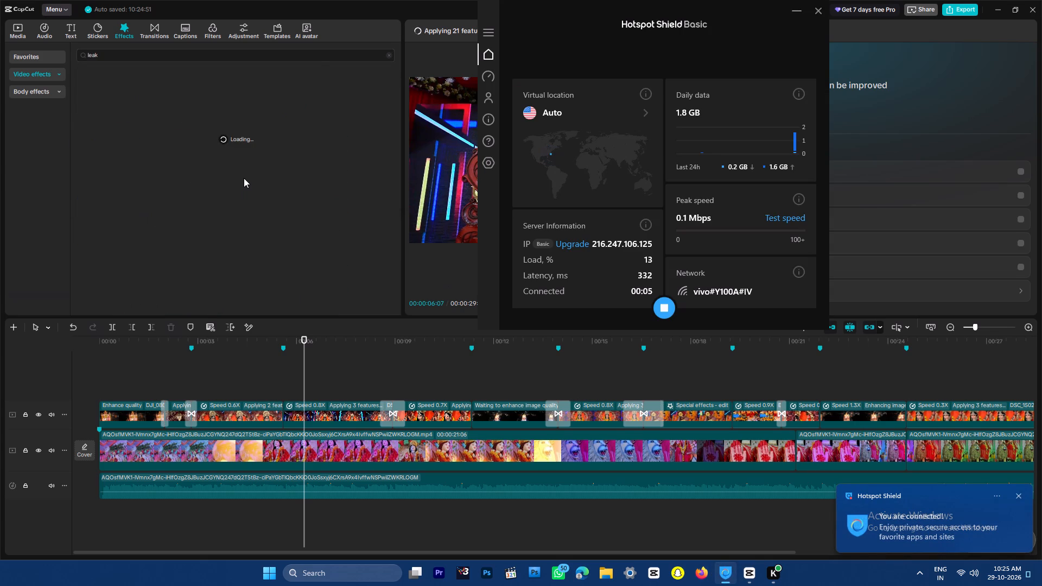
click(244, 178)
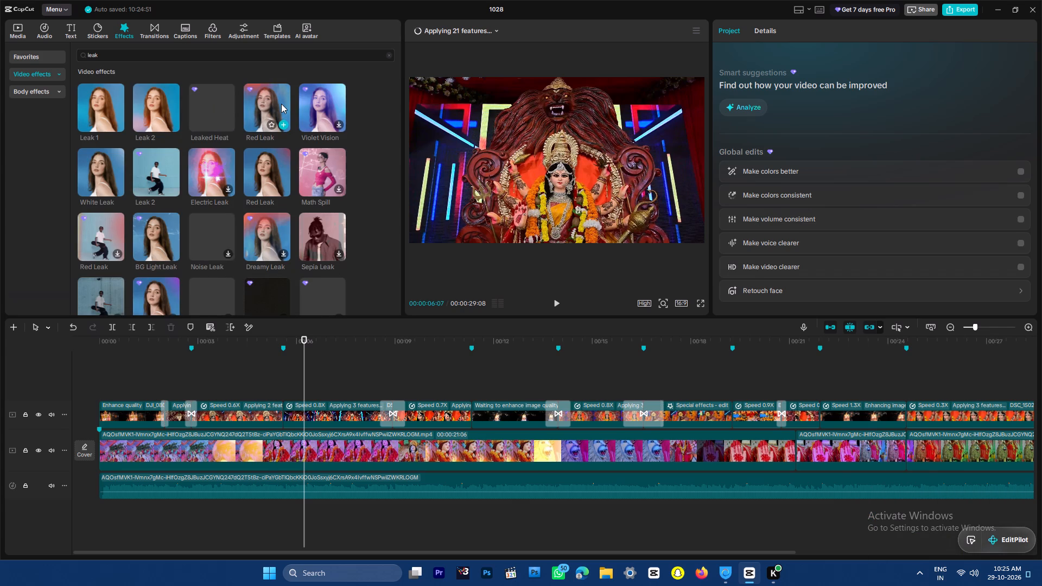
Place the Leak 2 effect above the DSC_1488 clip from its start and extend it to the middle of the following transition.
drag(155, 104, 341, 360)
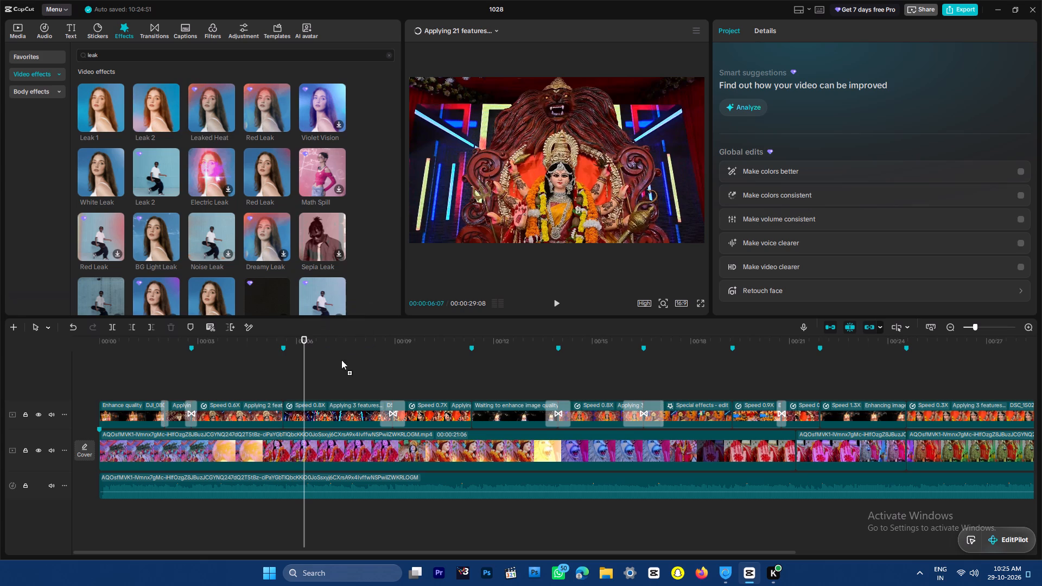
drag(341, 360, 281, 387)
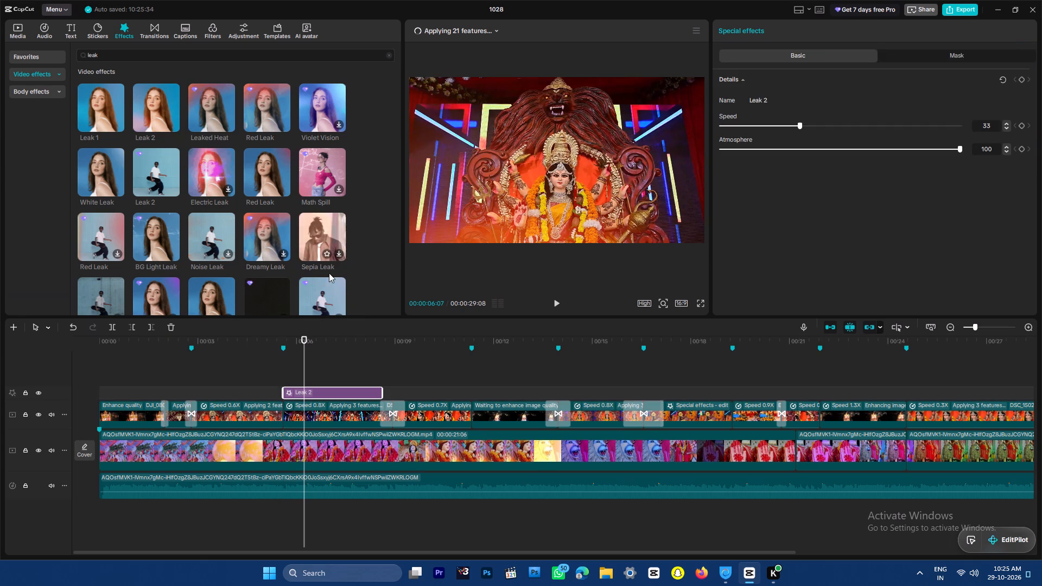
drag(295, 341, 287, 345)
key(ctrl+plus)
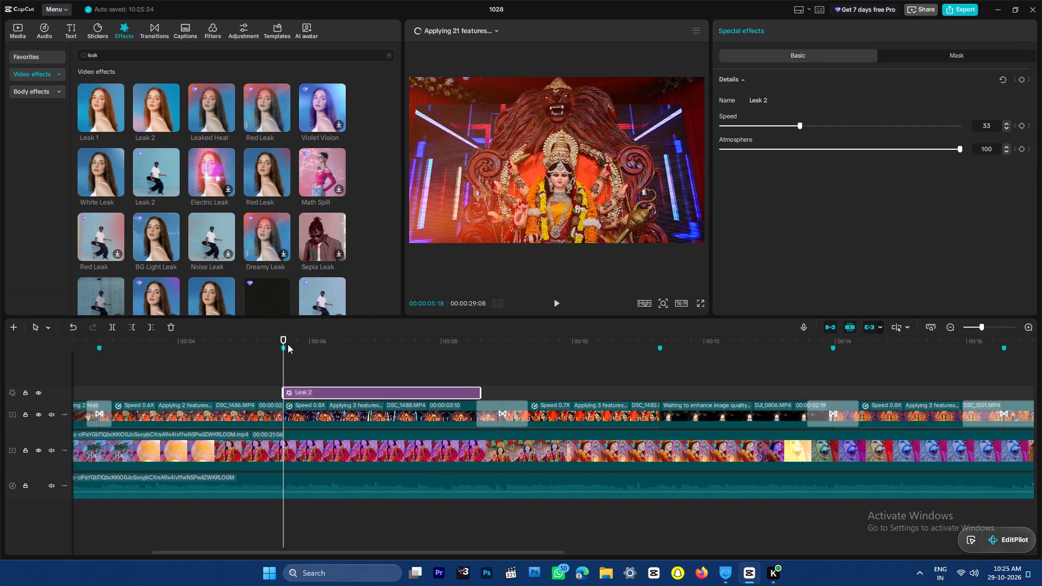
drag(480, 393, 499, 392)
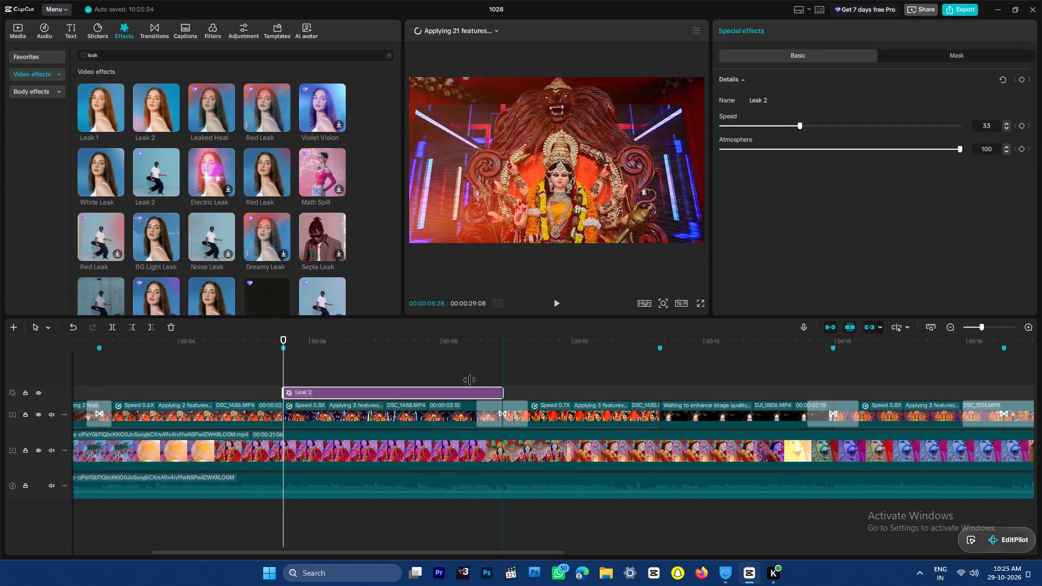
Add a circle mask to the Leak 2 effect and move it down over the idol to Y -134.
drag(343, 341, 407, 353)
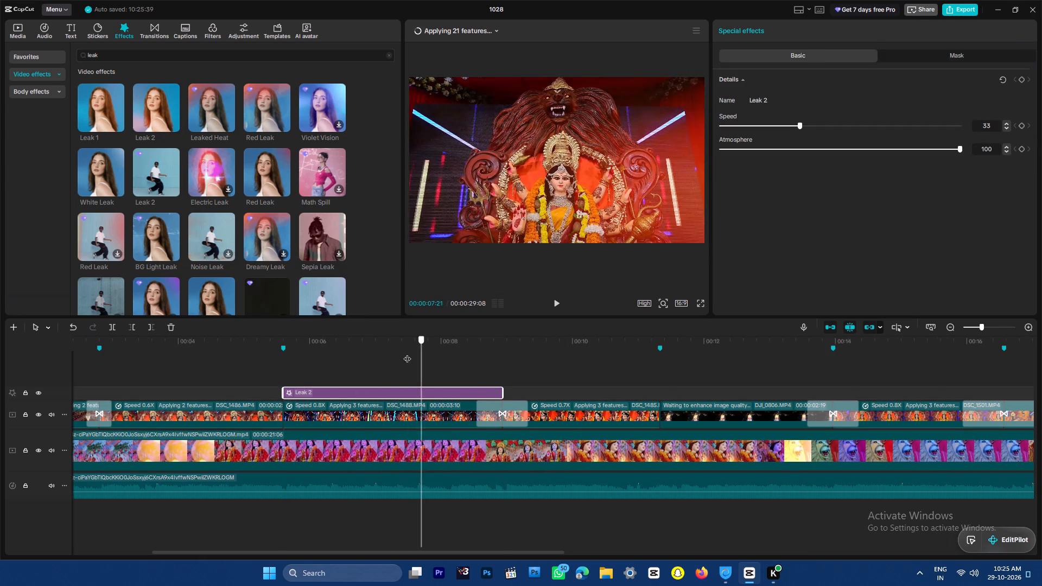
drag(407, 353, 406, 353)
click(420, 388)
click(978, 55)
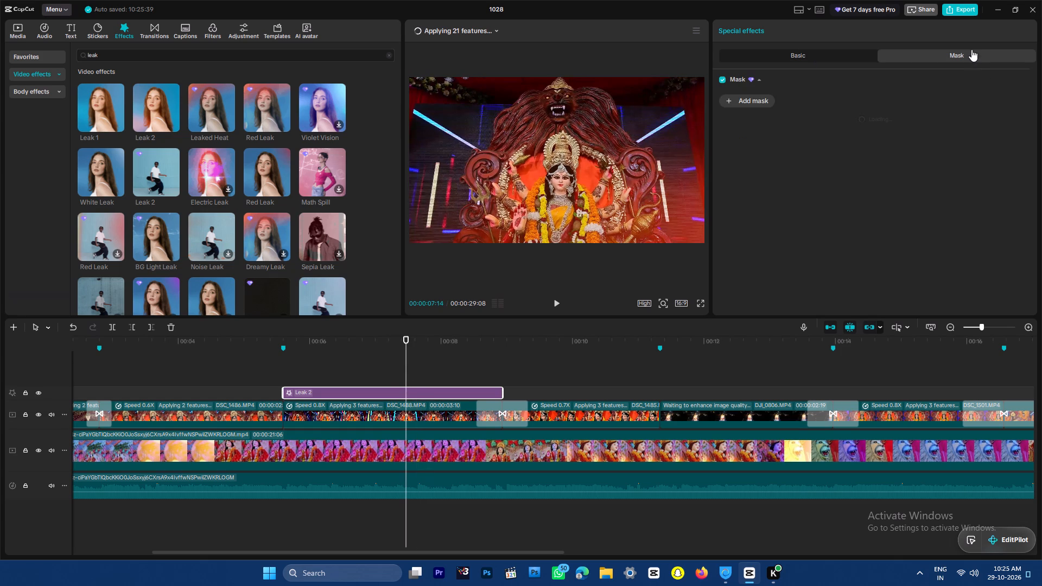
click(730, 101)
click(741, 101)
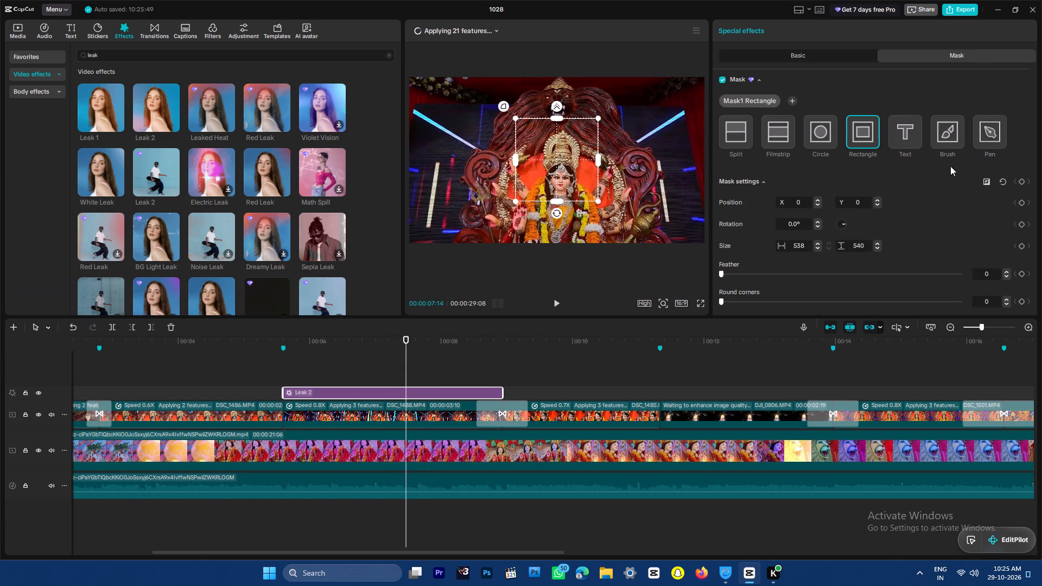
click(831, 133)
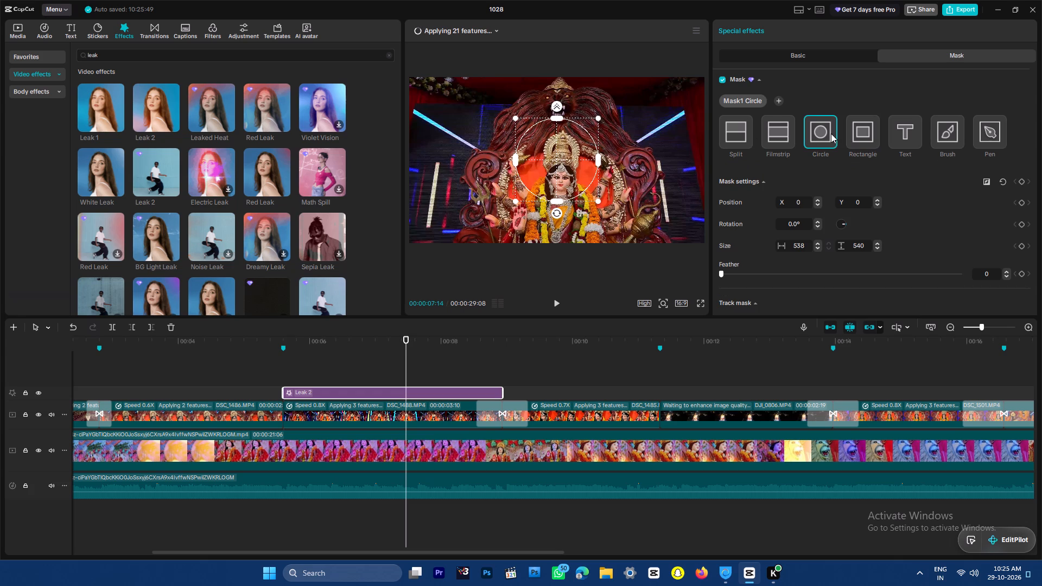
drag(563, 157, 566, 178)
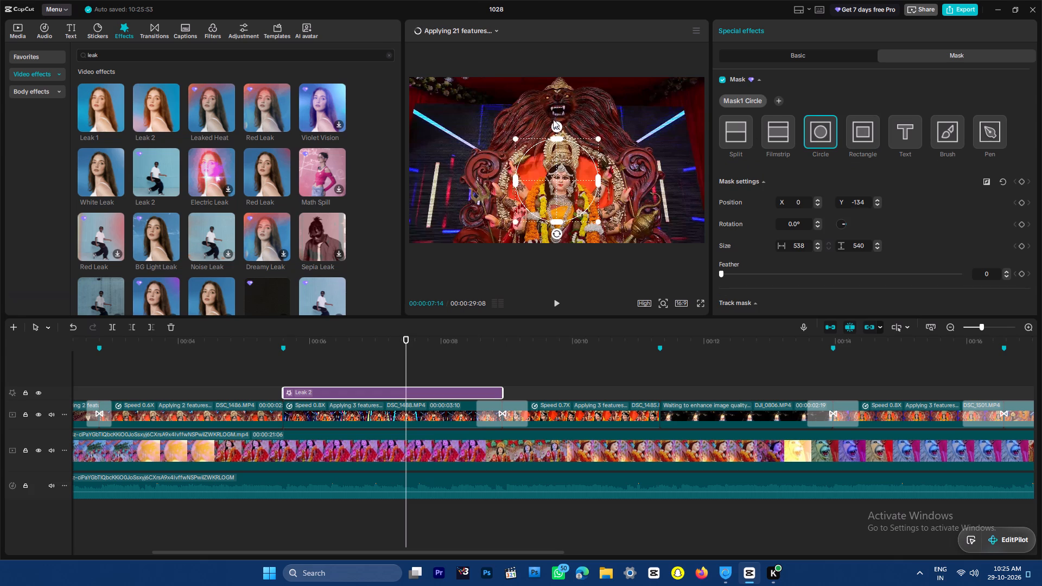
Feather the Leak 2 effect's circle mask to 100, resize it to 658 by 900 and centre it at X 31, Y -148.
drag(556, 128, 558, 77)
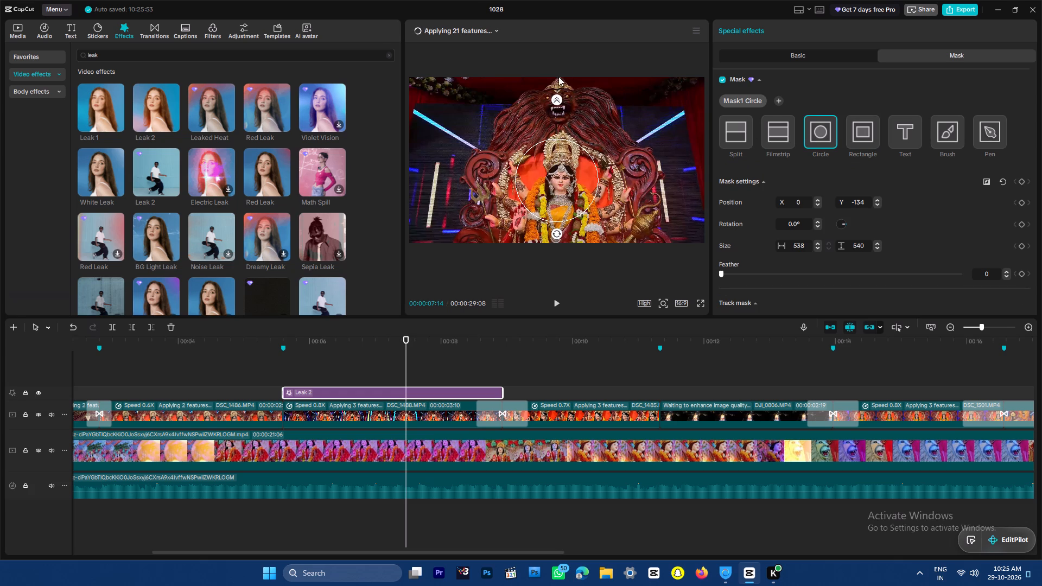
drag(558, 77, 557, 88)
drag(596, 181, 613, 181)
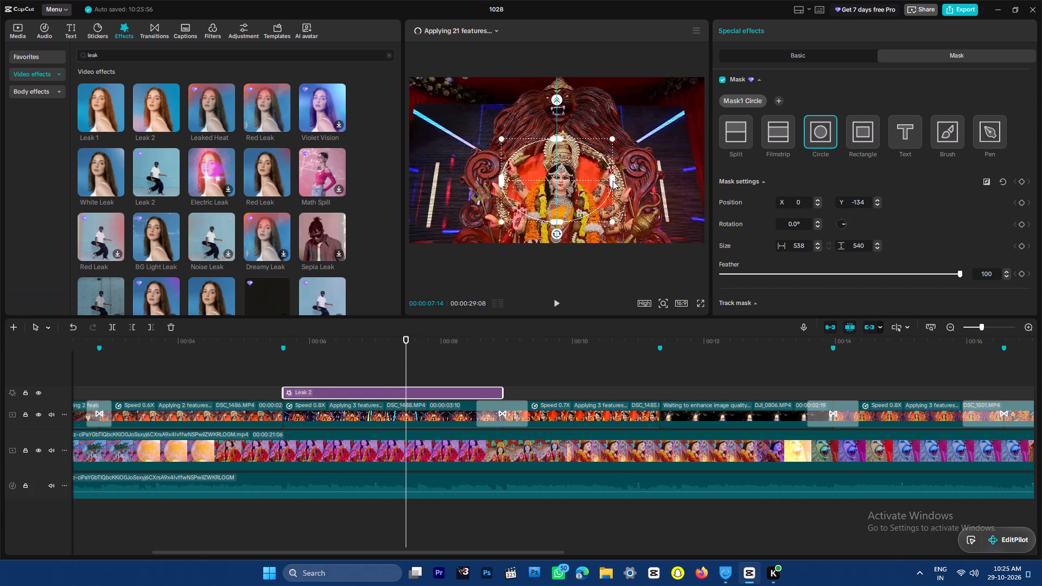
drag(613, 181, 605, 183)
drag(555, 220, 554, 247)
drag(559, 156, 564, 158)
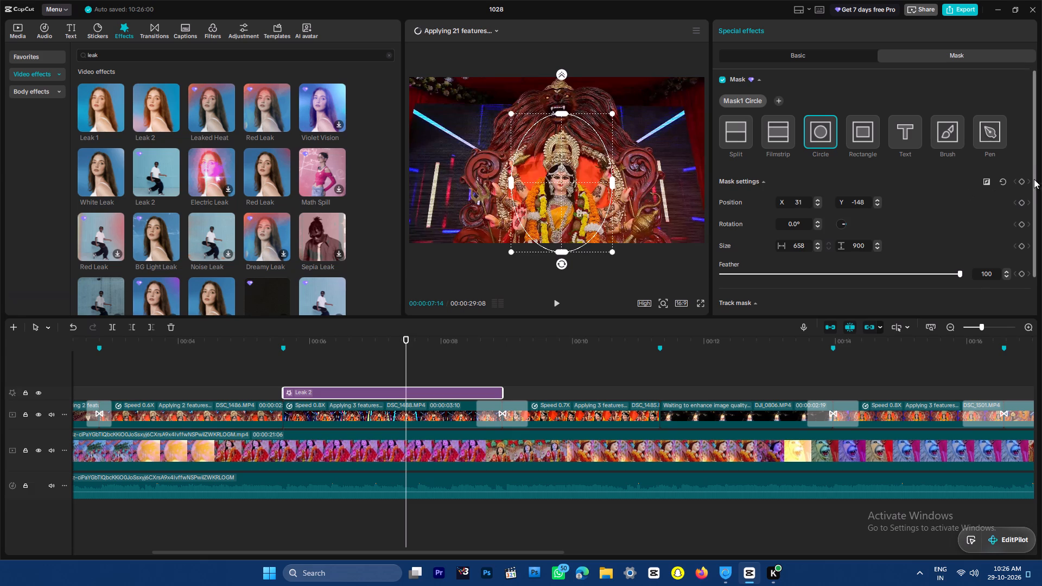
Toggle Reverse on the Leak 2 effect's circle mask and set its feather to 51.
drag(1034, 165, 1034, 197)
drag(951, 236, 759, 244)
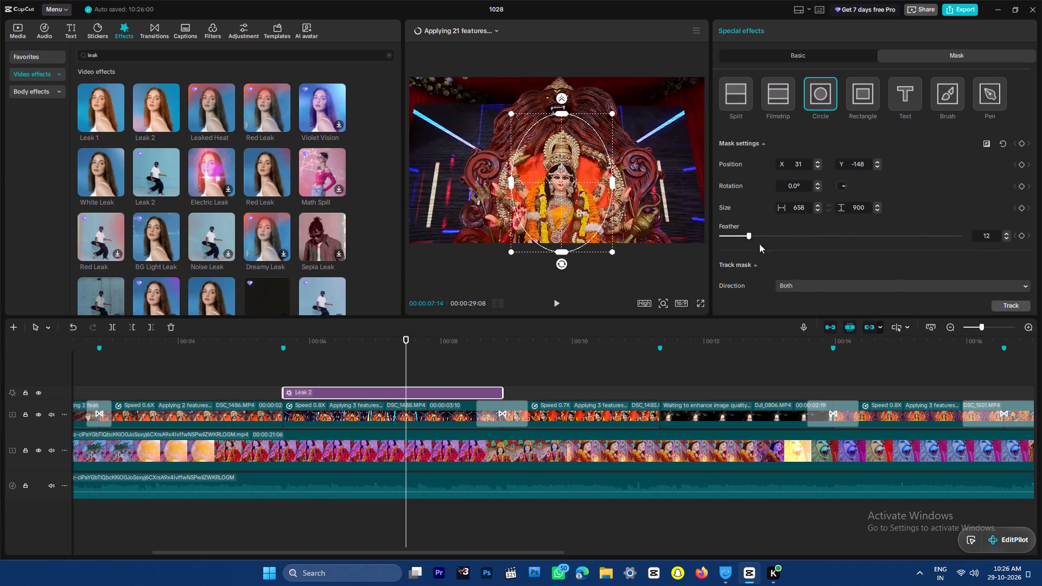
drag(759, 244, 814, 239)
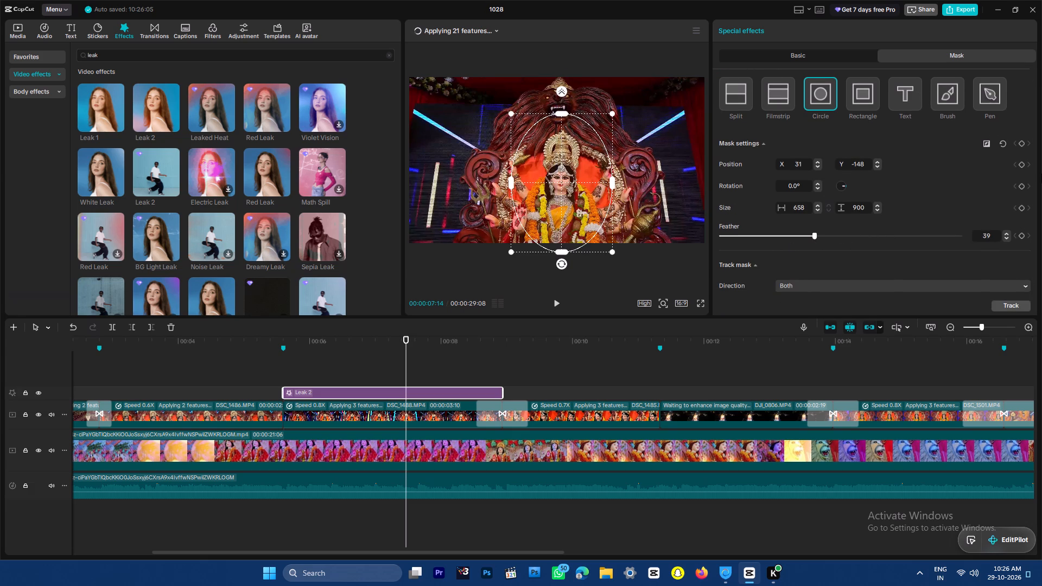
drag(1037, 155, 1038, 175)
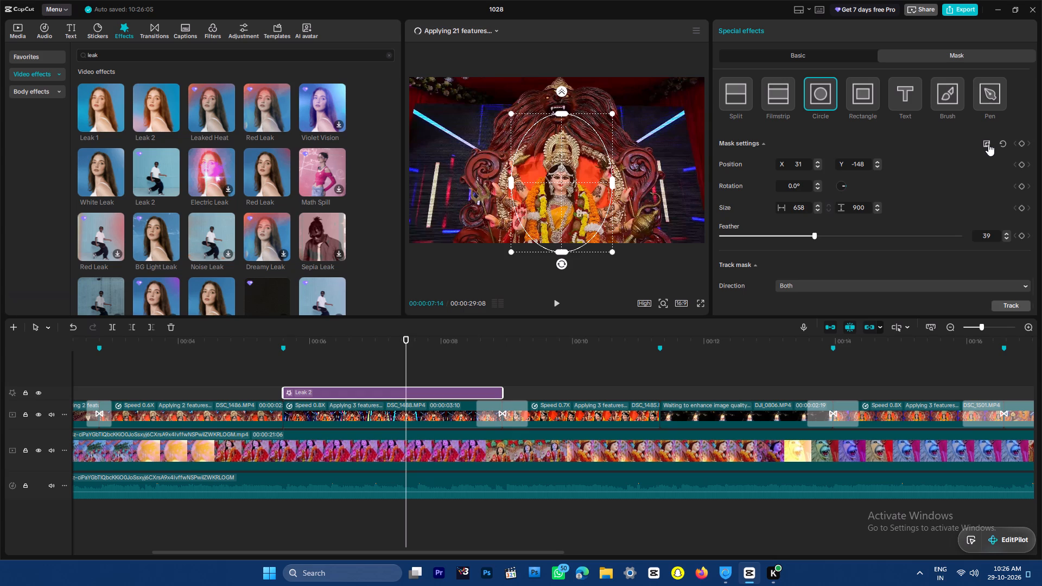
click(988, 144)
click(988, 144)
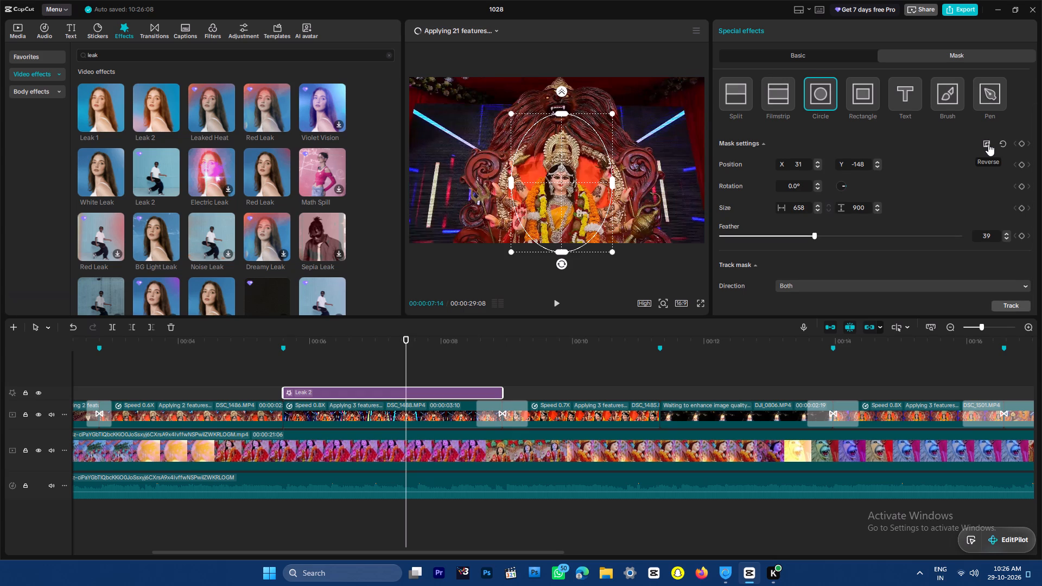
click(988, 144)
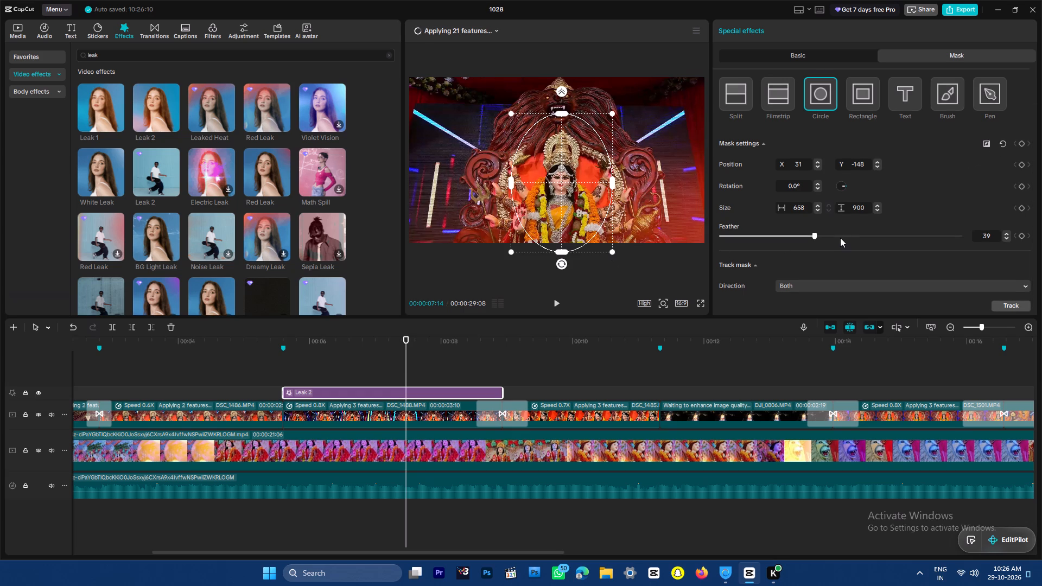
drag(806, 236, 869, 236)
drag(869, 236, 842, 237)
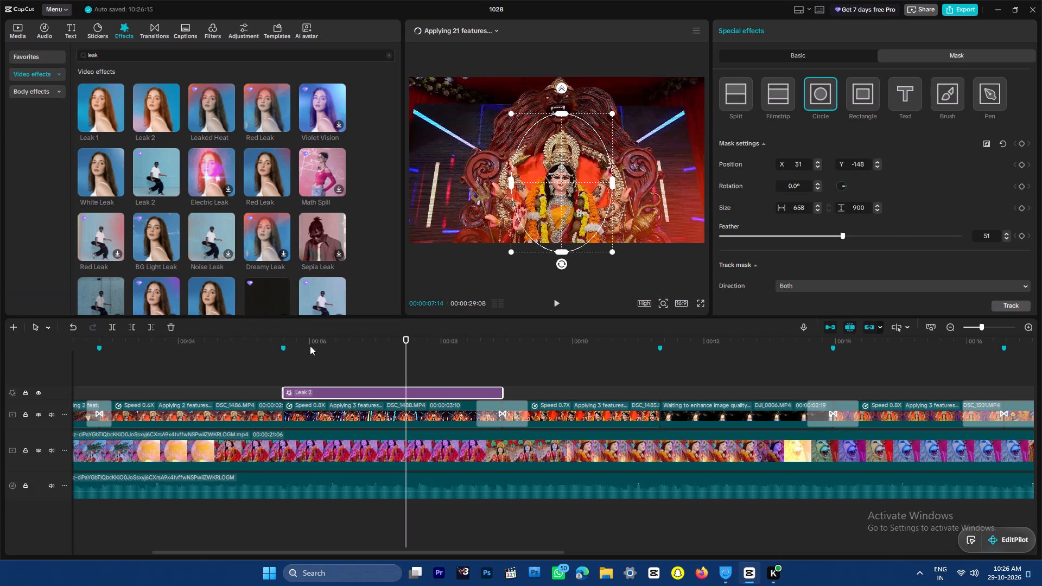
Play the Leak 2 section over the DSC_1488 clip, including in full screen, to check the masked effect.
drag(310, 346, 250, 345)
key(space)
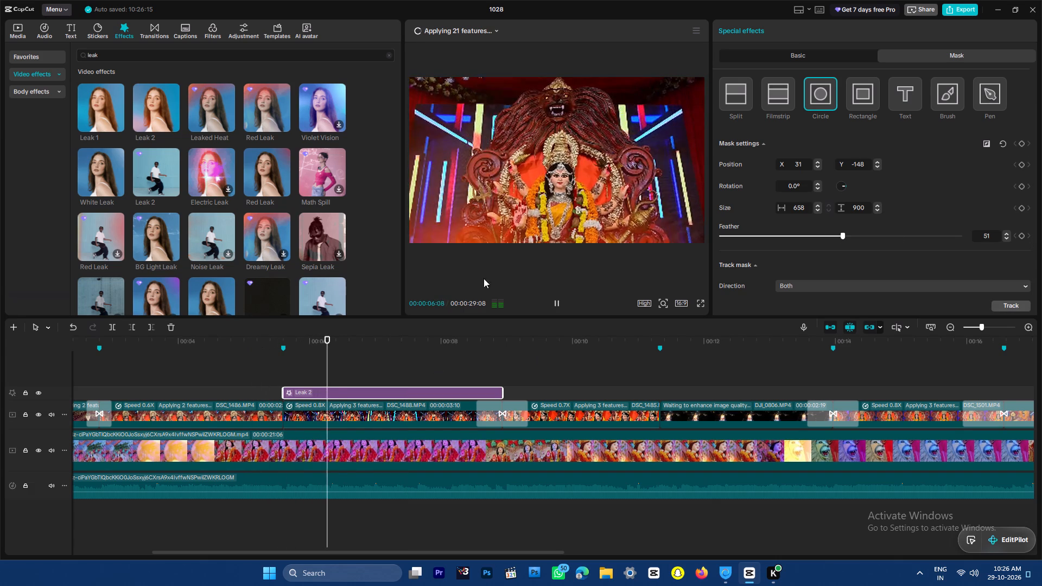
key(space)
click(703, 304)
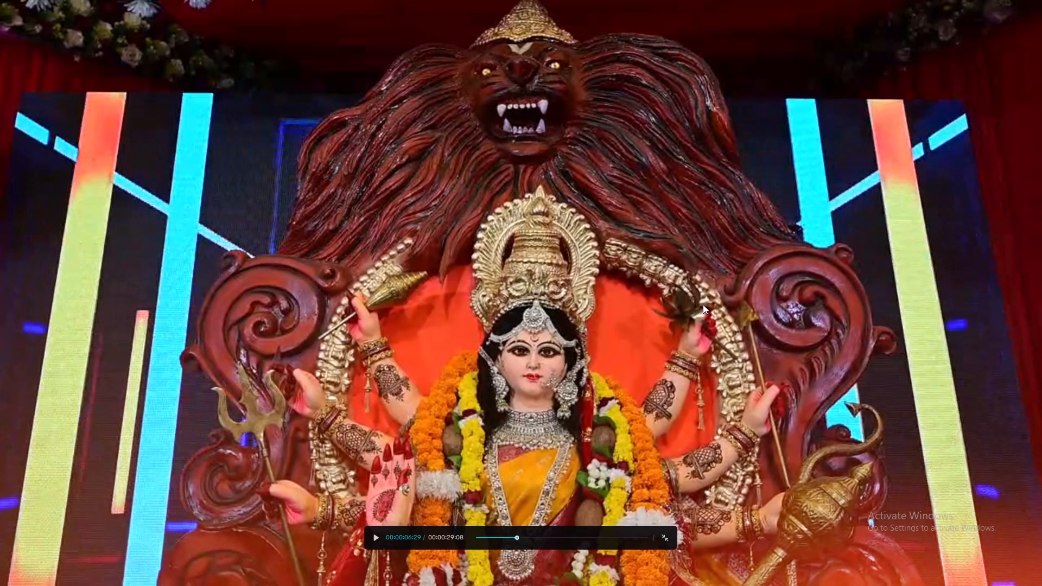
key(space)
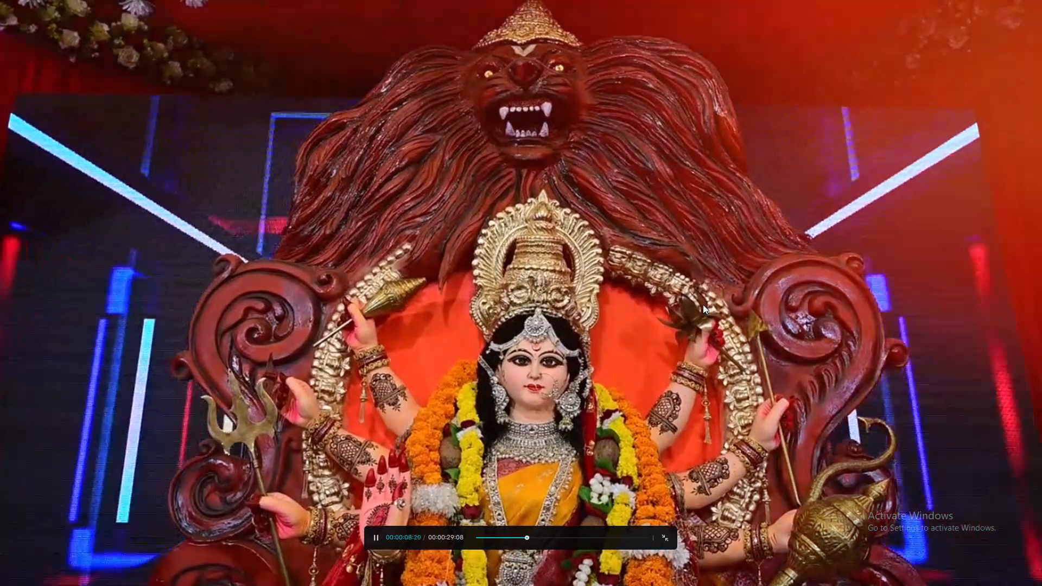
key(space)
key(space)
key(space)
key(Escape)
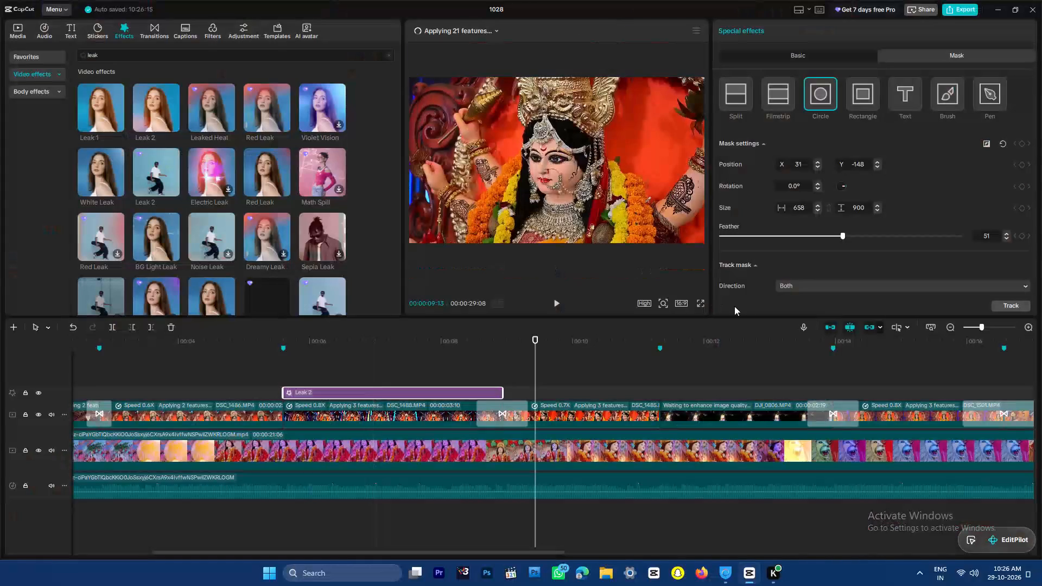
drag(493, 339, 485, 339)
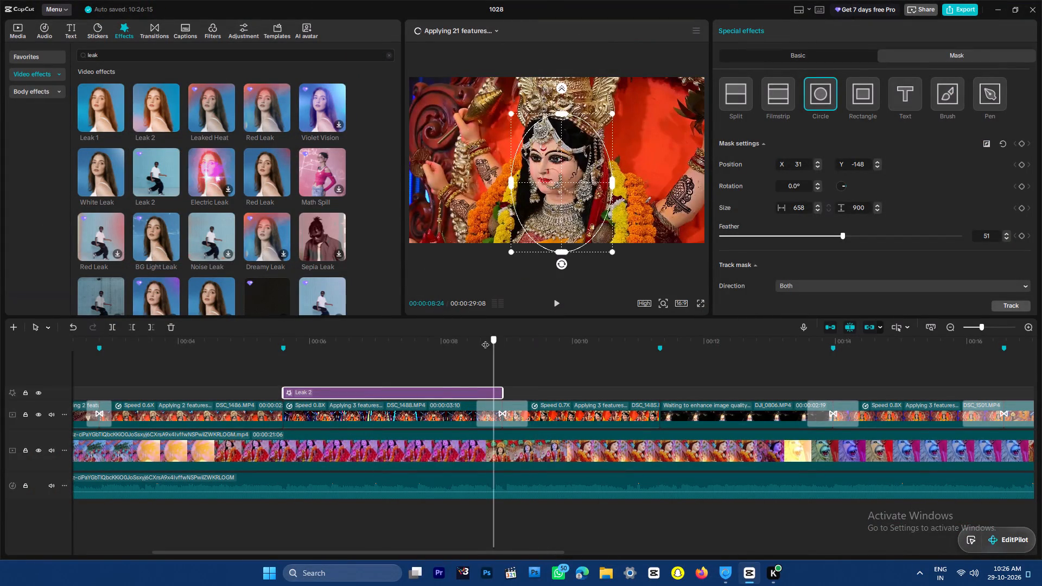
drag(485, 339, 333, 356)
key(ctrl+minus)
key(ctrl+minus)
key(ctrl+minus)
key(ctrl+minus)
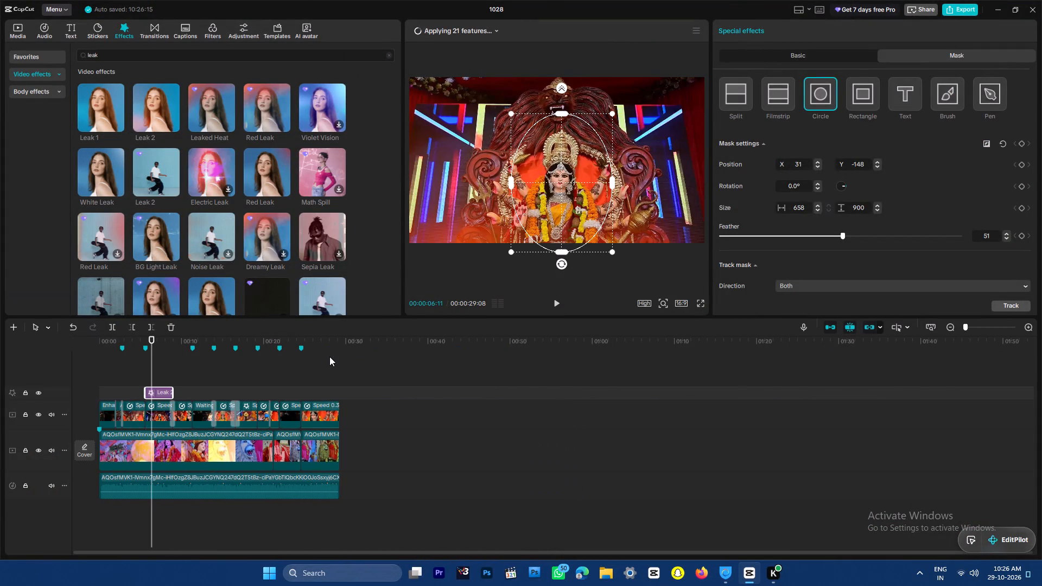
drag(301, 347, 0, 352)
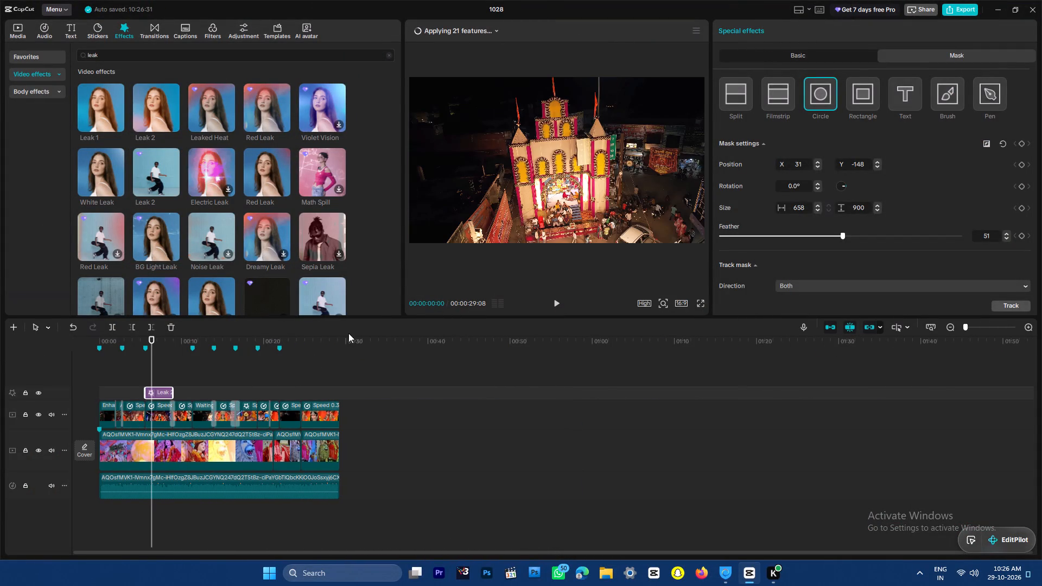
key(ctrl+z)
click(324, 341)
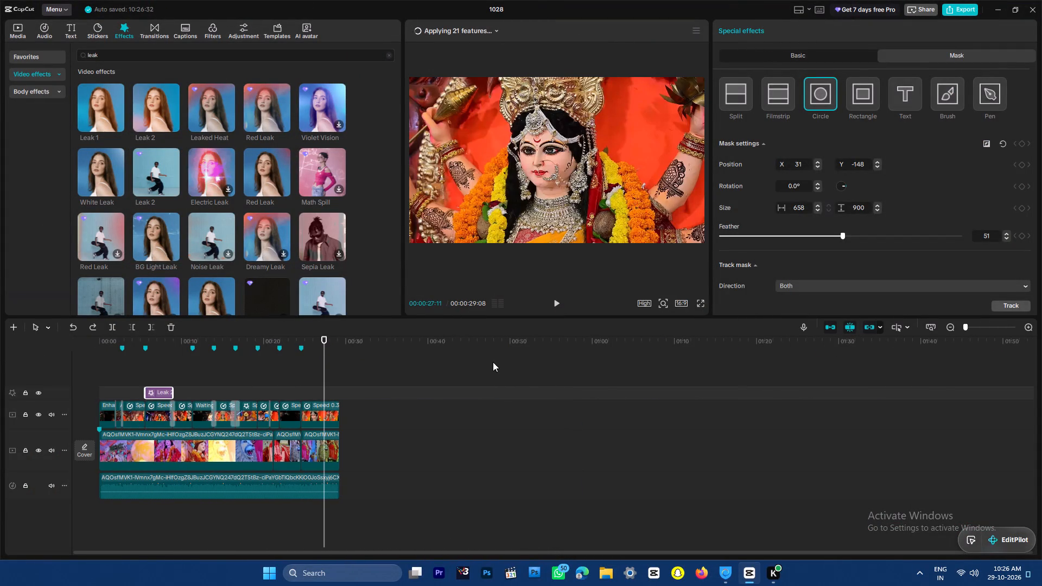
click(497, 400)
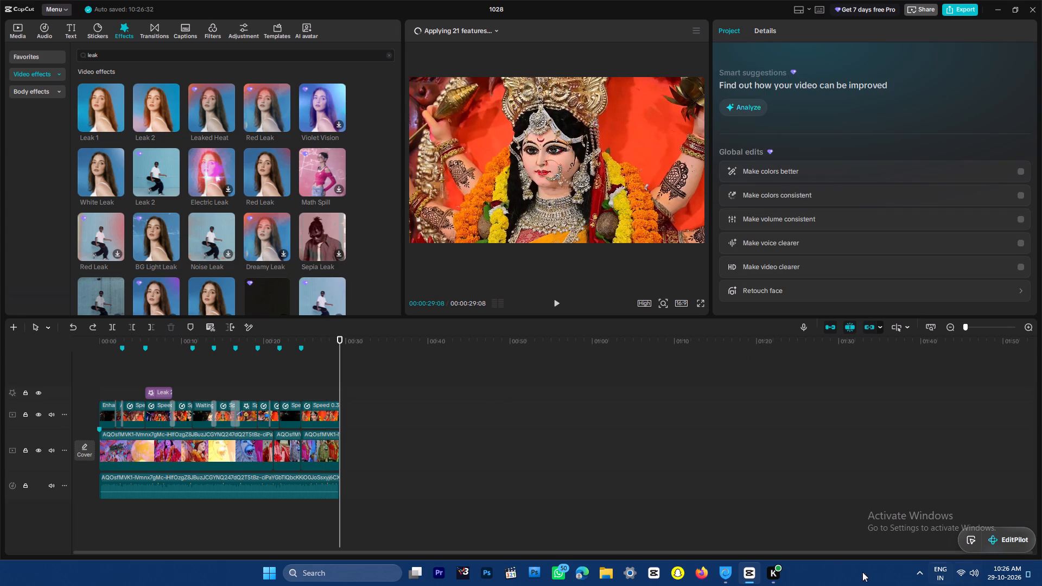